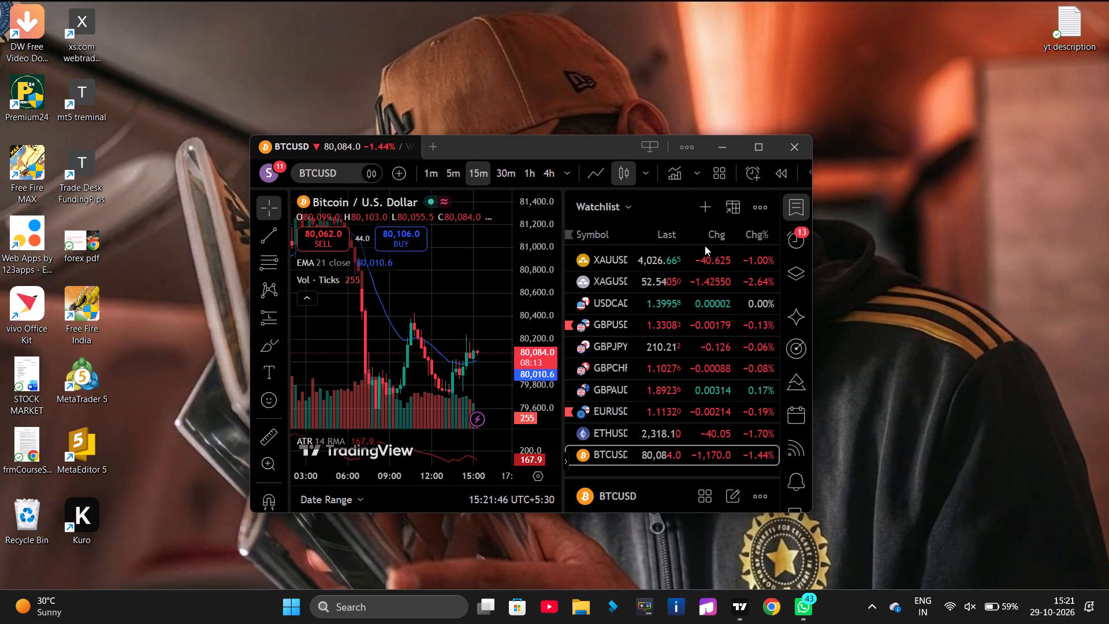
# Maximize the charting window and examine the XAUUSD chart from the watchlist.
pyautogui.click(756, 144)
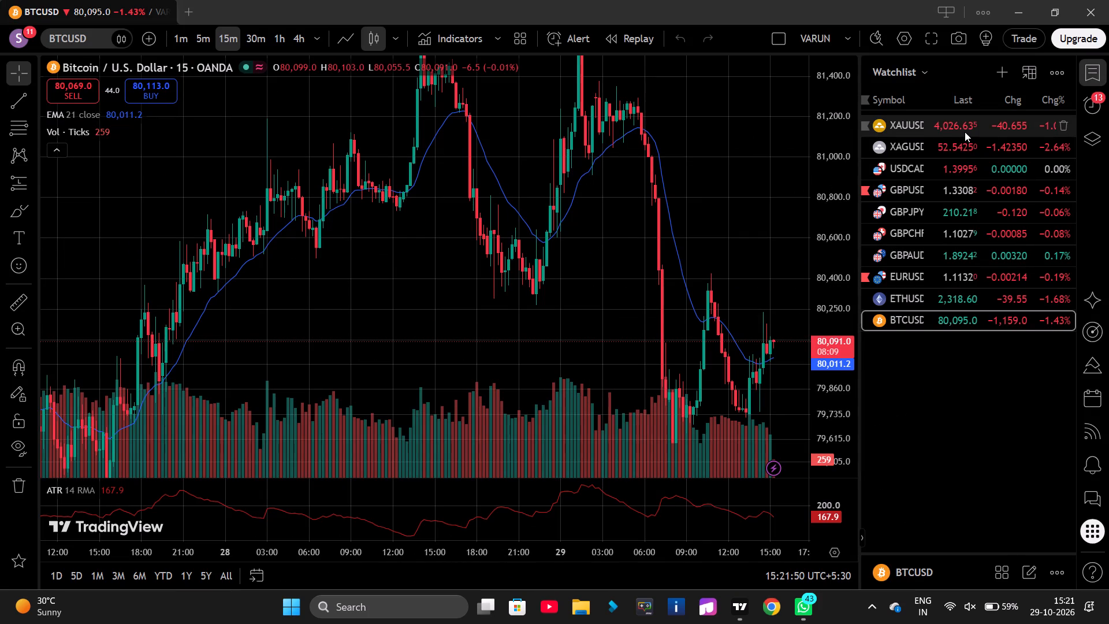
pyautogui.click(965, 132)
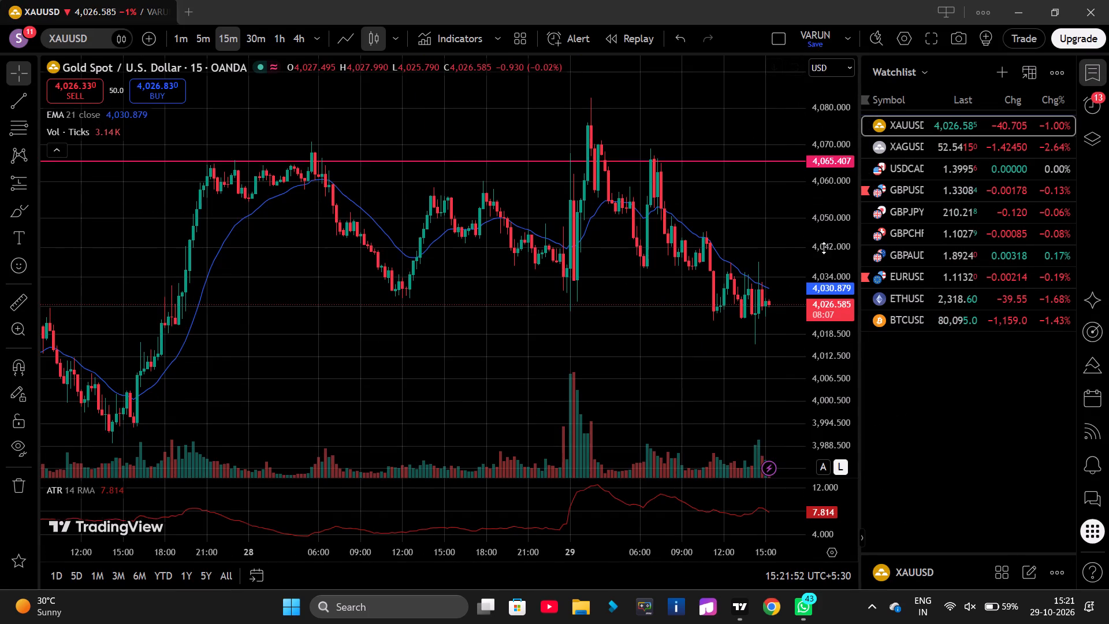
pyautogui.scroll(-10, 824, 248)
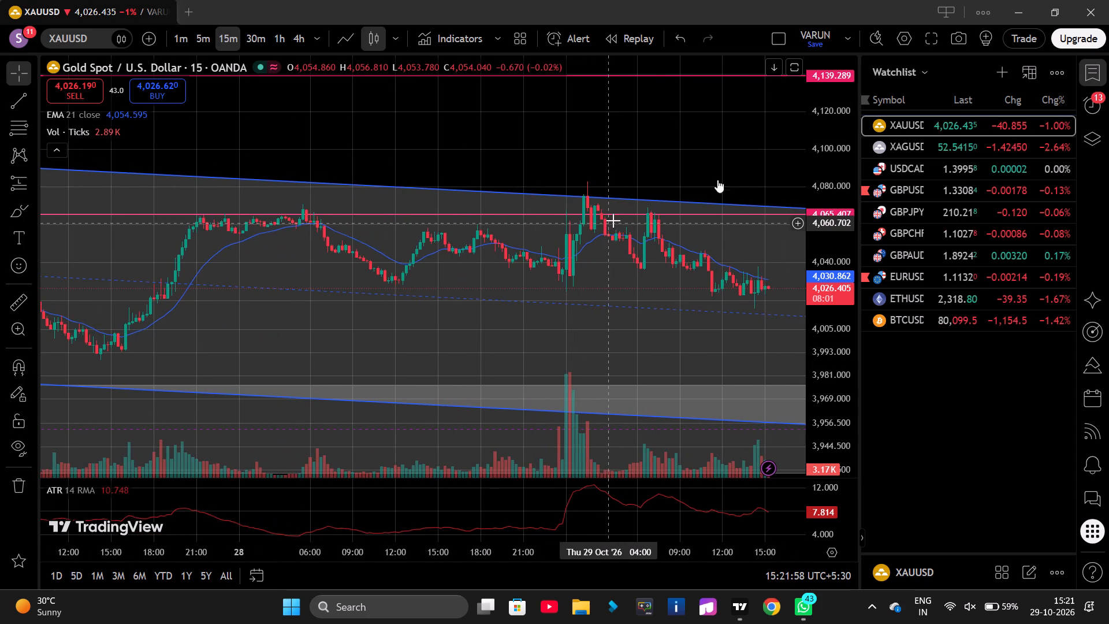
# Move XAGUSD to the end of the watchlist, below BTCUSD.
pyautogui.click(975, 153)
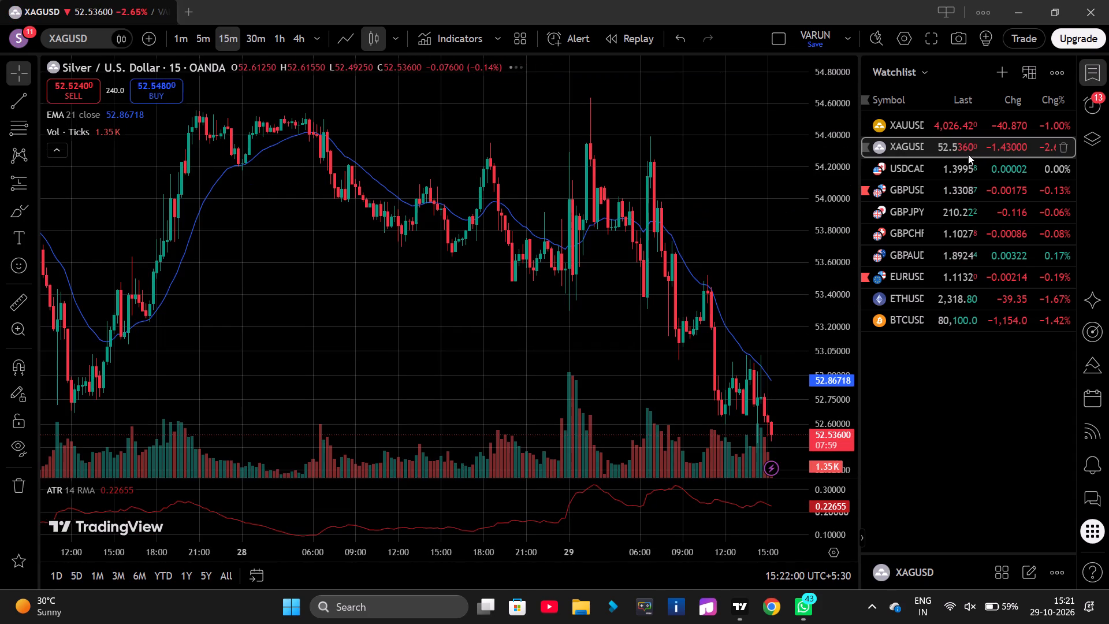
pyautogui.moveTo(931, 145); pyautogui.dragTo(932, 297)
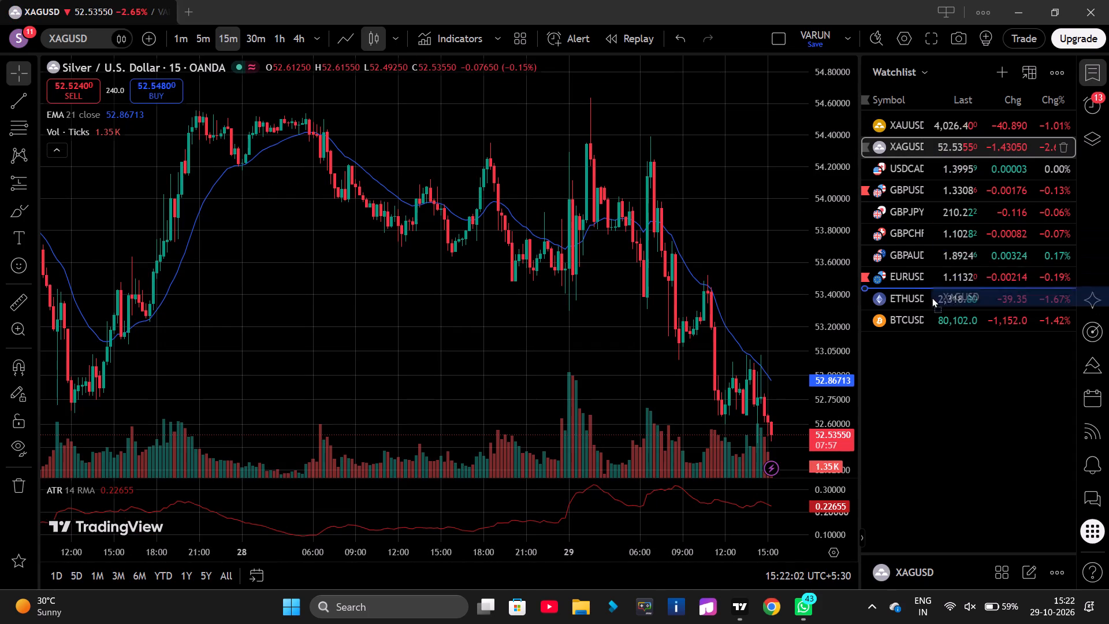
pyautogui.moveTo(932, 297); pyautogui.dragTo(930, 321)
# Examine the charts of the remaining watchlist symbols one after another, from USDCAD through the GBP pairs, EURUSD, ETHUSD and BTCUSD to XAGUSD.
pyautogui.click(909, 148)
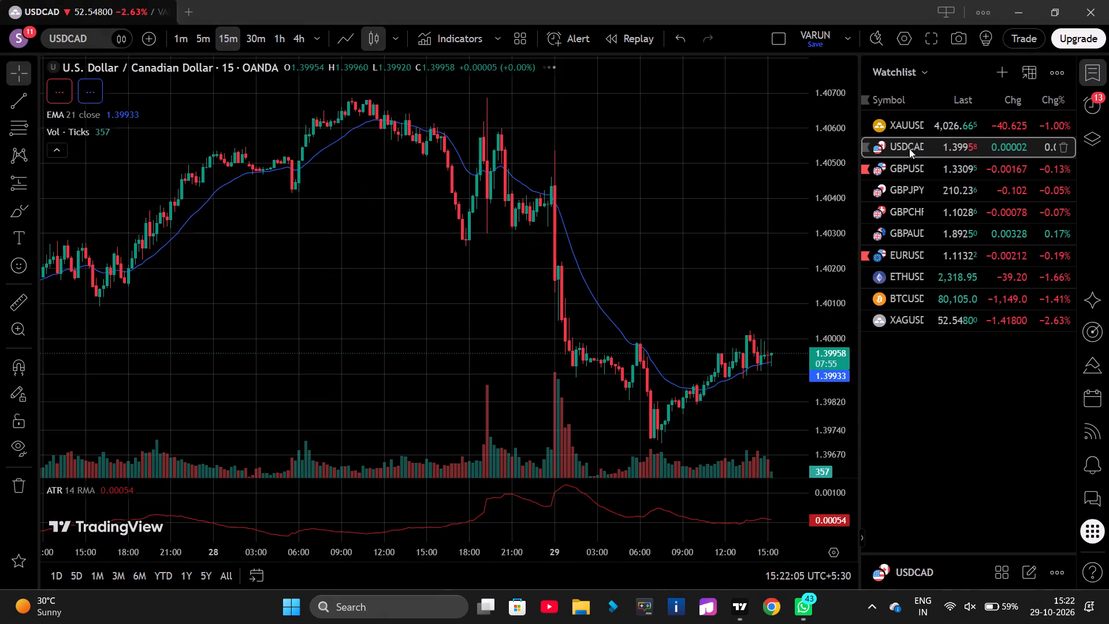
pyautogui.scroll(-6, 810, 256)
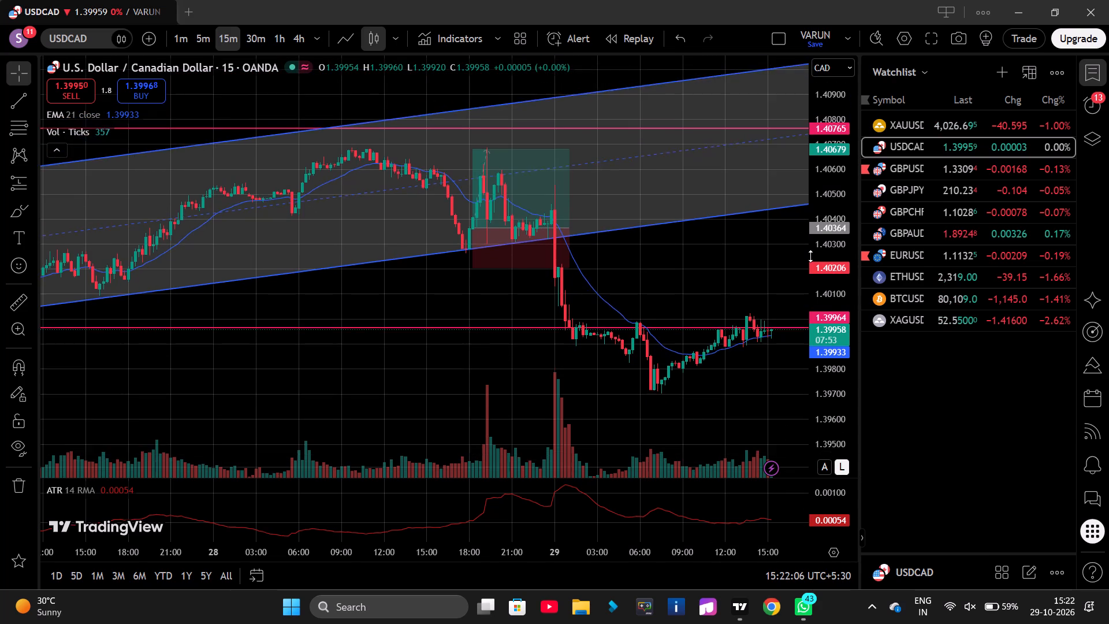
pyautogui.scroll(-2, 810, 256)
pyautogui.click(898, 174)
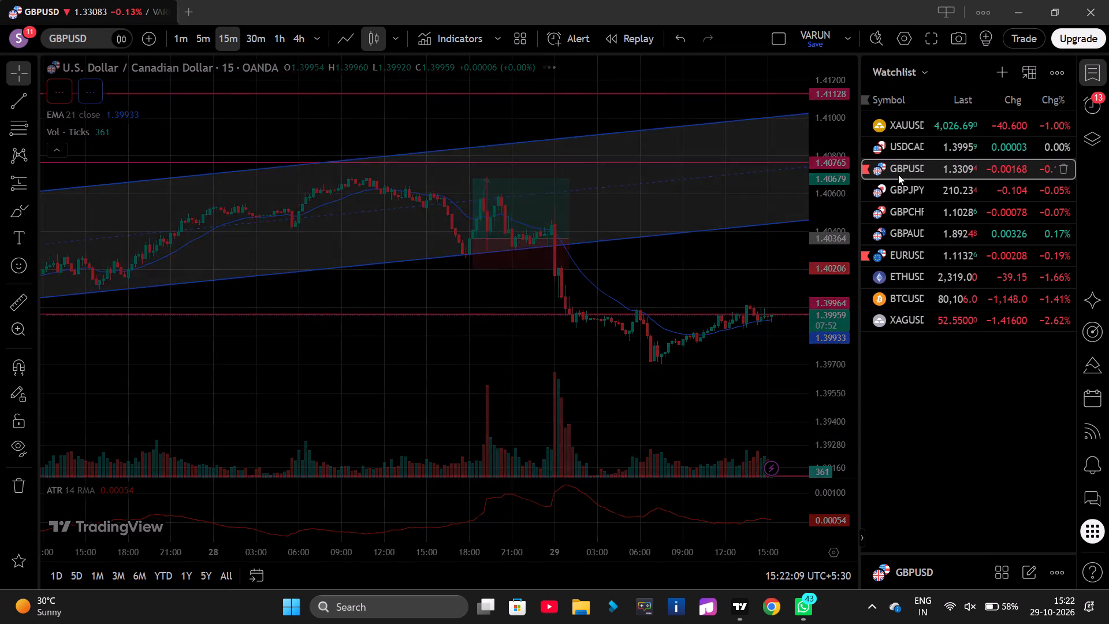
pyautogui.hscroll(-1, 759, 278)
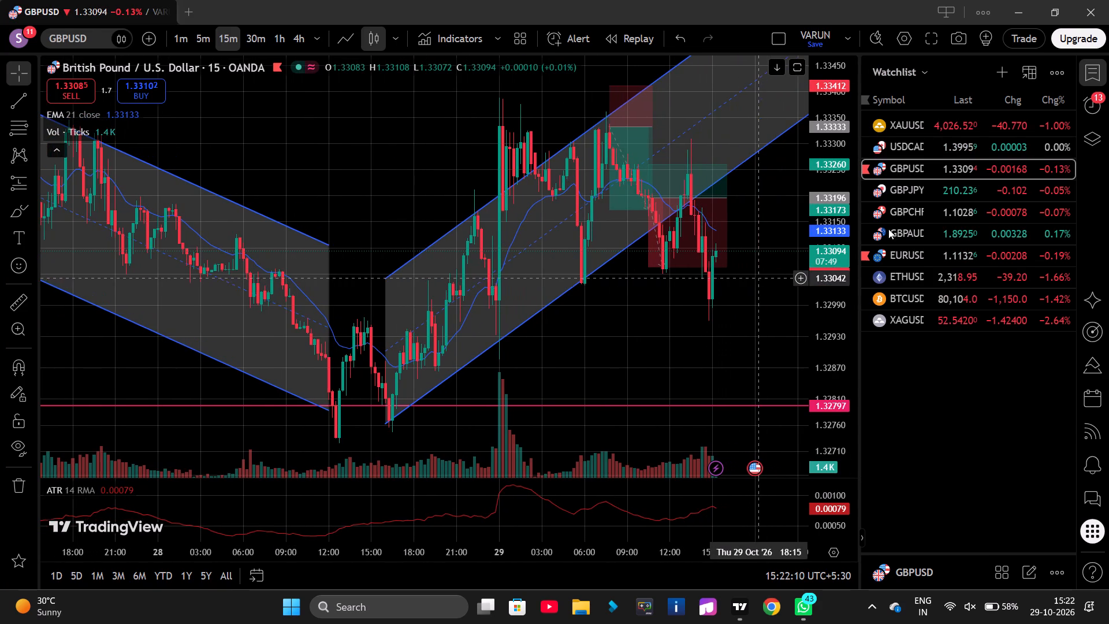
pyautogui.click(934, 197)
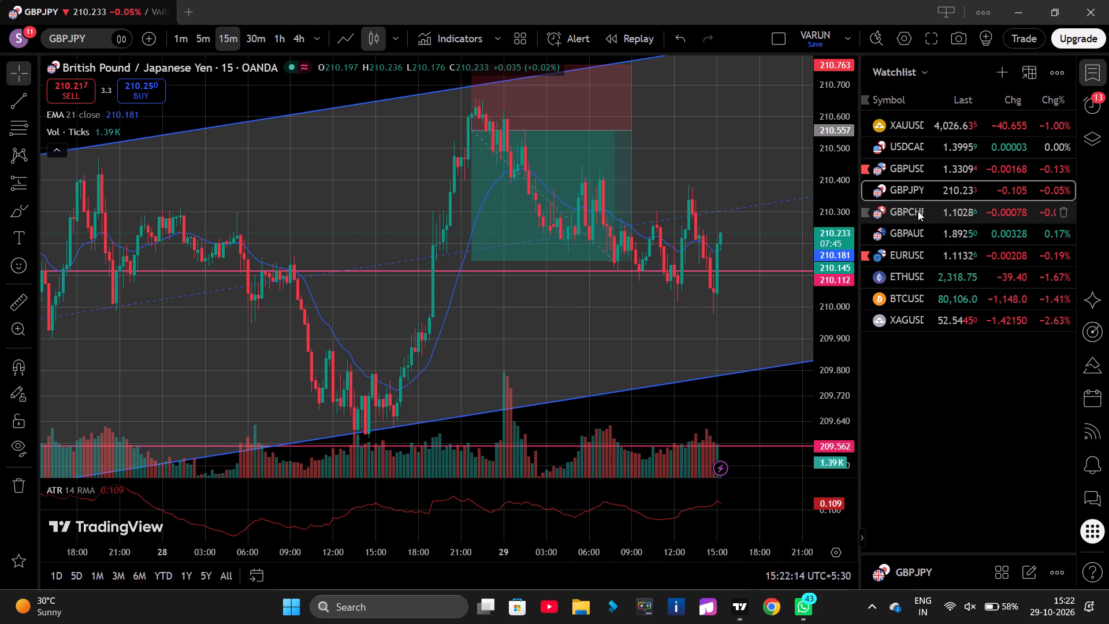
pyautogui.click(918, 211)
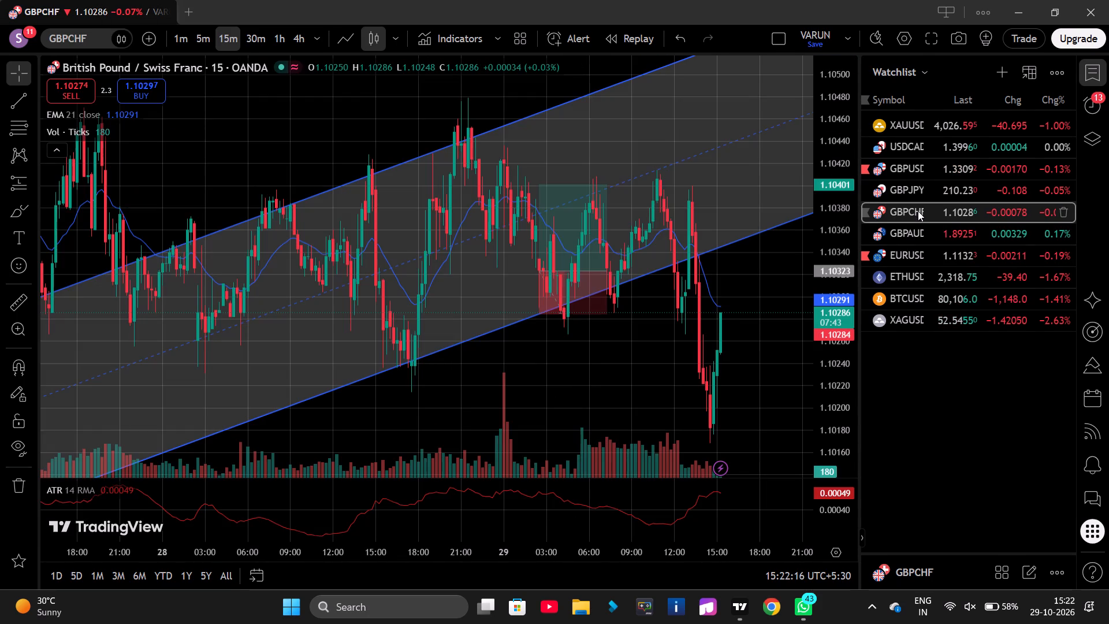
pyautogui.click(917, 227)
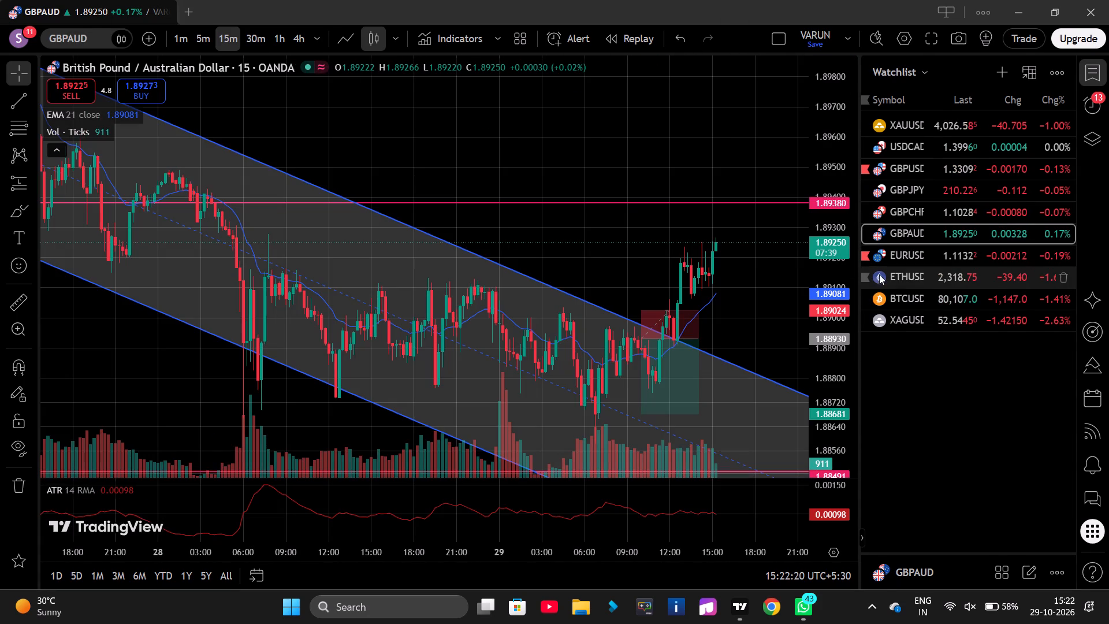
pyautogui.click(918, 259)
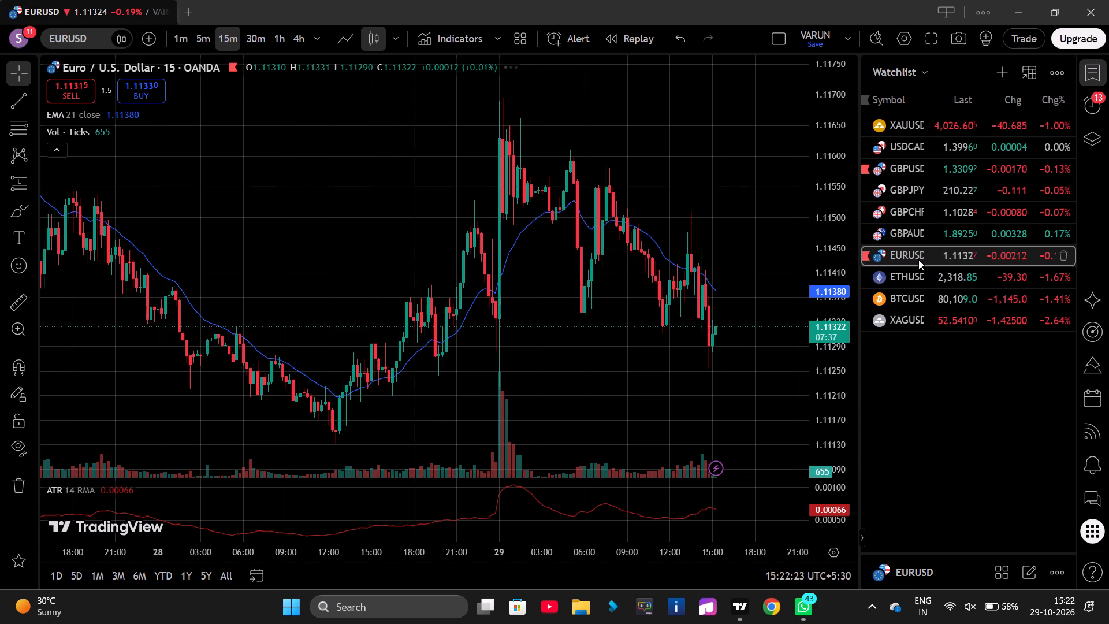
pyautogui.scroll(-2, 829, 332)
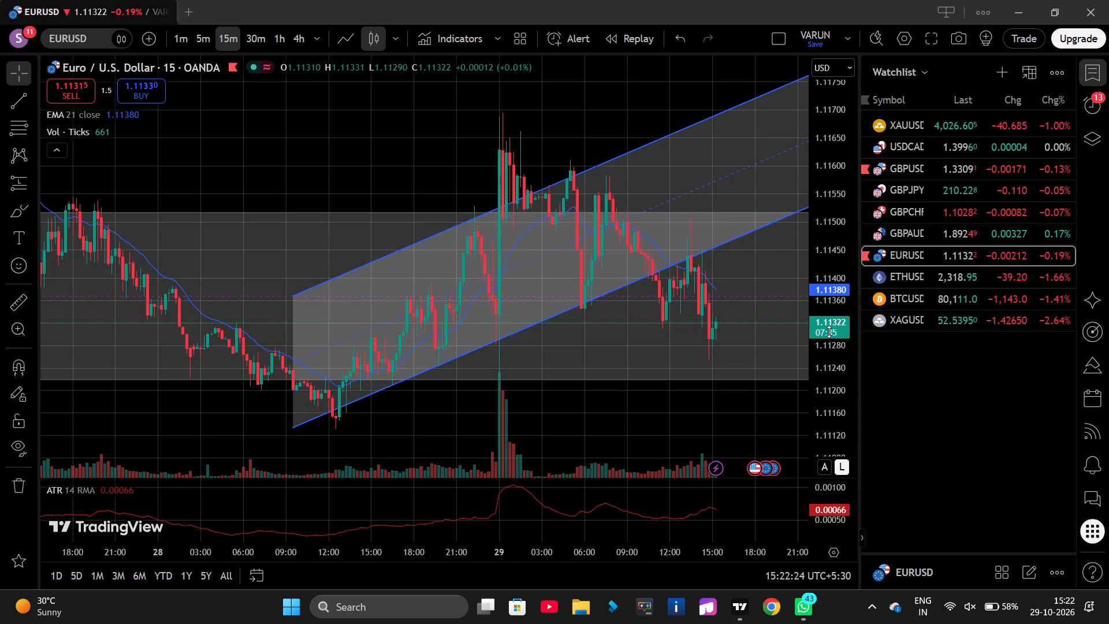
pyautogui.scroll(-4, 829, 332)
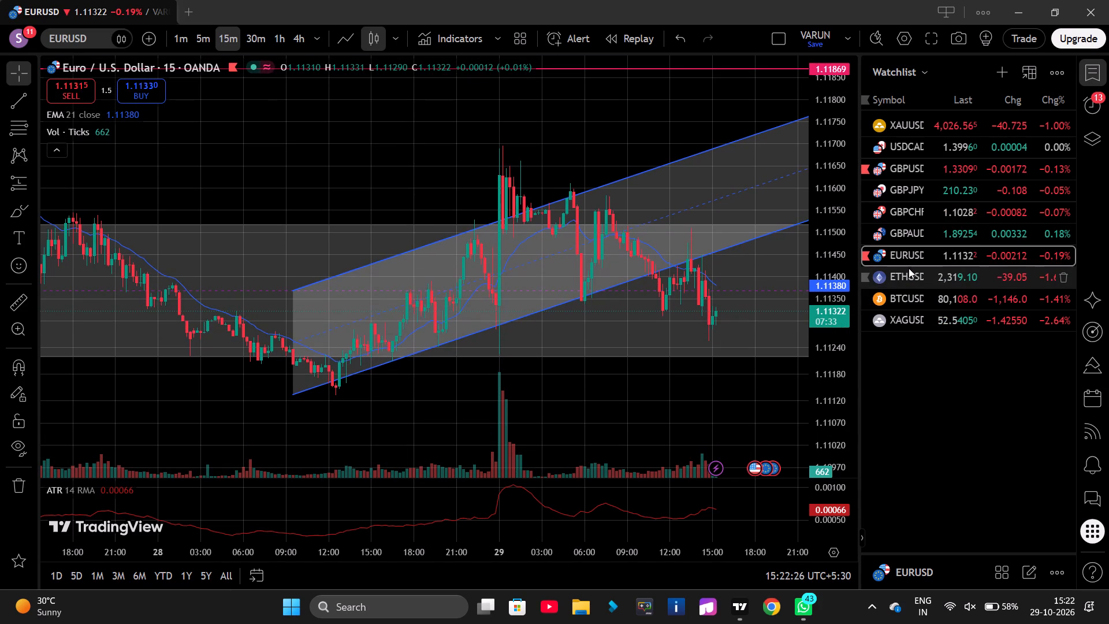
pyautogui.click(909, 268)
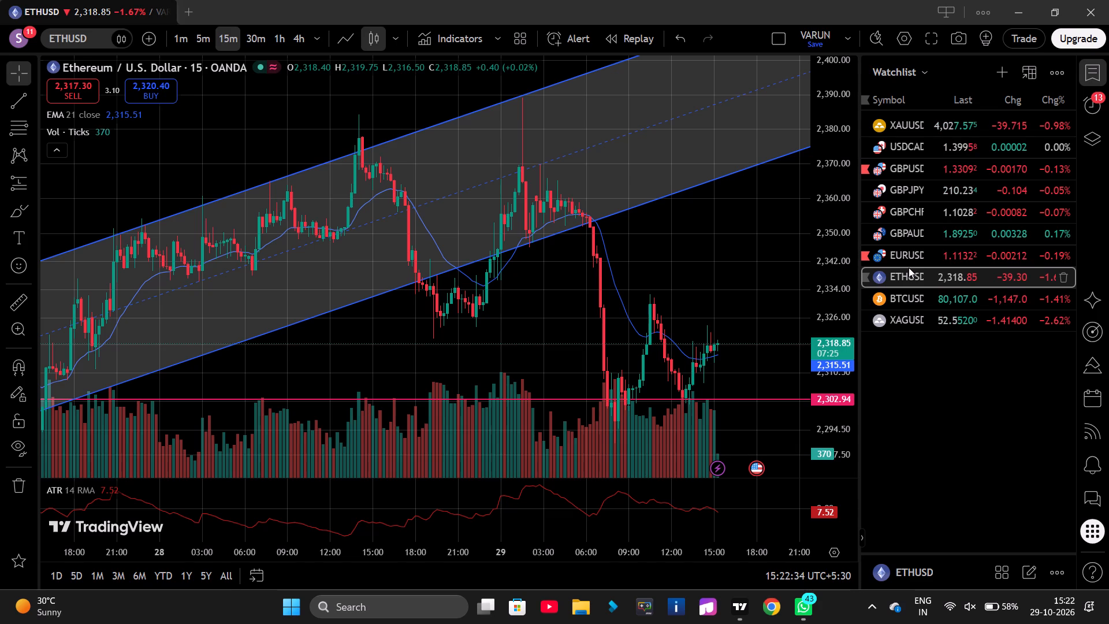
pyautogui.click(906, 291)
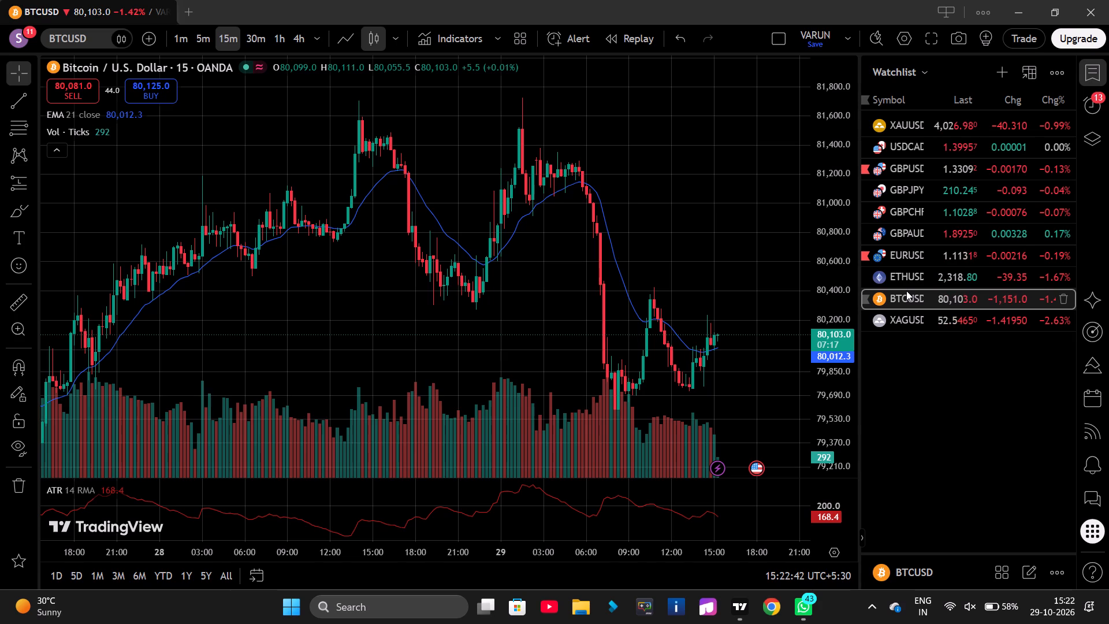
pyautogui.click(918, 317)
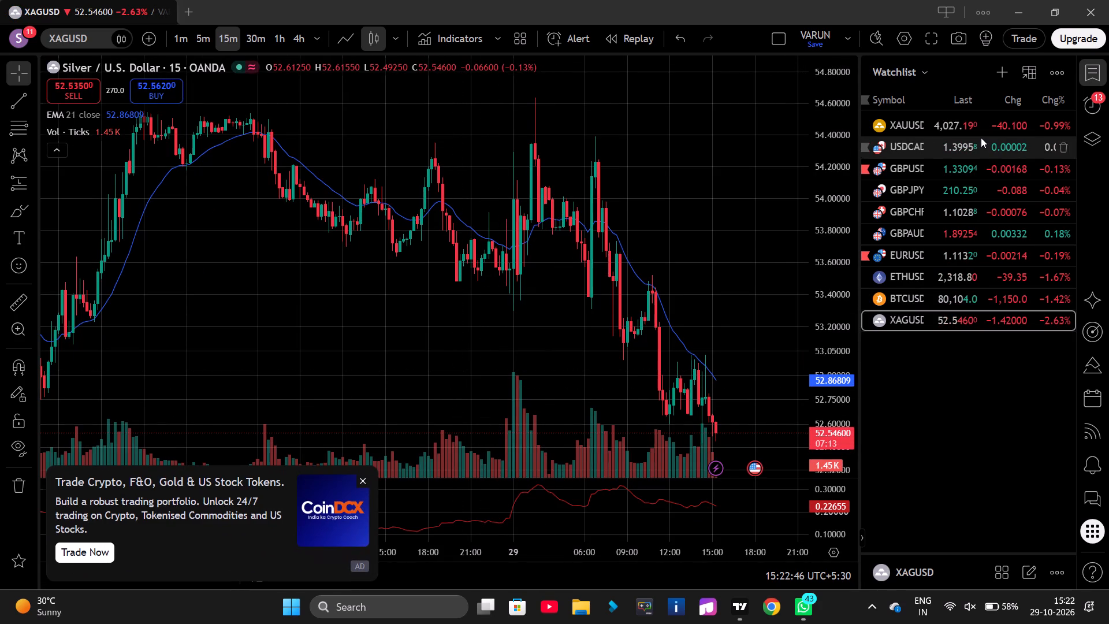
# Remove all 8 drawings and 3 indicators from the XAUUSD chart.
pyautogui.click(965, 130)
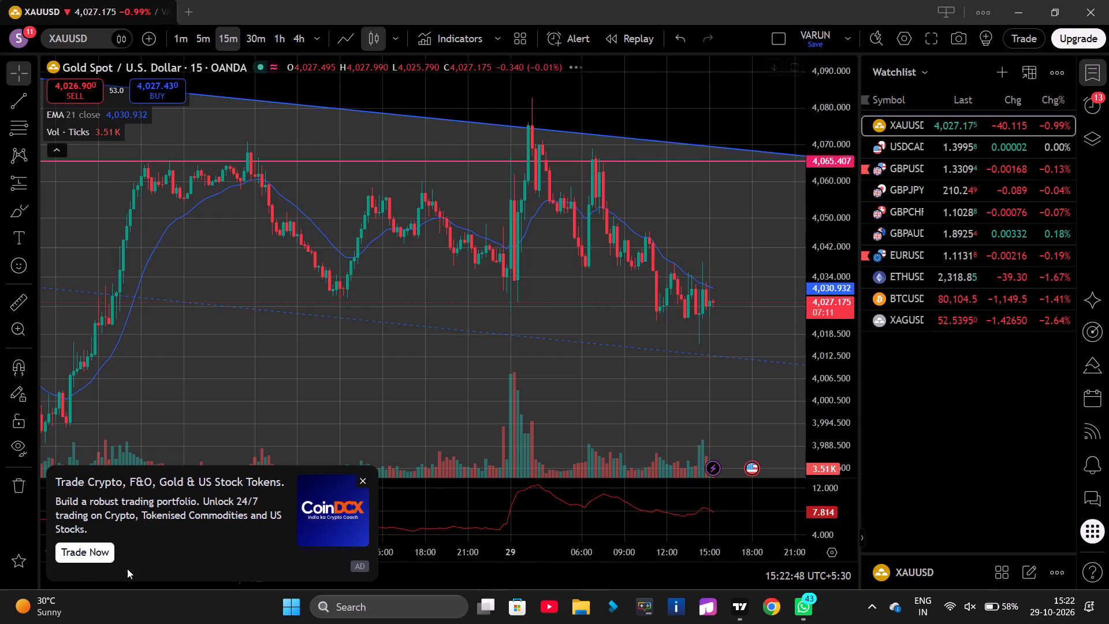
pyautogui.click(23, 492)
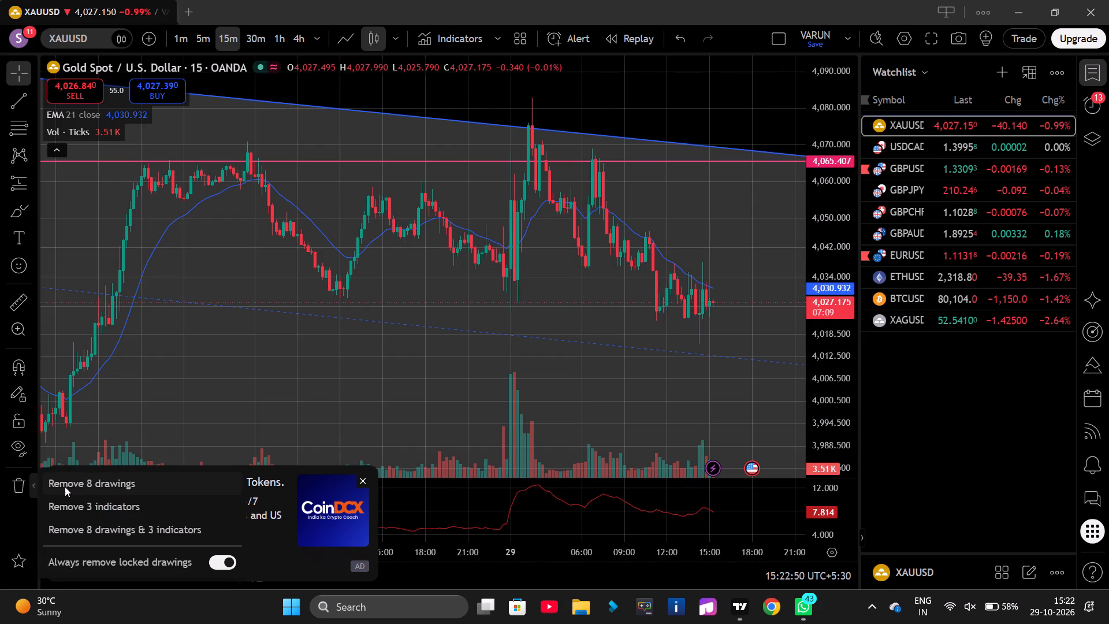
pyautogui.click(90, 530)
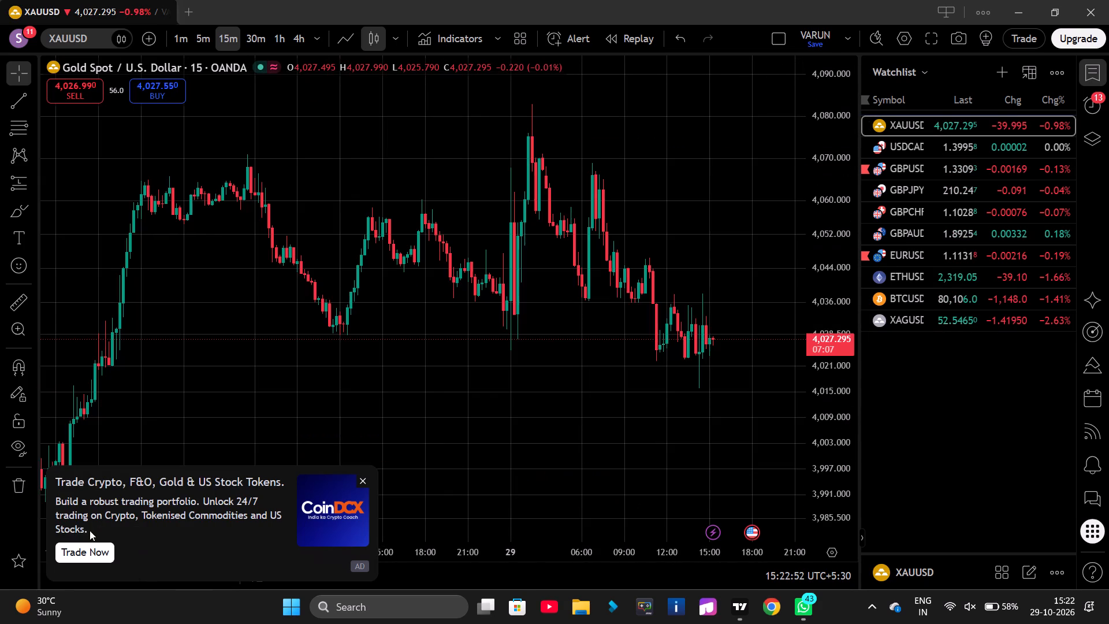
# Remove all 9 drawings from the USDCAD chart, using the option that covers both drawings and indicators.
pyautogui.click(964, 146)
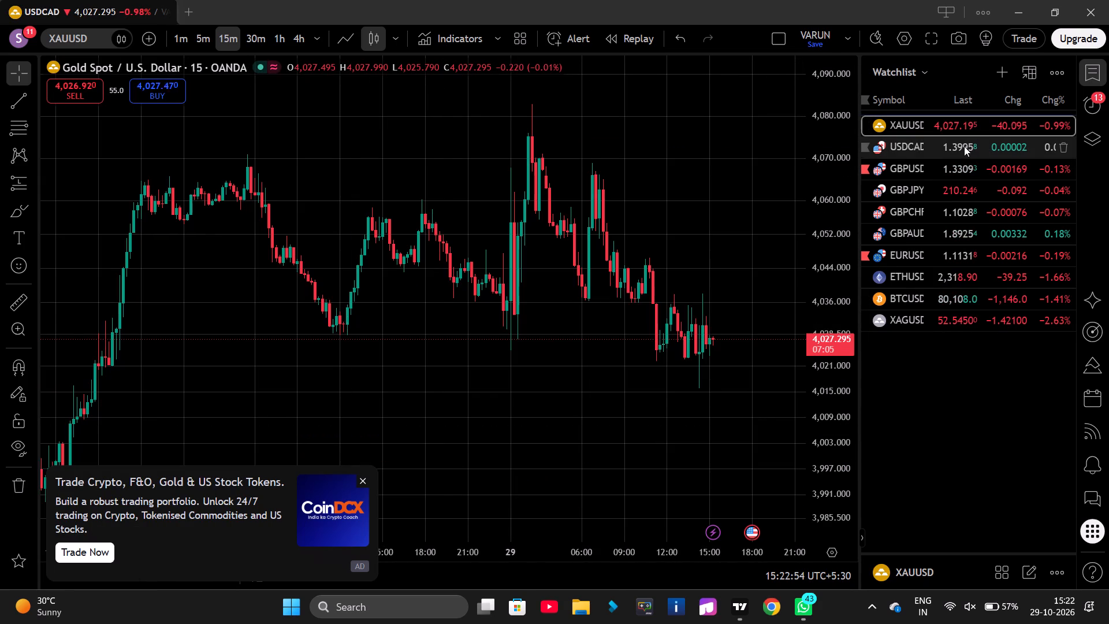
pyautogui.click(25, 493)
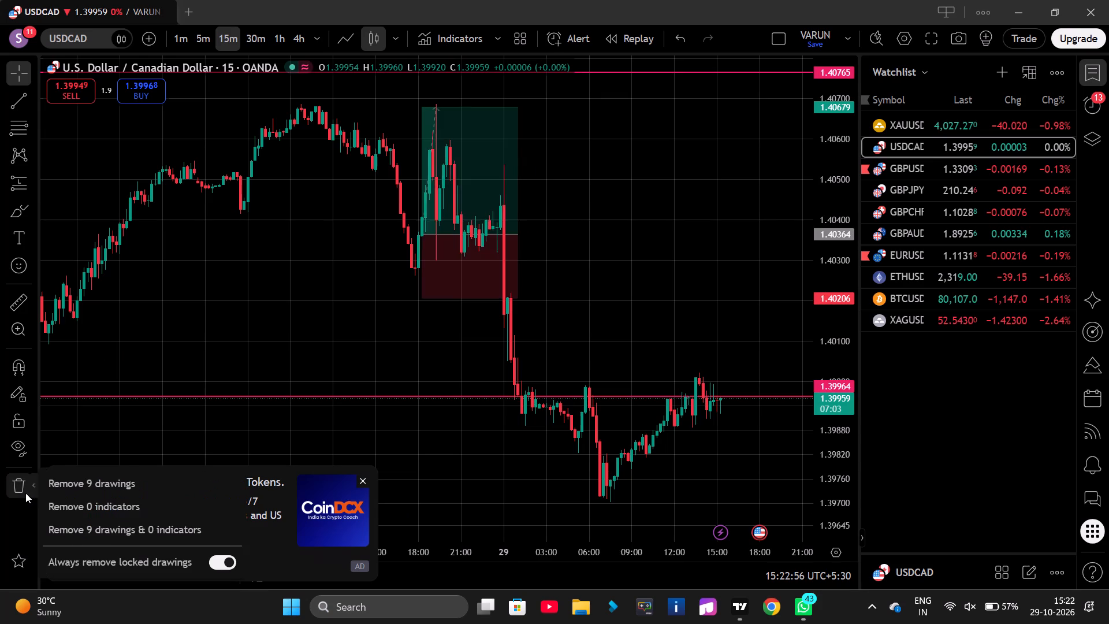
pyautogui.click(96, 527)
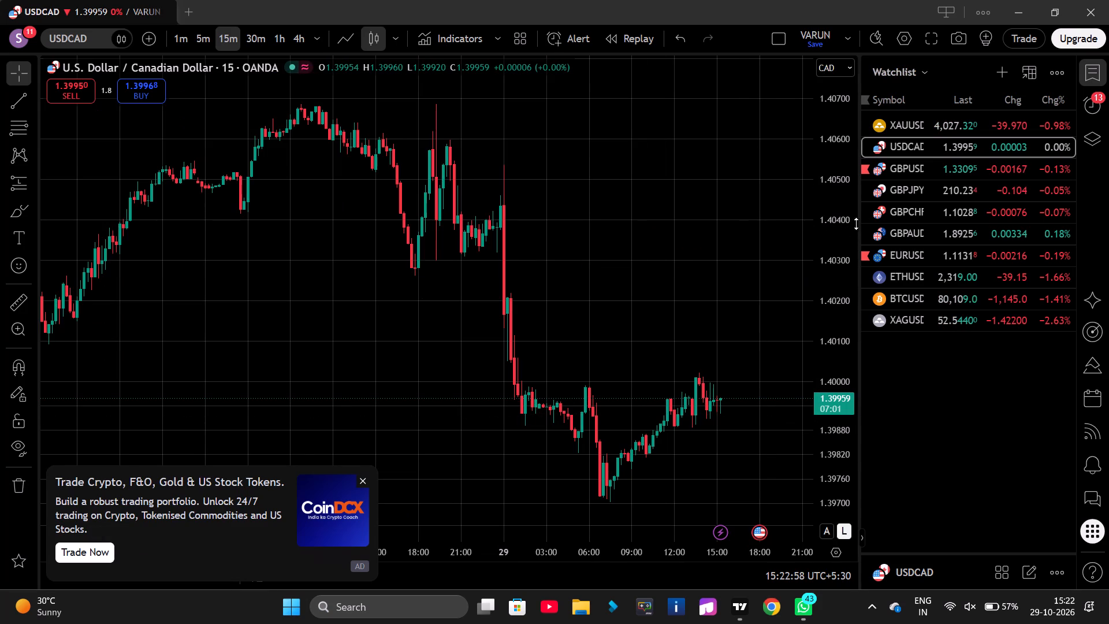
# Remove all 11 drawings from the GBPUSD chart.
pyautogui.click(904, 168)
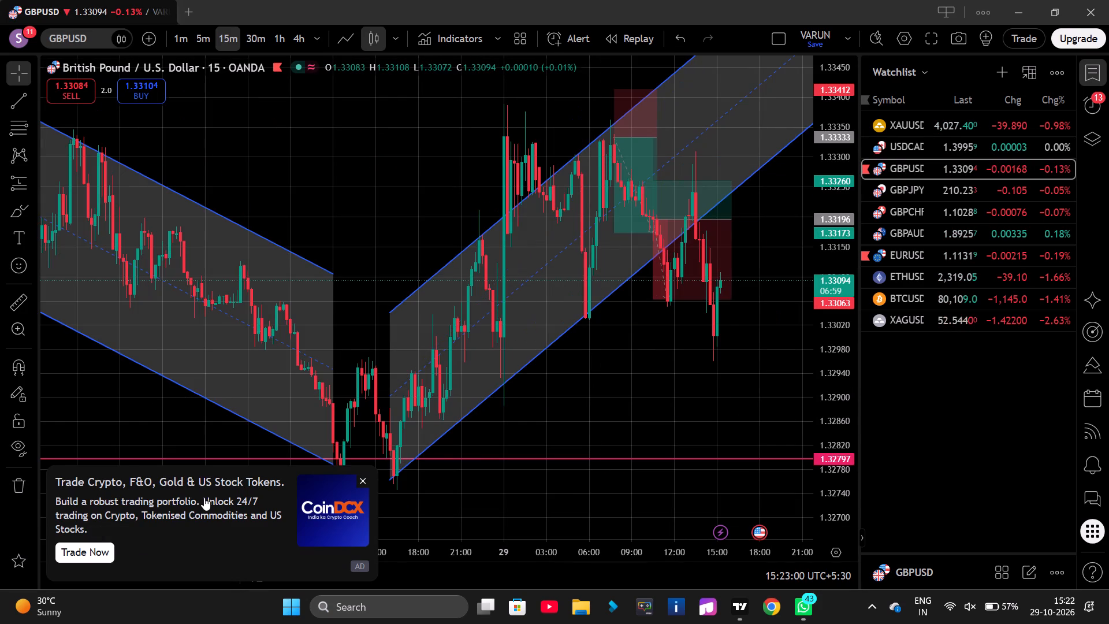
pyautogui.click(13, 483)
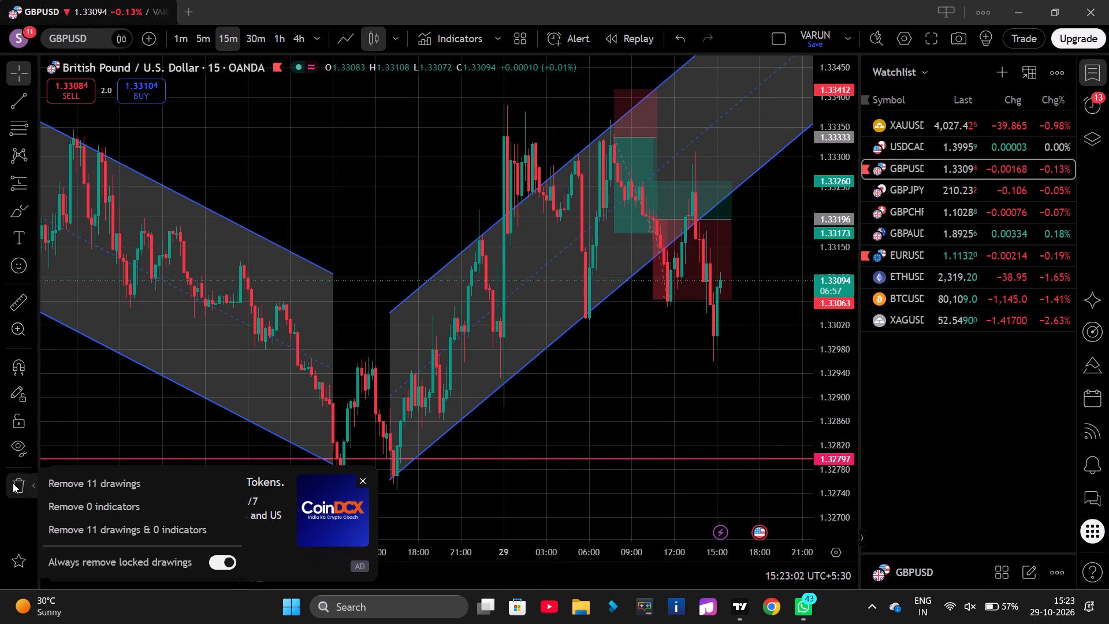
pyautogui.click(62, 486)
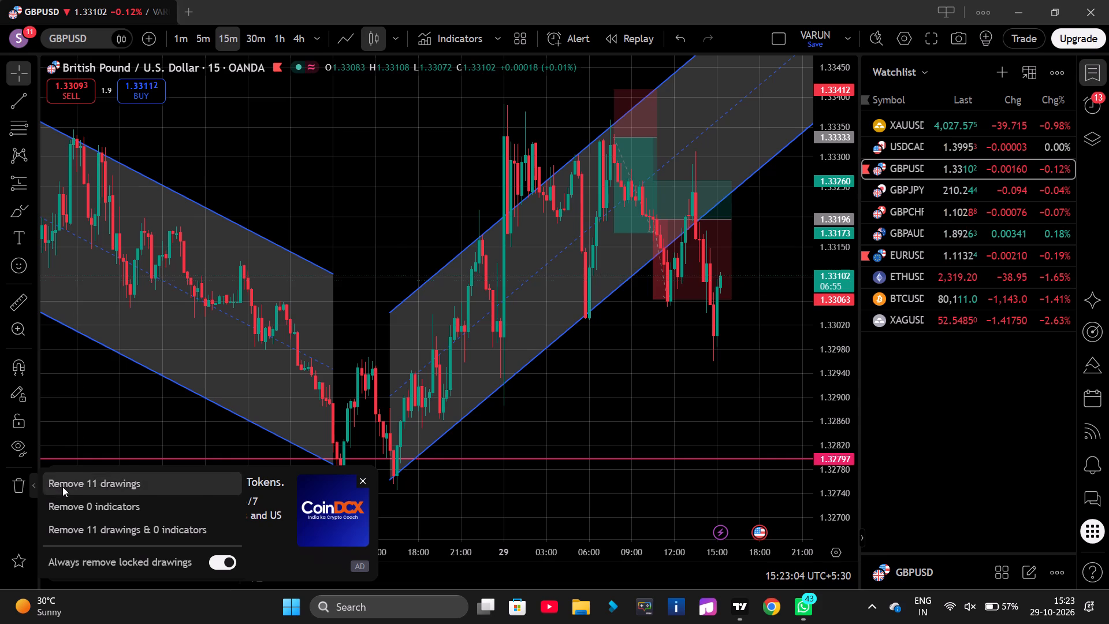
# Remove all 9 drawings from the GBPJPY chart.
pyautogui.click(913, 200)
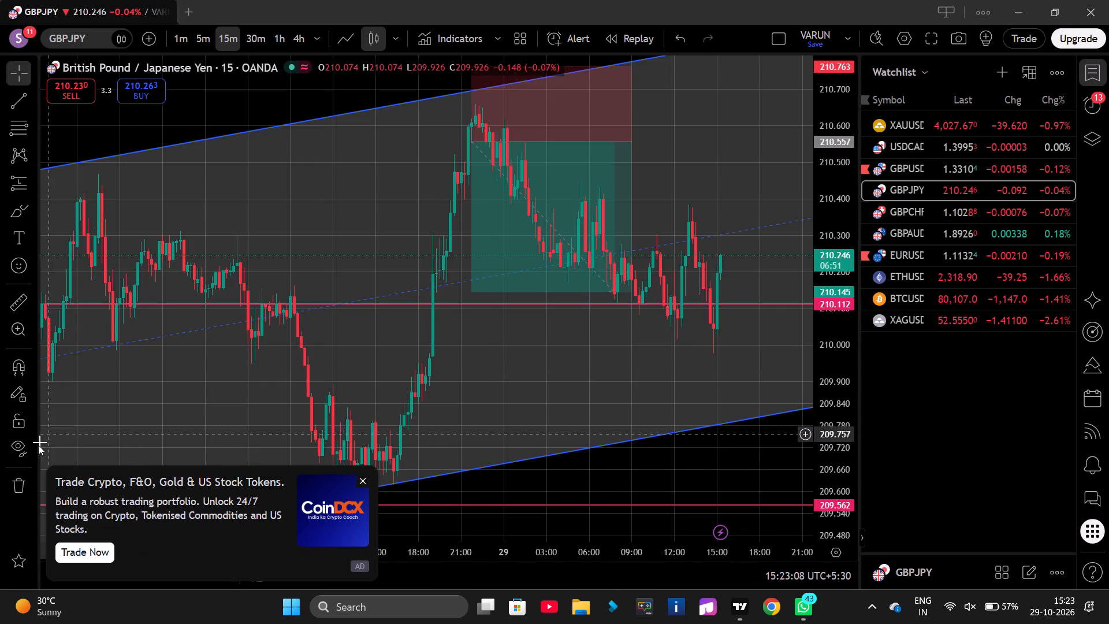
pyautogui.click(17, 486)
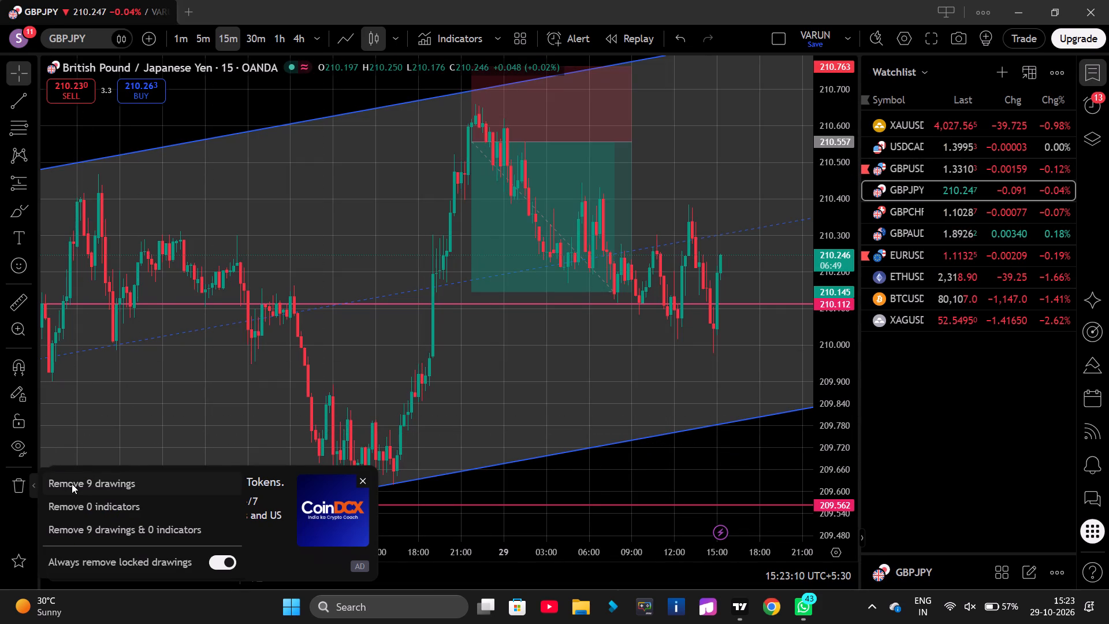
pyautogui.click(72, 484)
# Remove all drawings from the GBPCHF chart.
pyautogui.click(887, 221)
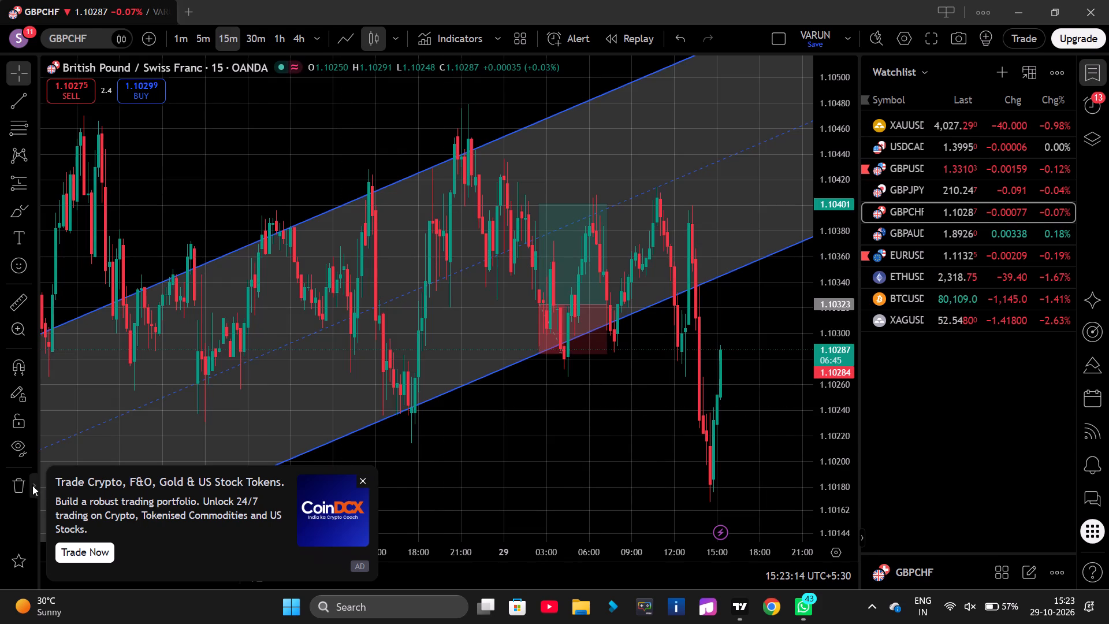
pyautogui.click(21, 485)
pyautogui.click(69, 482)
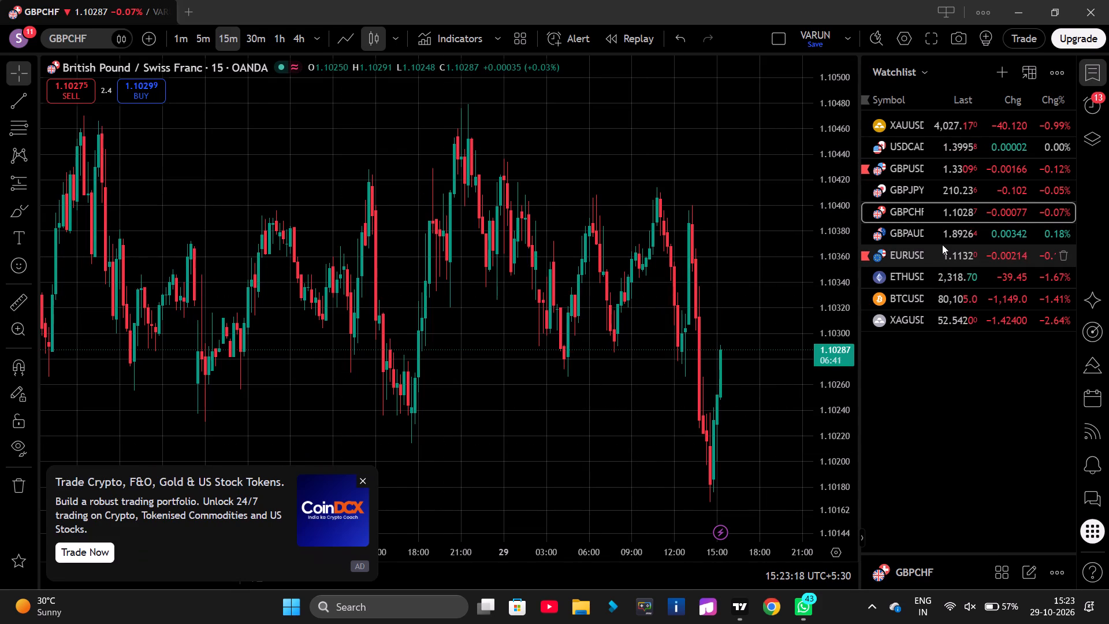
# Remove all drawings from the GBPAUD chart.
pyautogui.click(943, 237)
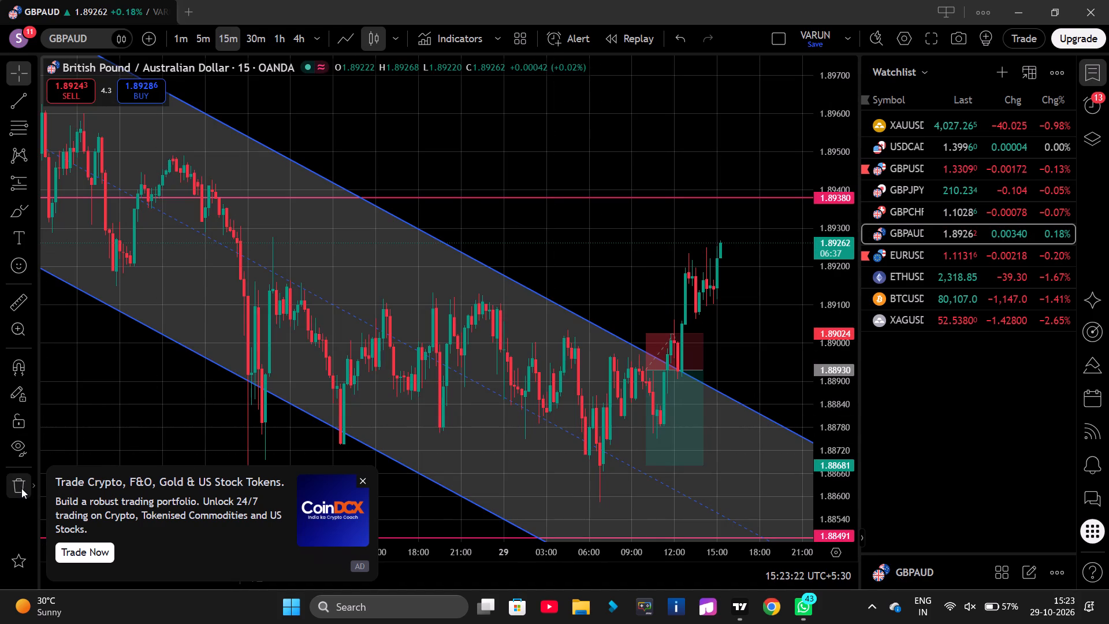
pyautogui.click(21, 488)
pyautogui.click(55, 484)
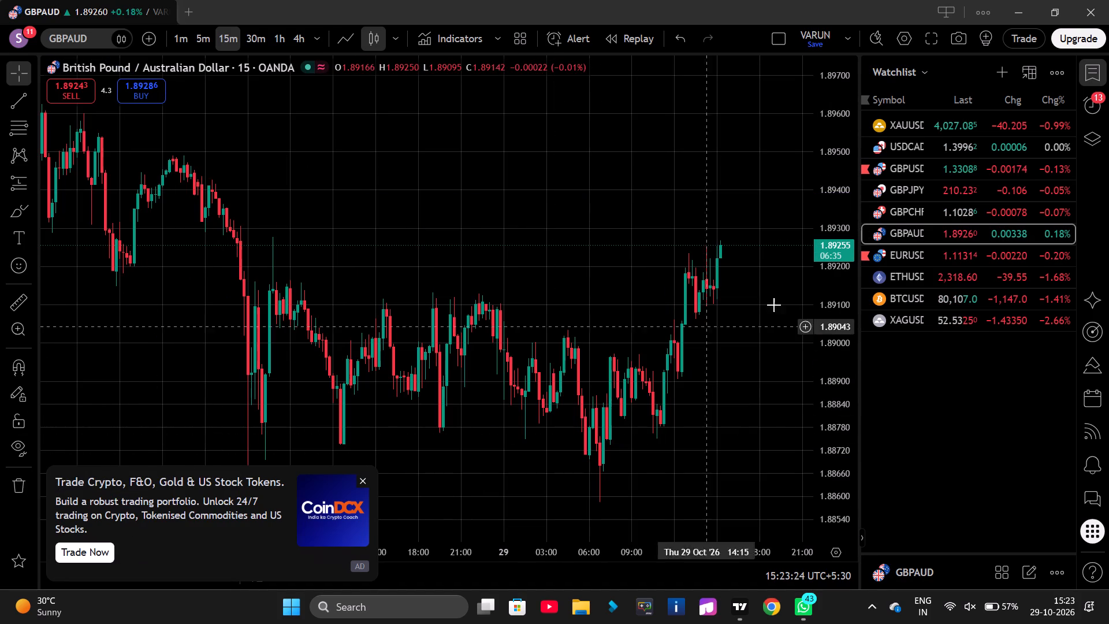
# Remove all 8 drawings from the EURUSD chart.
pyautogui.click(893, 251)
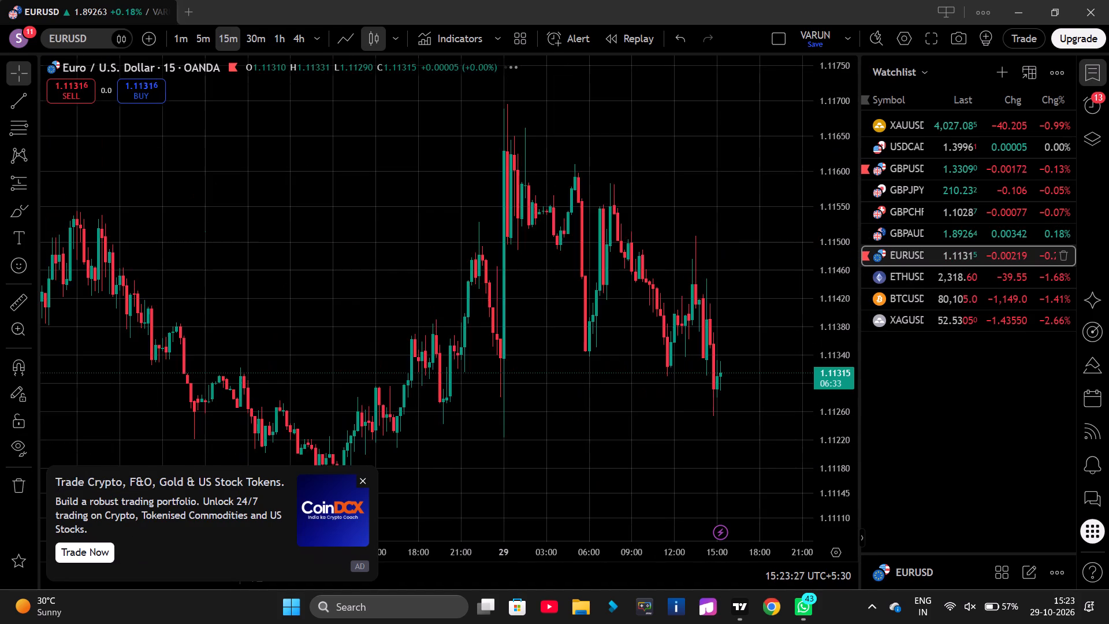
pyautogui.click(19, 481)
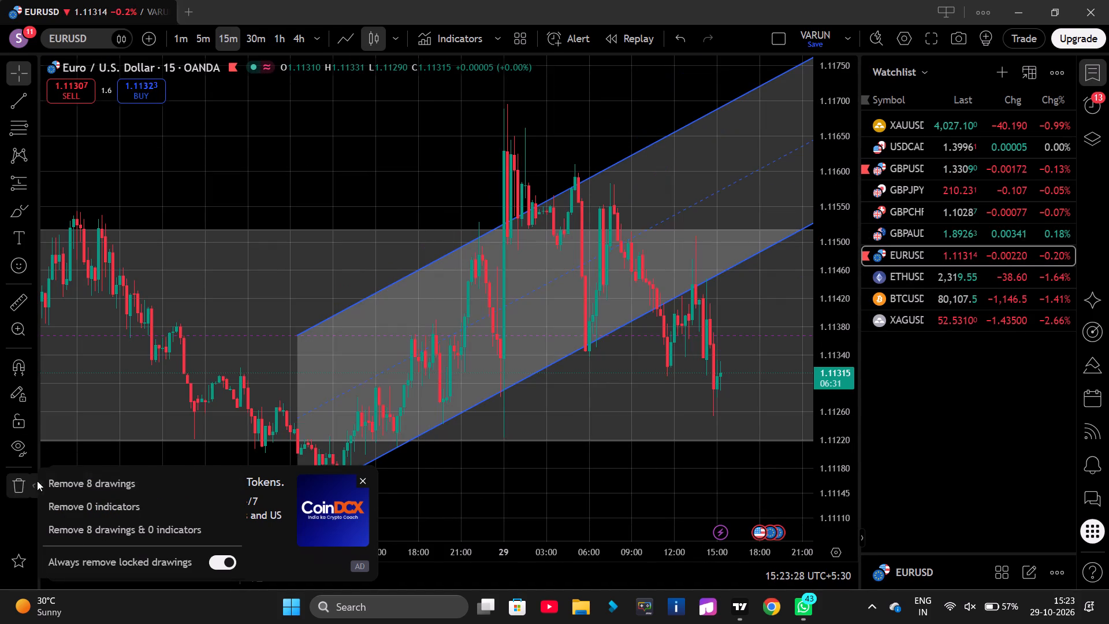
pyautogui.click(66, 485)
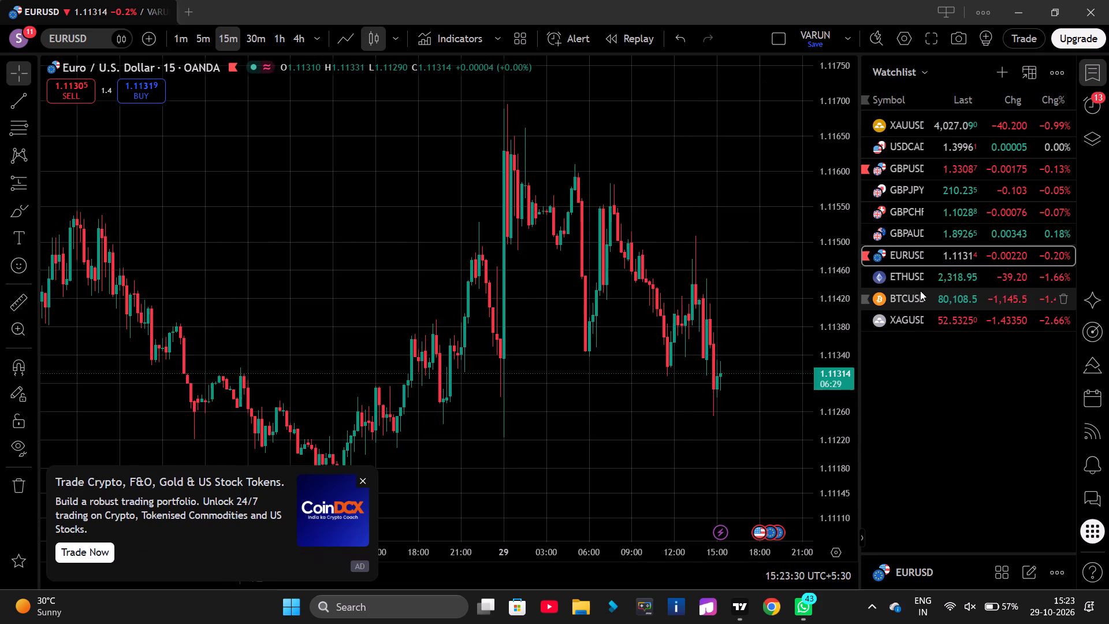
# Remove all 8 drawings from the ETHUSD chart.
pyautogui.click(921, 287)
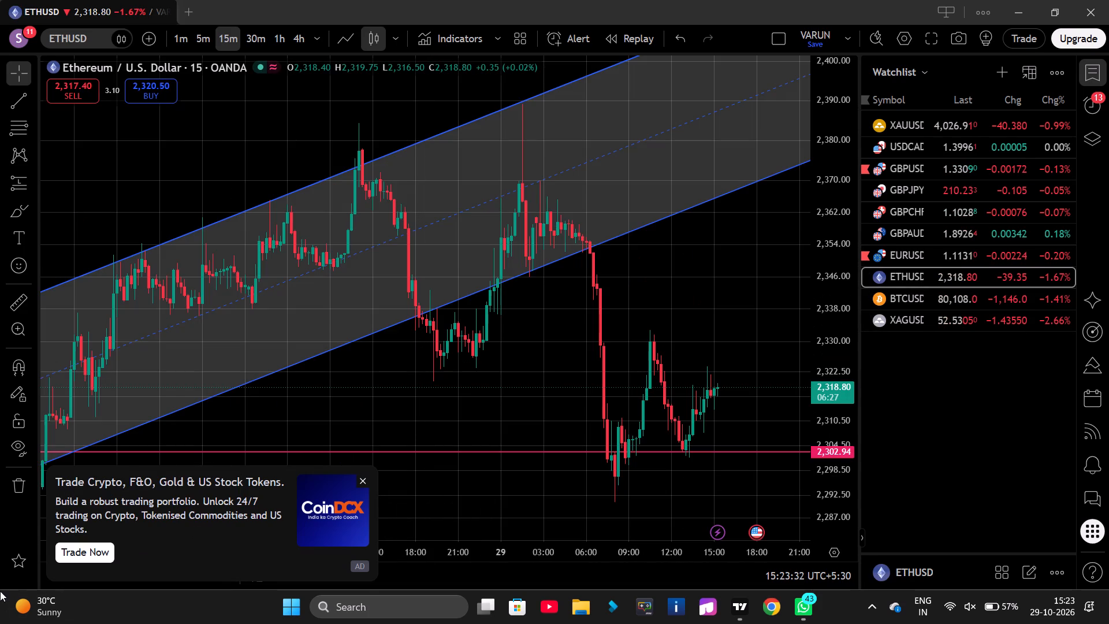
pyautogui.click(22, 495)
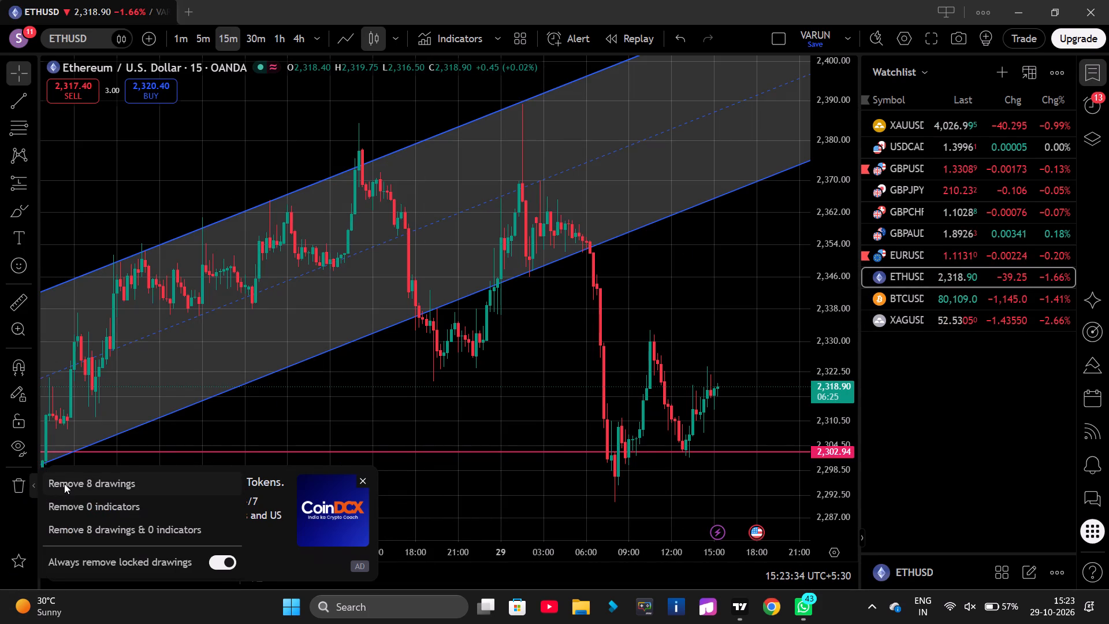
pyautogui.click(65, 484)
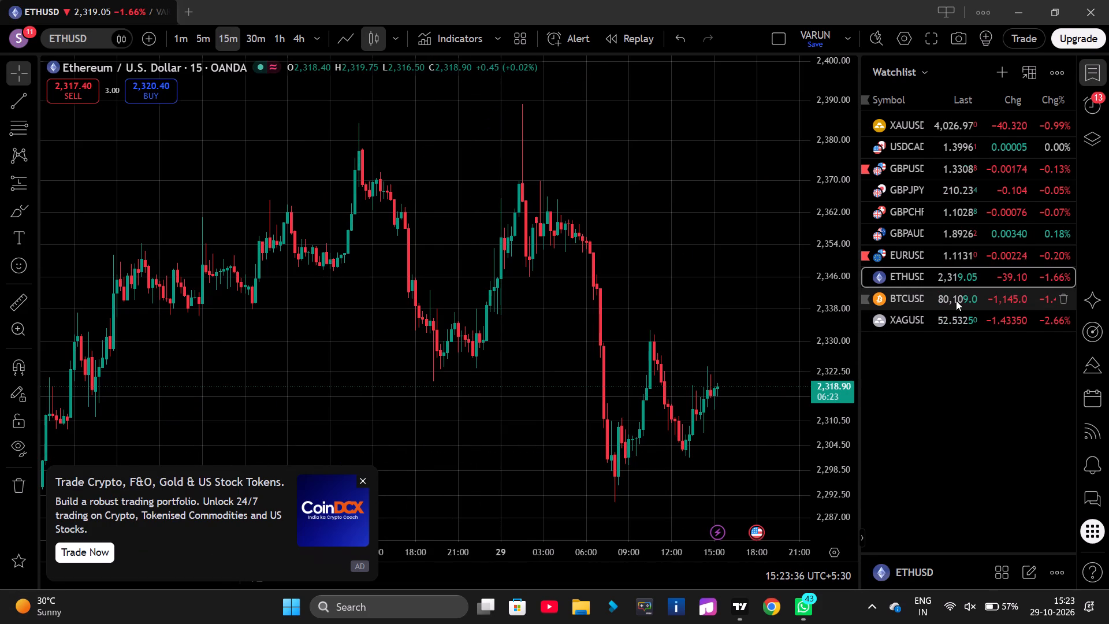
# Check the BTCUSD and XAGUSD charts for leftover drawings.
pyautogui.click(956, 300)
pyautogui.click(16, 497)
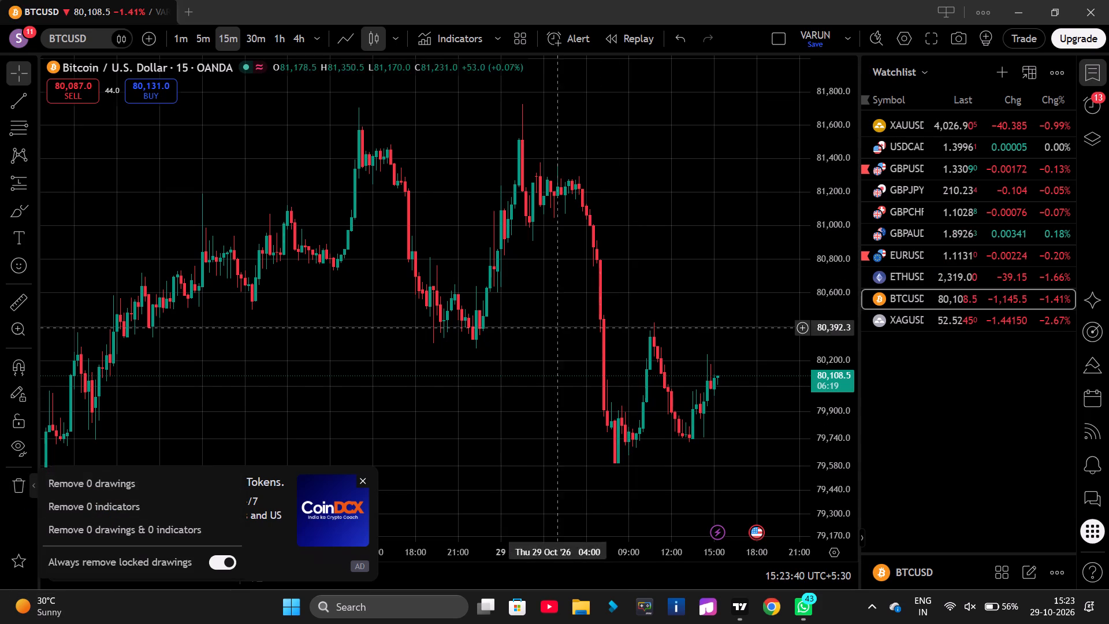
pyautogui.click(919, 320)
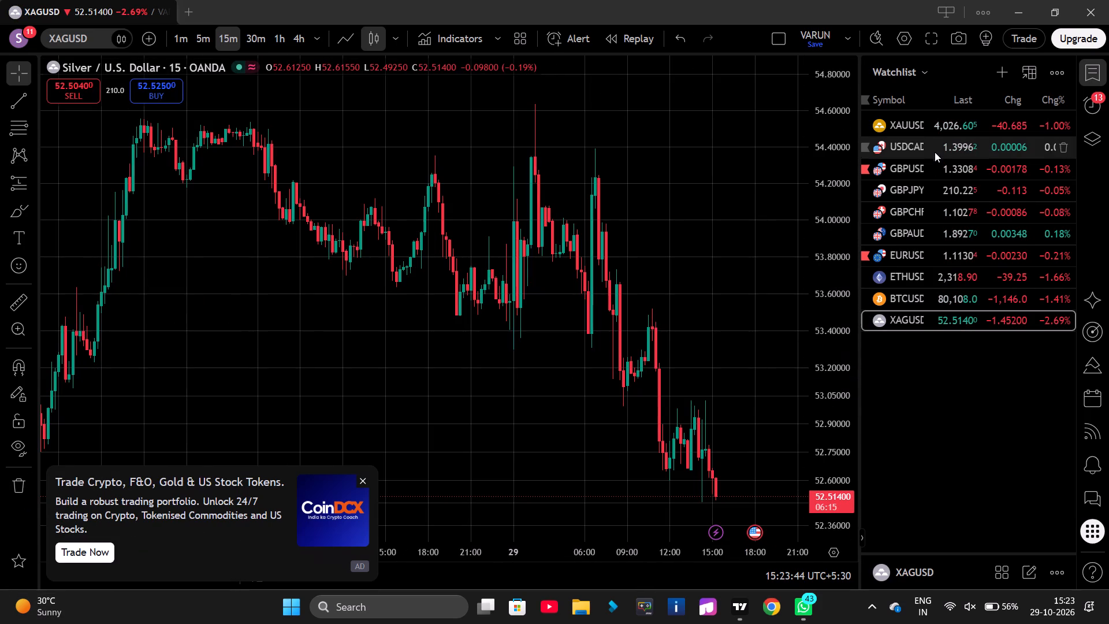
# Open the XAUUSD chart and show it as a line chart on the 4h timeframe.
pyautogui.click(925, 129)
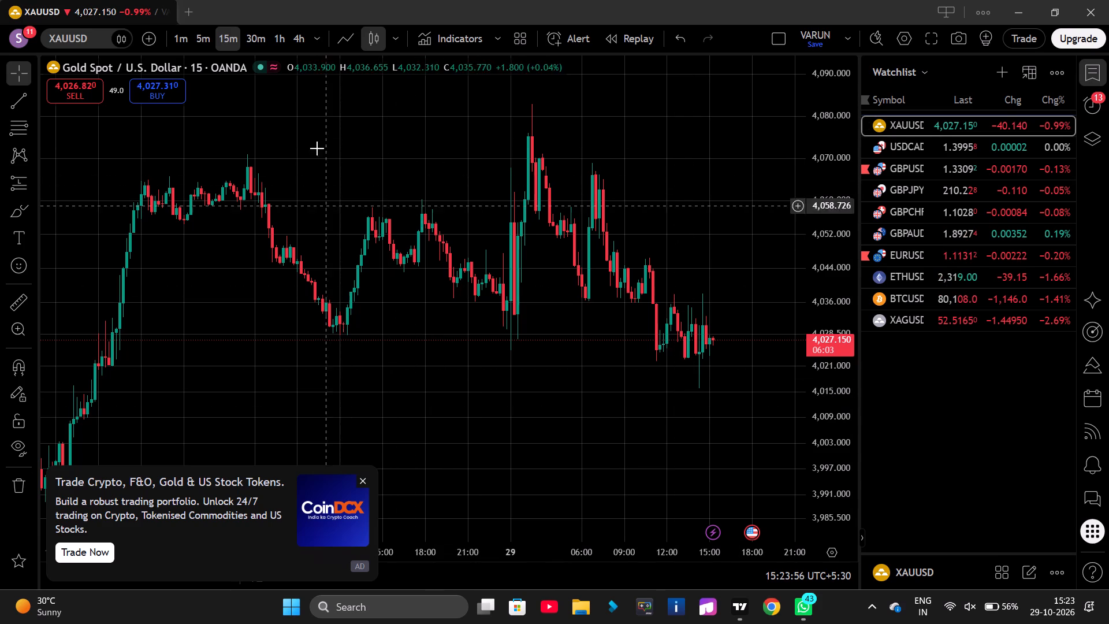
pyautogui.click(303, 29)
pyautogui.click(347, 41)
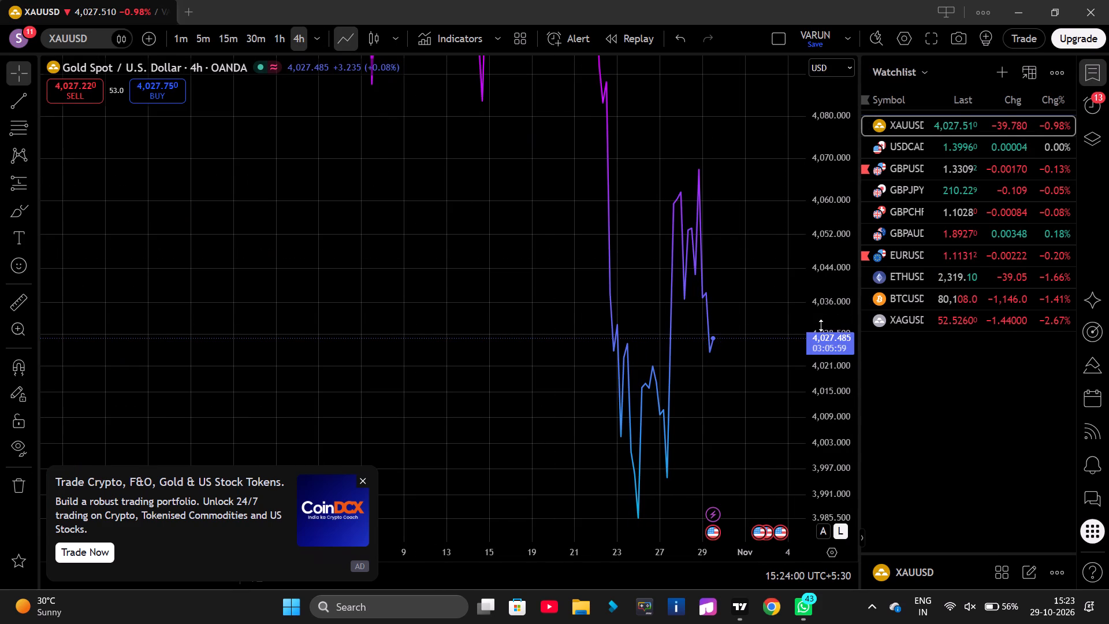
# Draw a rectangle zone across the highest XAUUSD peaks, from about 5,569 down to about 5,396, and lock it.
pyautogui.scroll(-17, 823, 326)
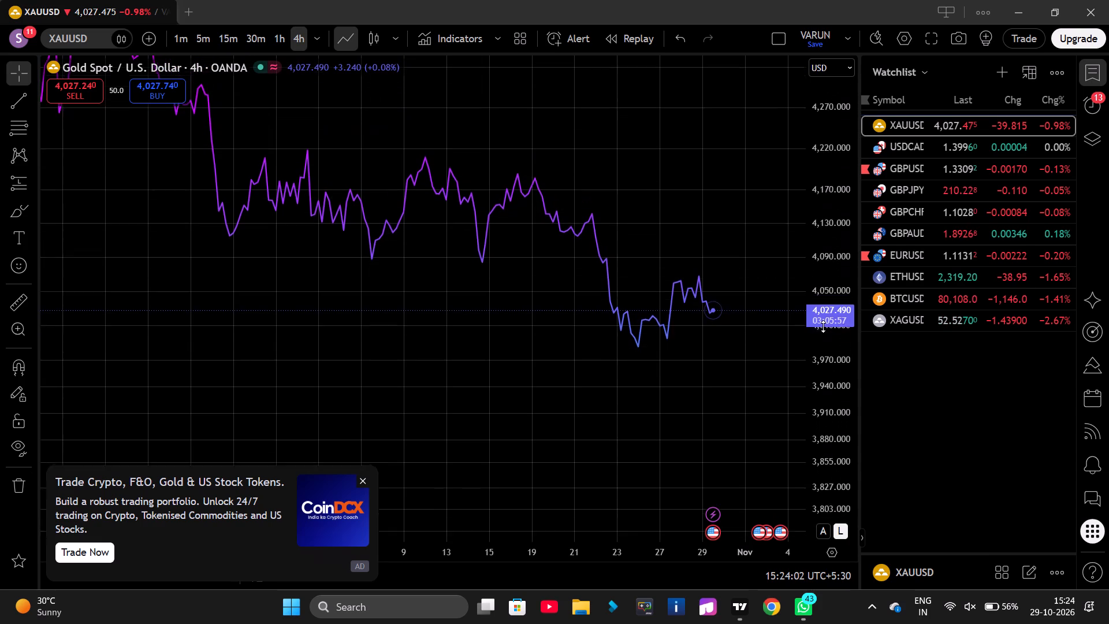
pyautogui.scroll(-12, 823, 326)
pyautogui.scroll(-5, 592, 381)
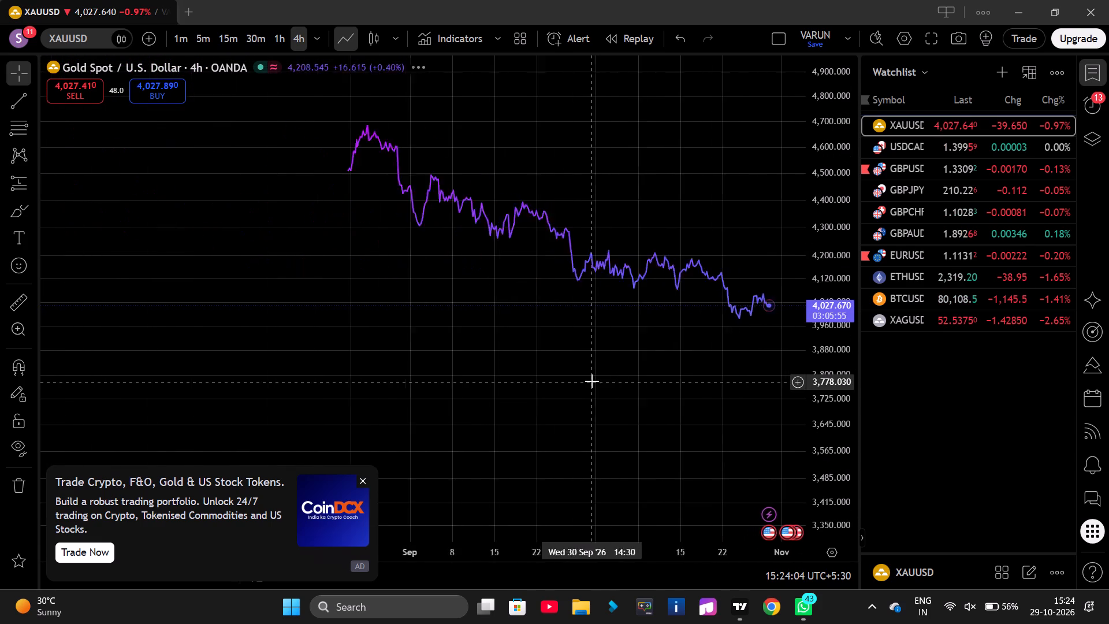
pyautogui.scroll(-10, 592, 381)
pyautogui.moveTo(534, 322); pyautogui.dragTo(472, 480)
pyautogui.scroll(-8, 821, 353)
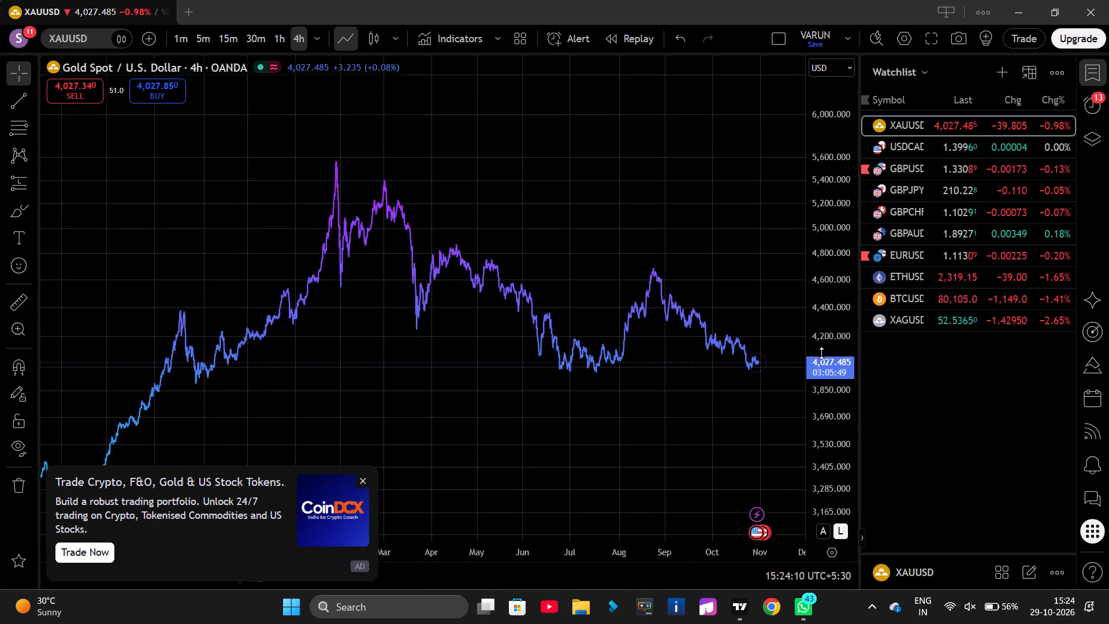
pyautogui.scroll(3, 821, 353)
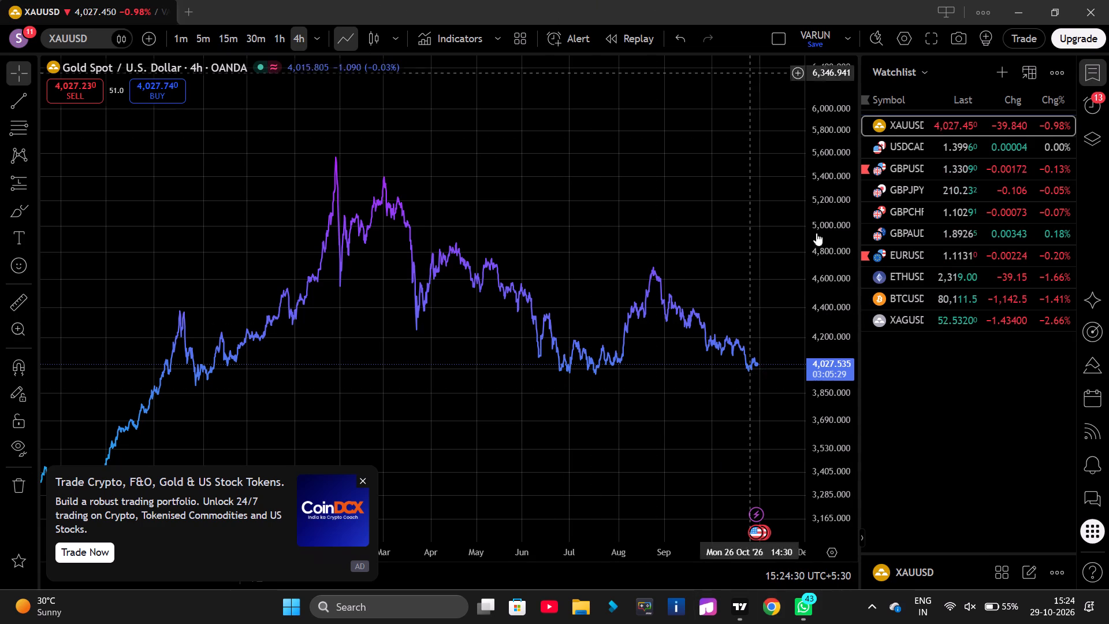
pyautogui.click(29, 209)
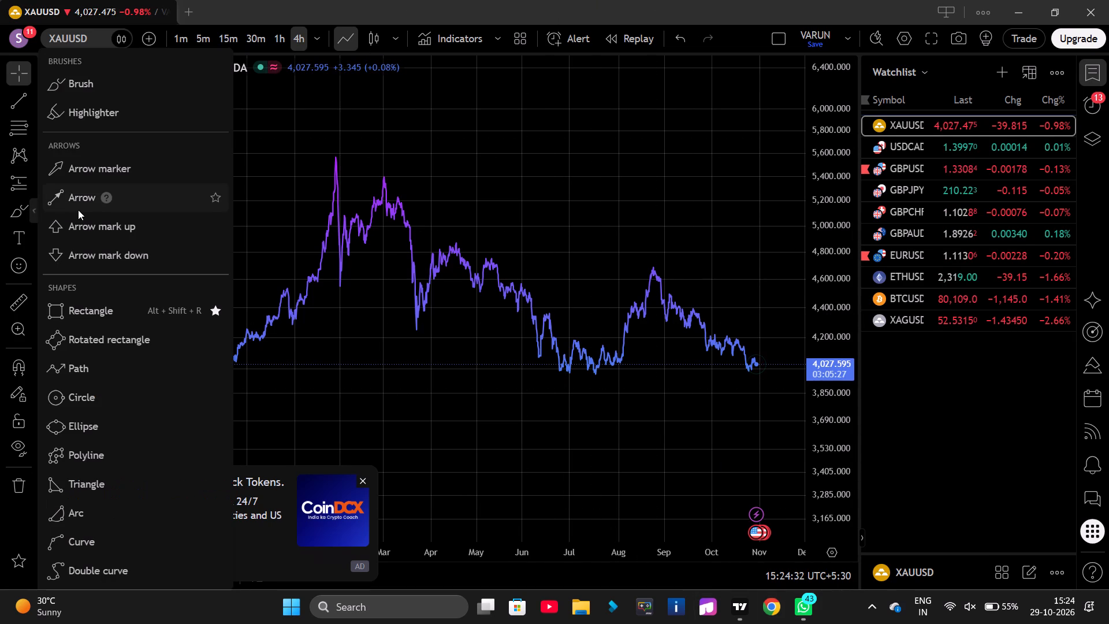
pyautogui.click(117, 304)
pyautogui.click(106, 311)
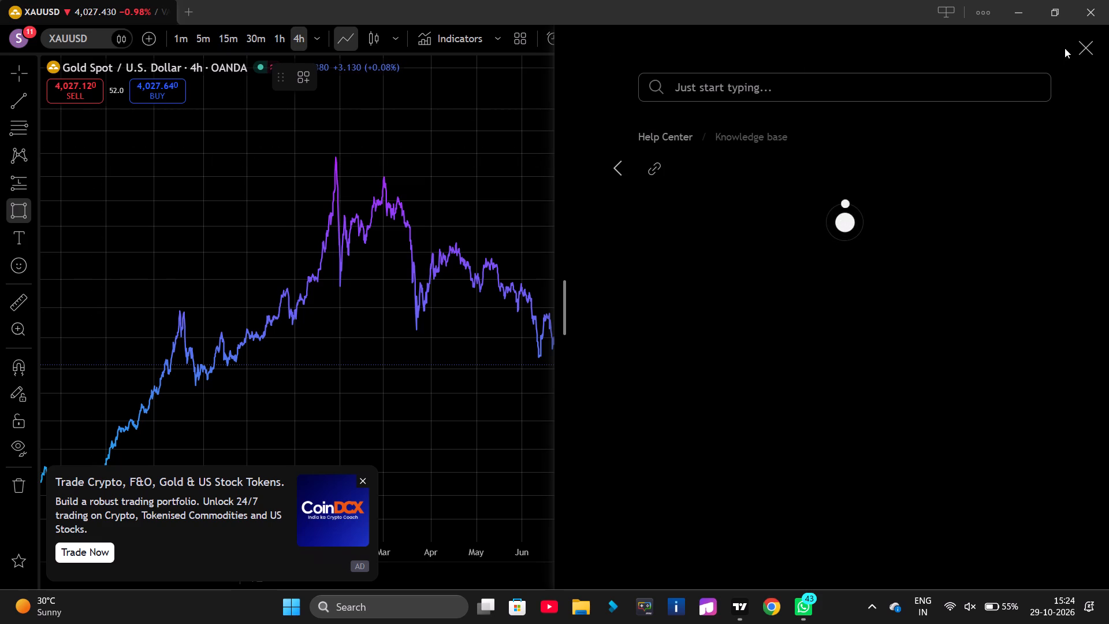
pyautogui.click(1076, 47)
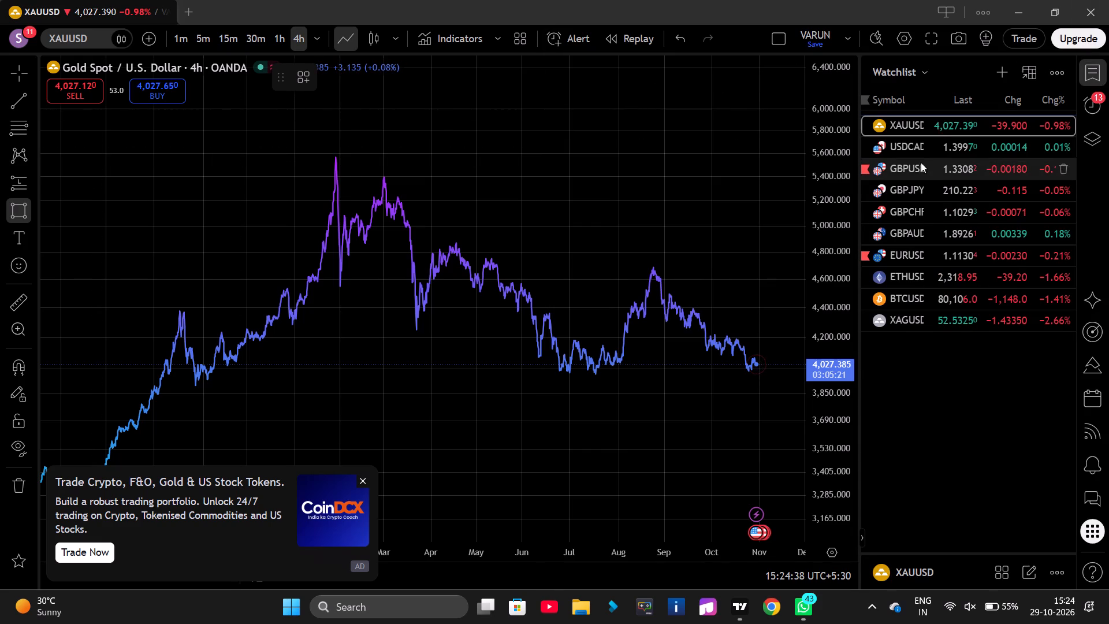
pyautogui.click(101, 157)
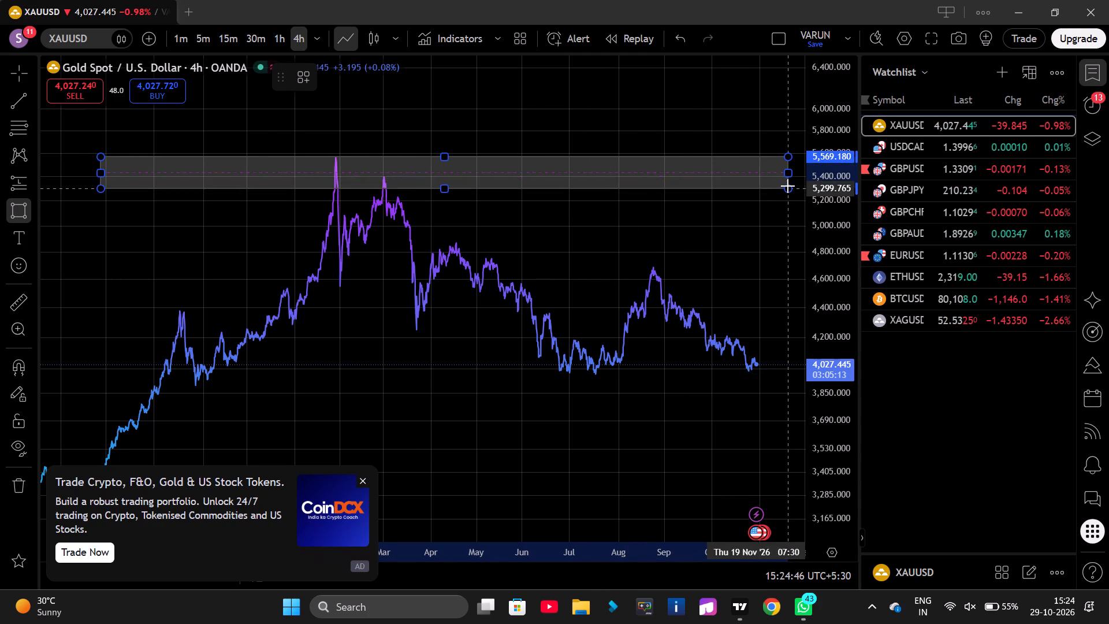
pyautogui.click(790, 176)
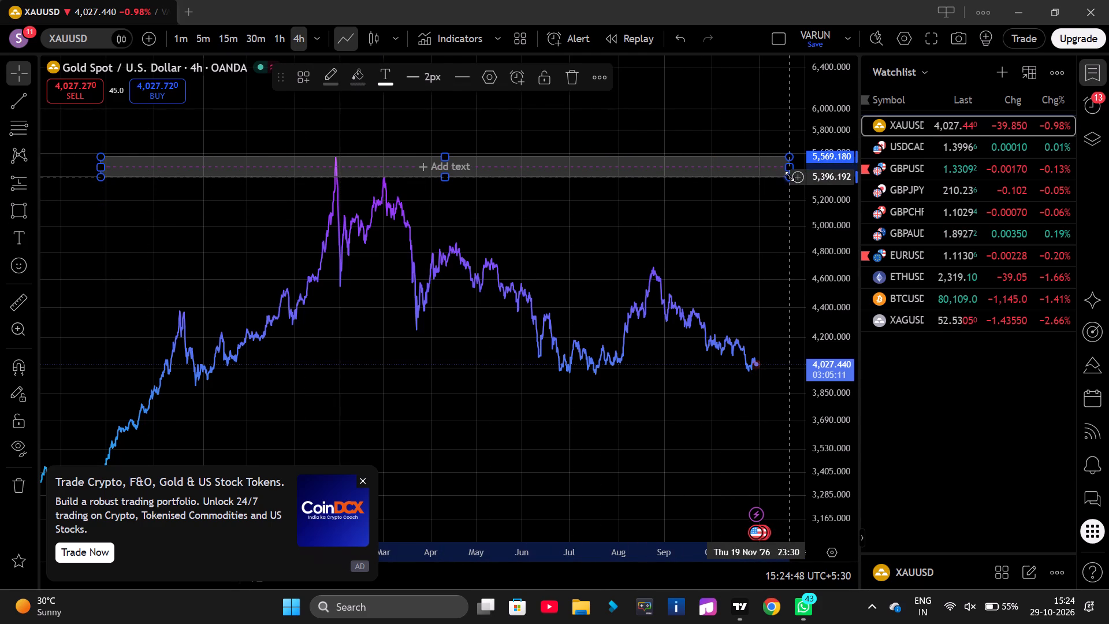
pyautogui.click(547, 85)
# Draw a second rectangle zone beneath the recent XAUUSD lows, from about 3,892 to about 3,976, and lock it.
pyautogui.scroll(-1, 500, 242)
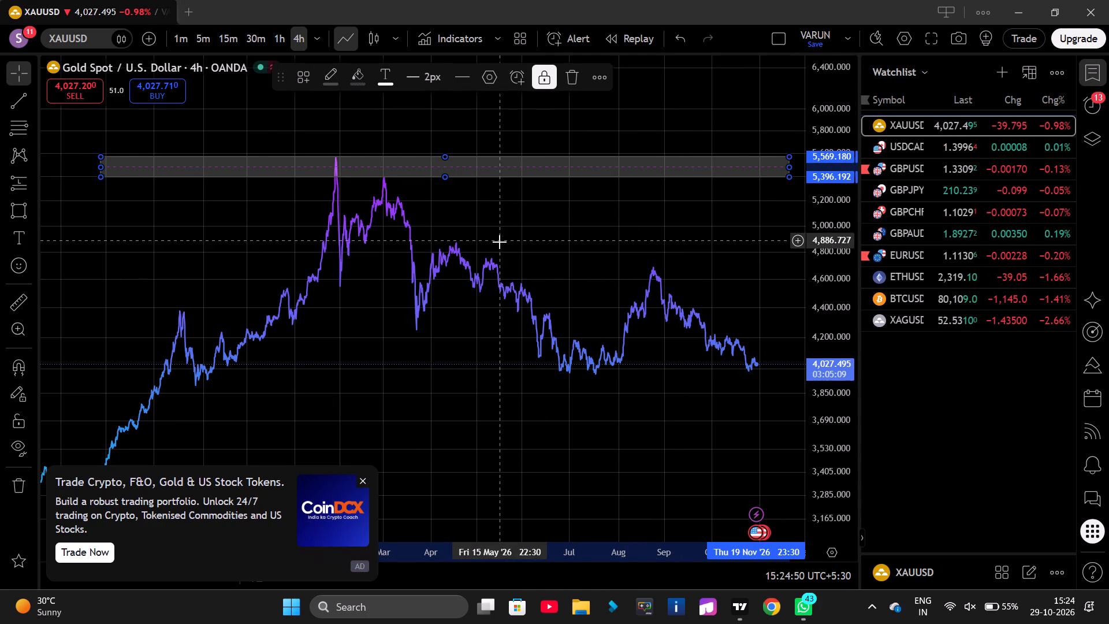
pyautogui.scroll(-1, 500, 242)
pyautogui.moveTo(241, 360); pyautogui.dragTo(248, 277)
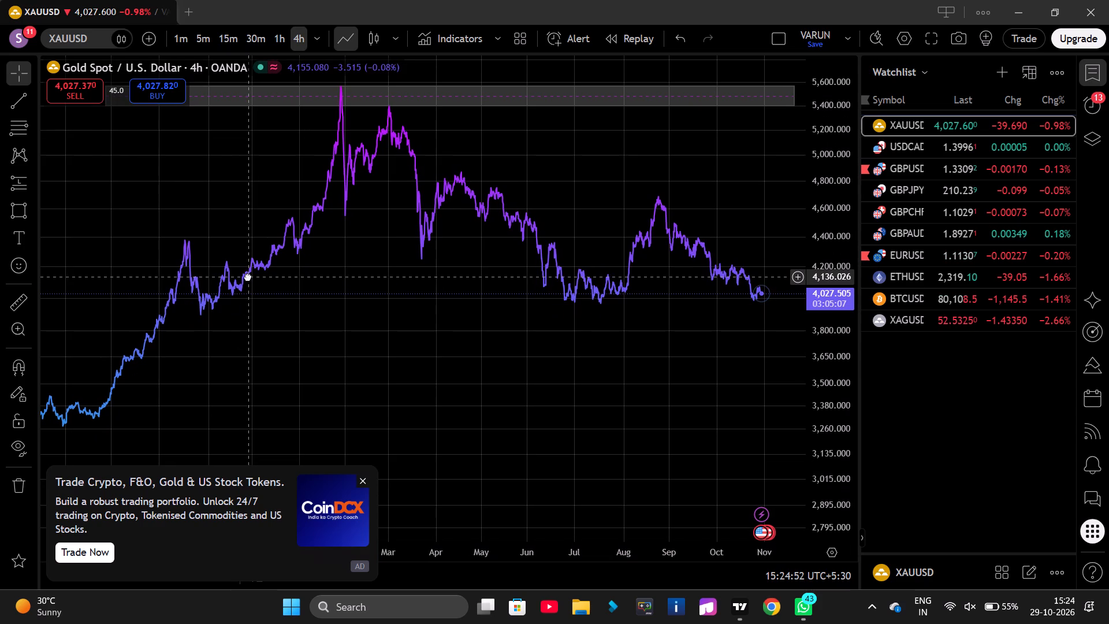
pyautogui.moveTo(248, 277); pyautogui.dragTo(248, 276)
pyautogui.click(21, 217)
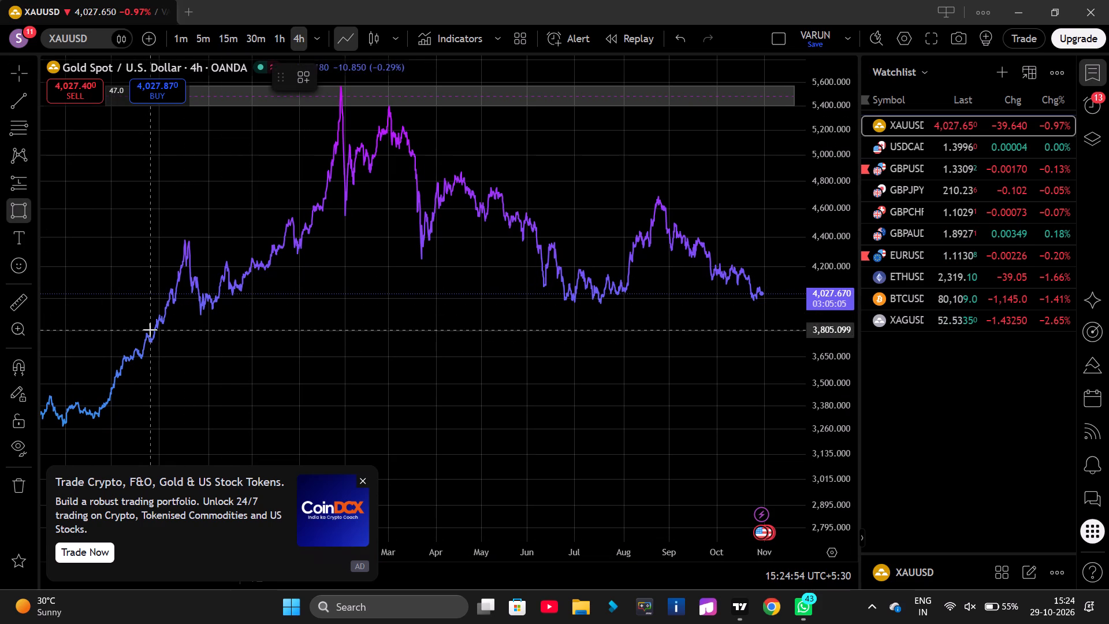
pyautogui.click(158, 315)
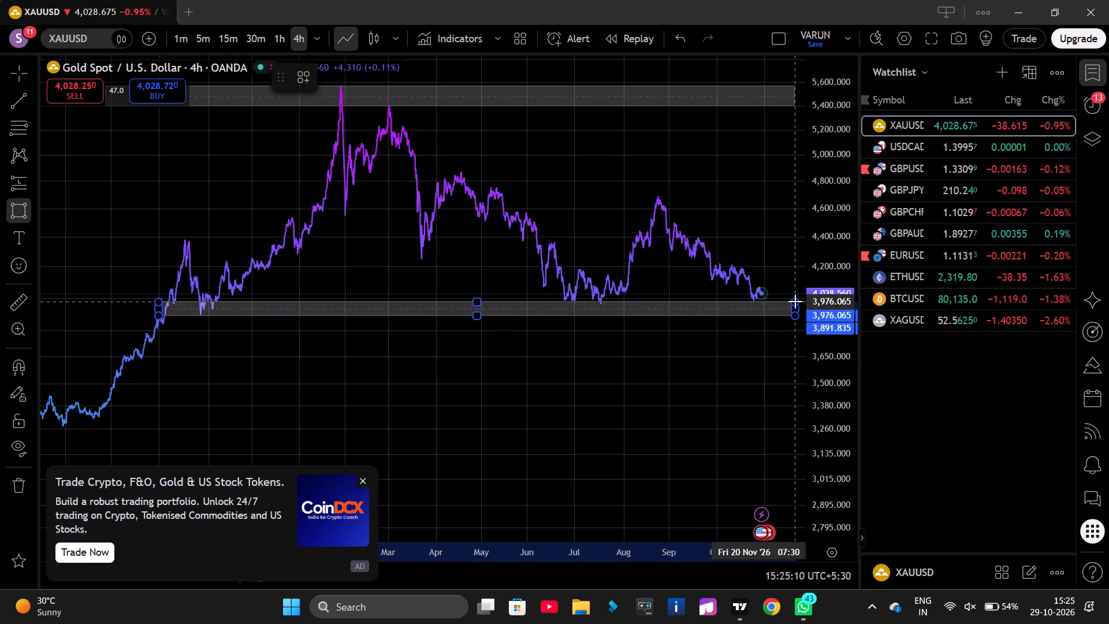
pyautogui.click(795, 302)
pyautogui.click(549, 91)
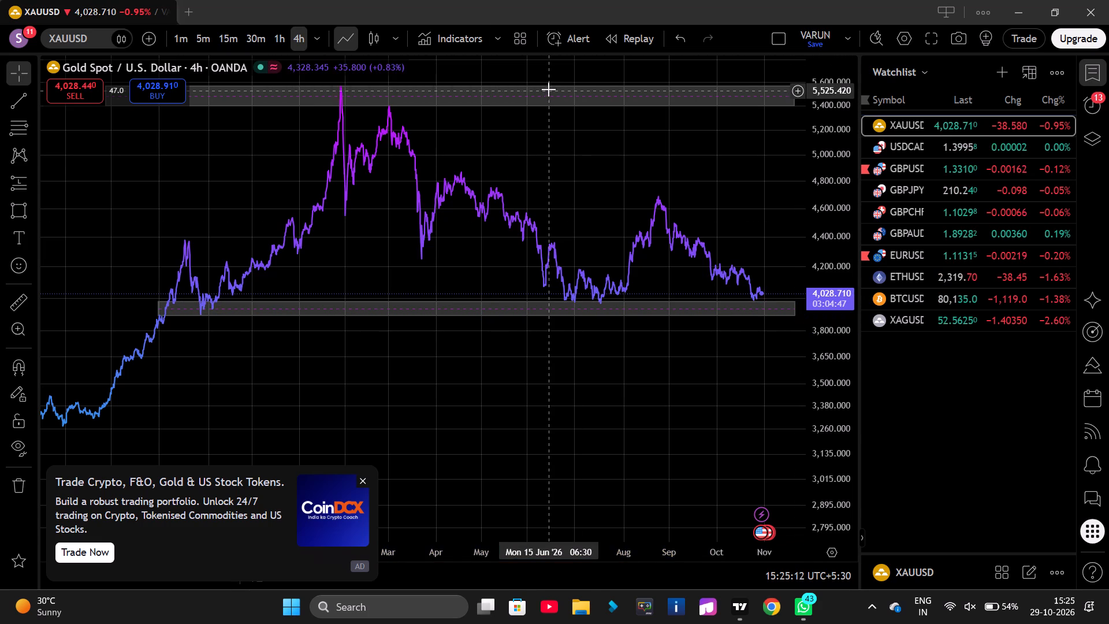
pyautogui.click(647, 302)
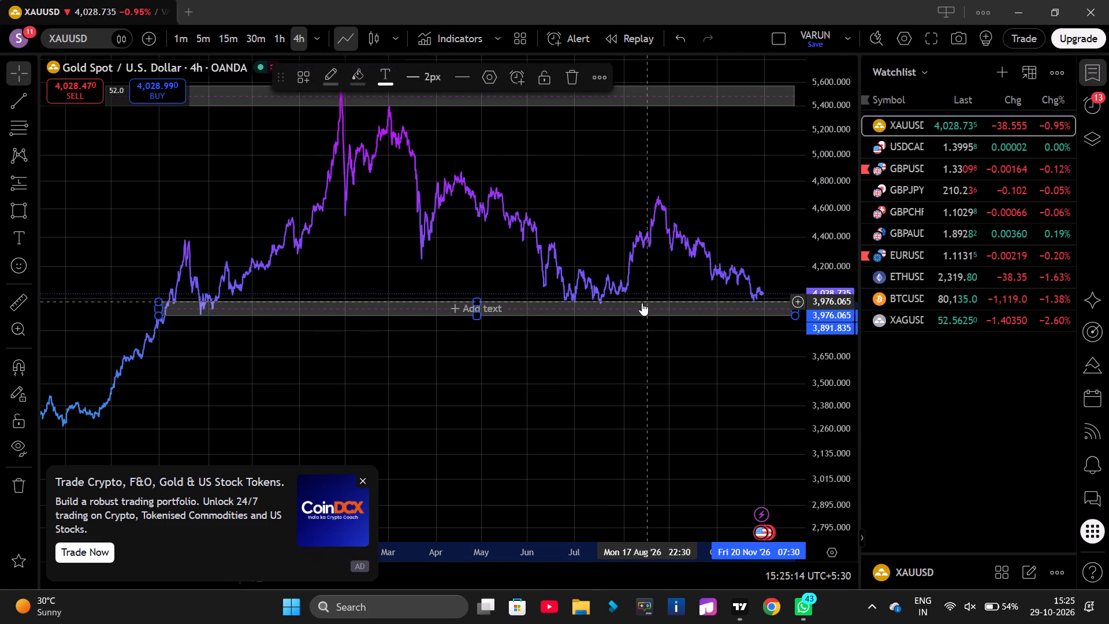
pyautogui.click(541, 77)
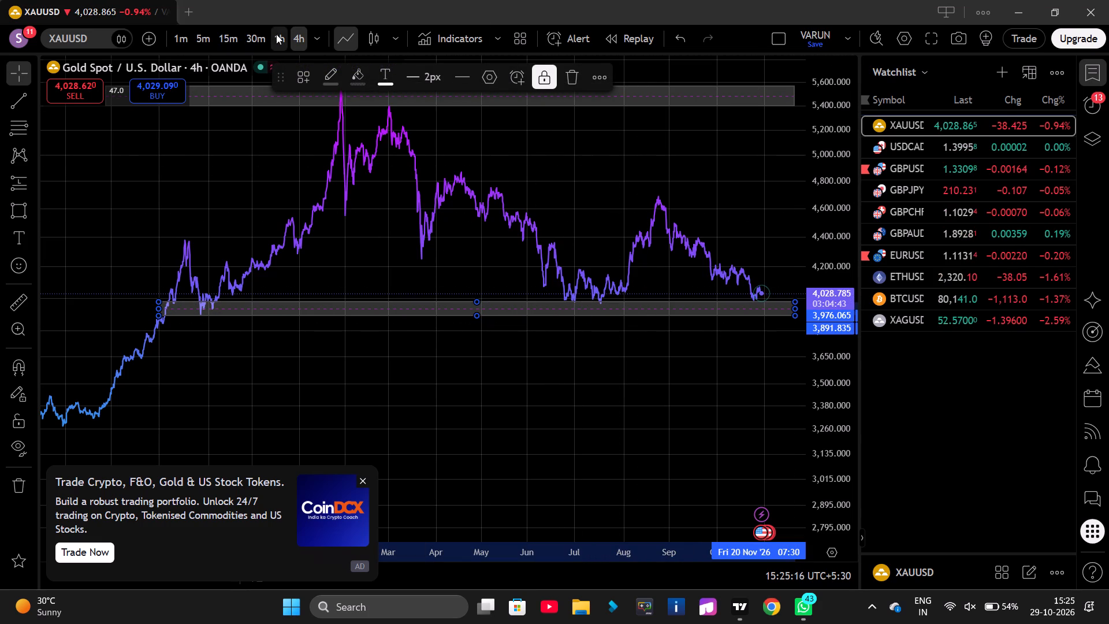
# On the 1h timeframe, place a horizontal line on XAUUSD at about 4,086.7 and lock it.
pyautogui.click(277, 35)
pyautogui.scroll(-4, 472, 254)
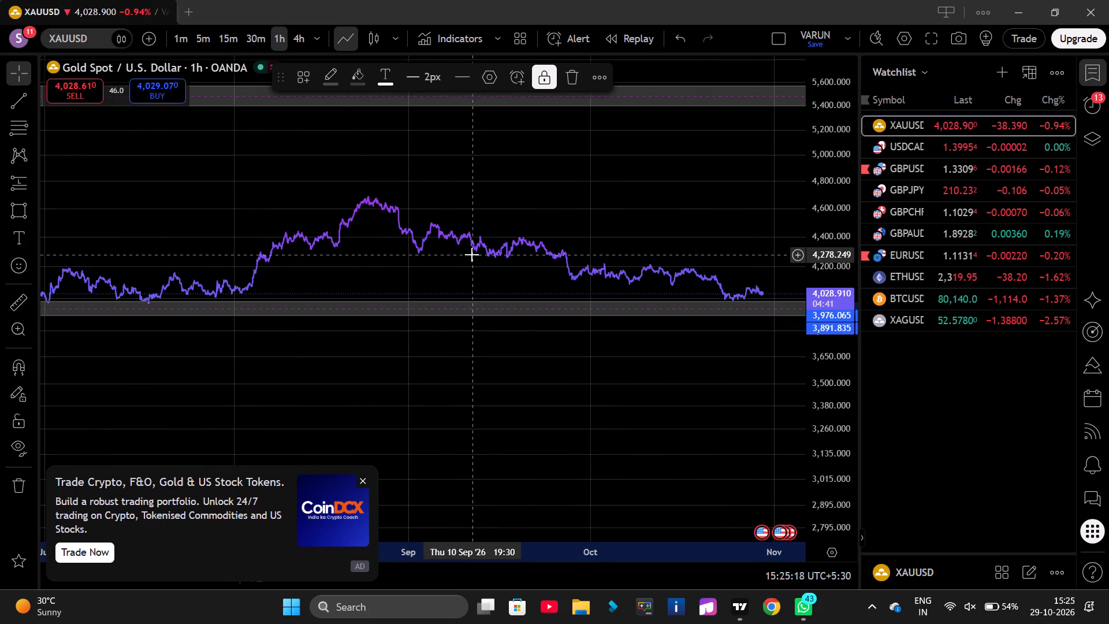
pyautogui.scroll(2, 451, 240)
pyautogui.scroll(5, 816, 262)
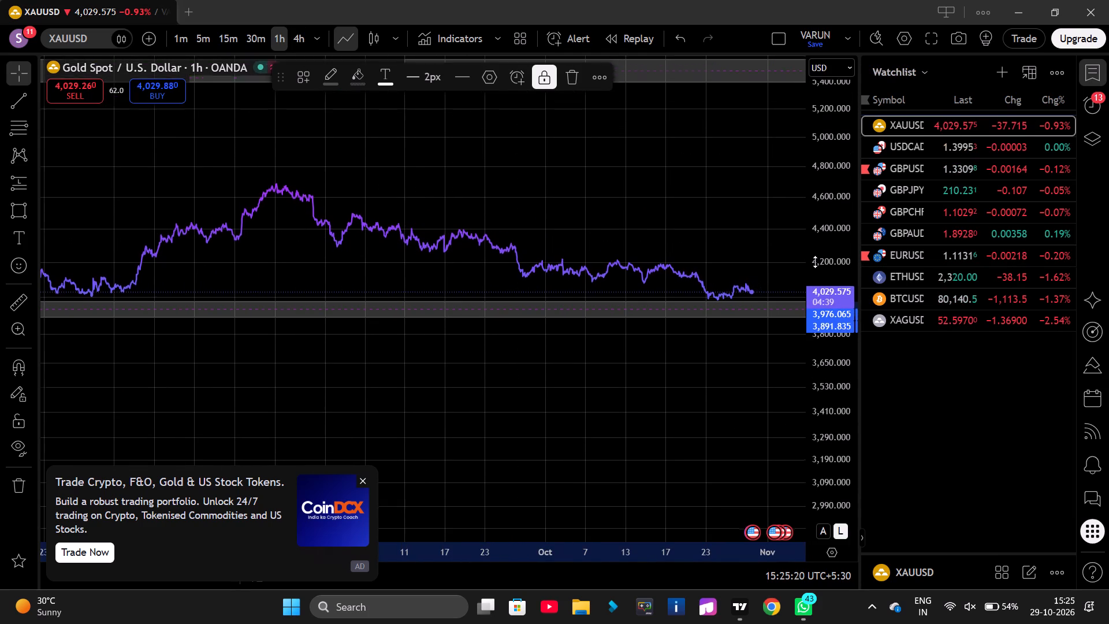
pyautogui.scroll(6, 815, 262)
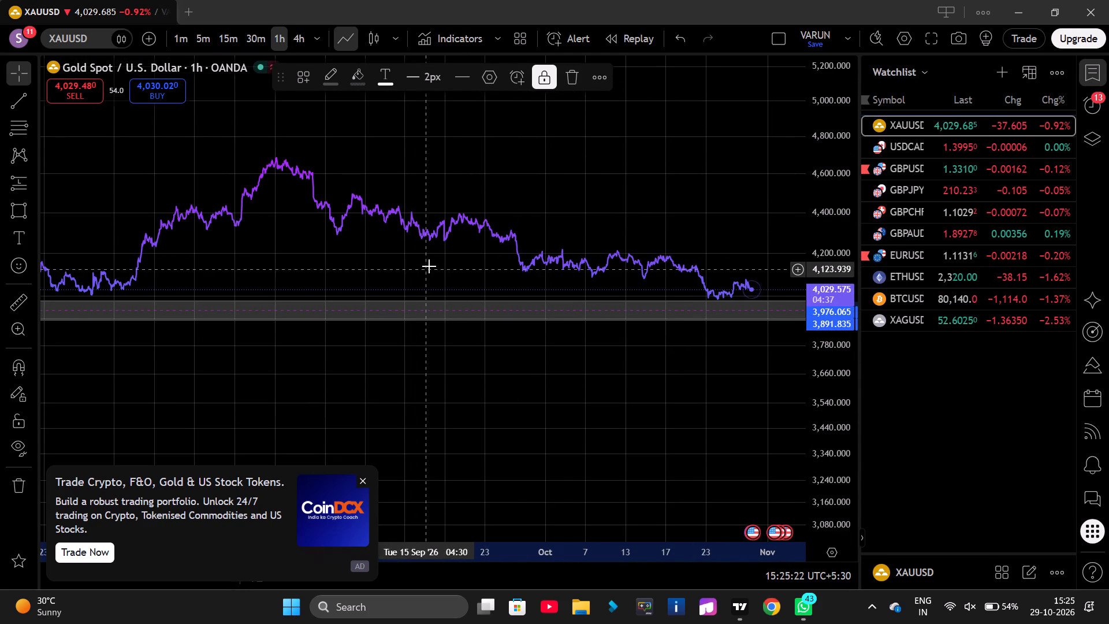
pyautogui.moveTo(436, 247); pyautogui.dragTo(486, 225)
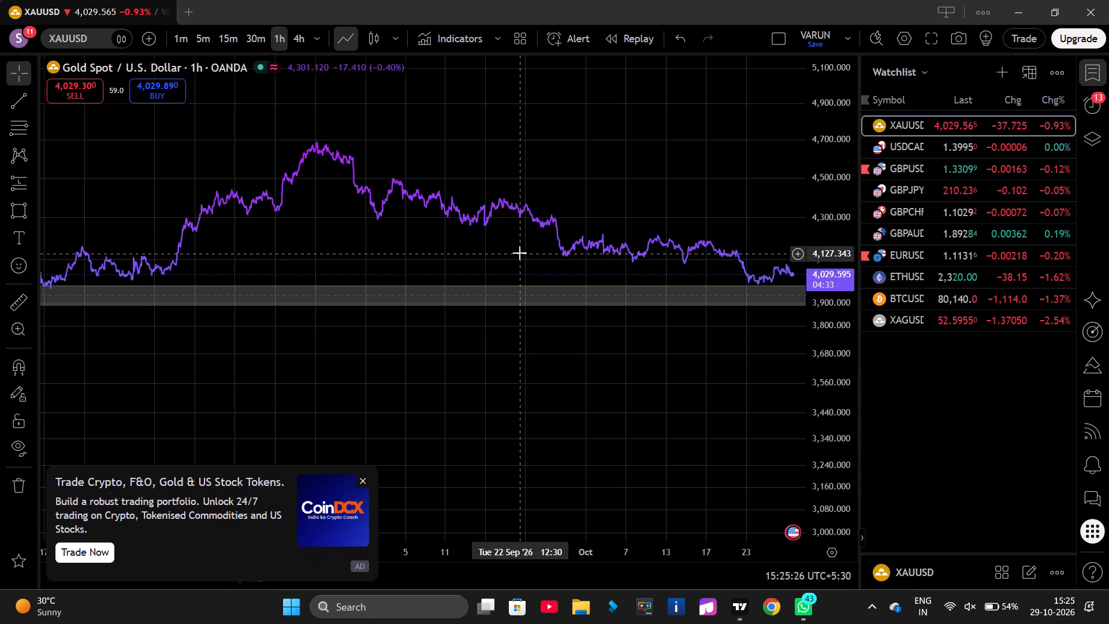
pyautogui.moveTo(520, 253); pyautogui.dragTo(431, 243)
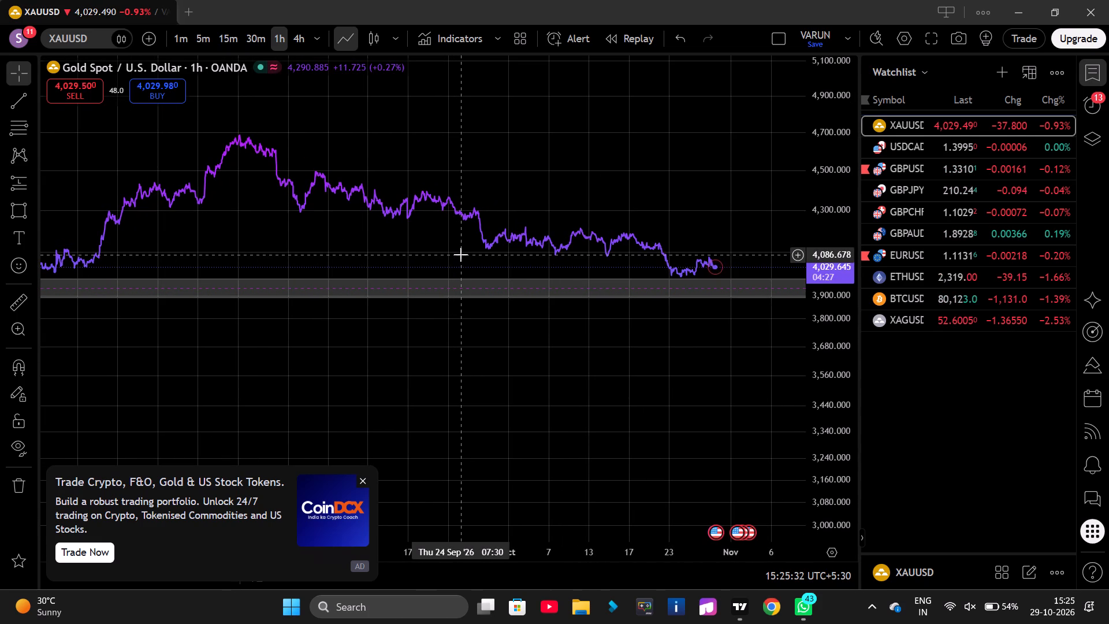
pyautogui.hotkey('alt', 'h')
pyautogui.click(516, 84)
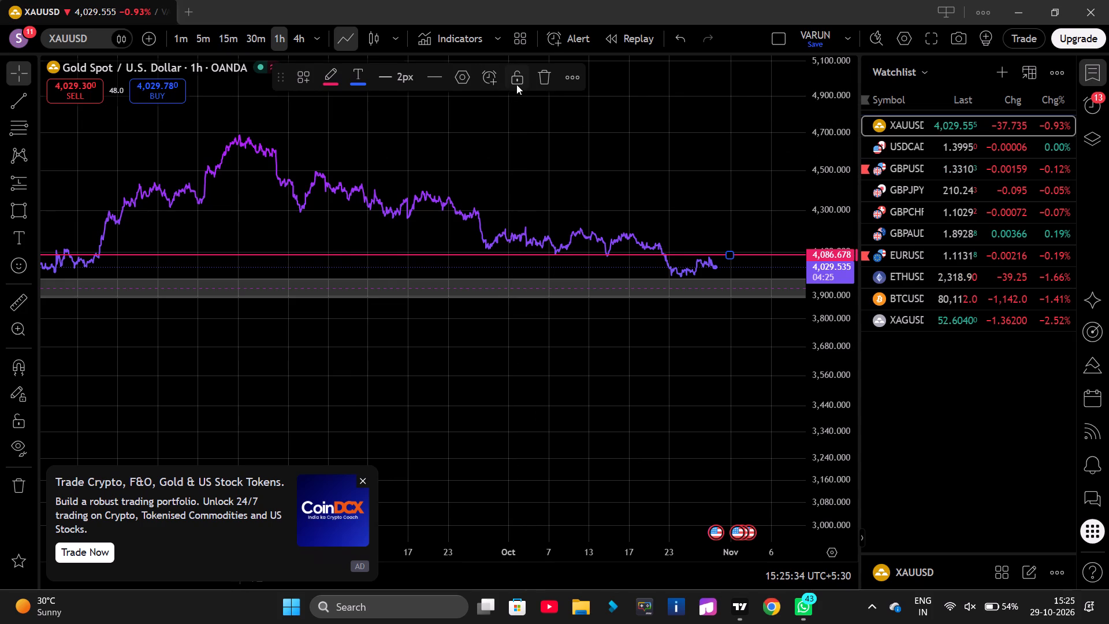
# Place a second horizontal line on the XAUUSD chart at about 4,223.8.
pyautogui.moveTo(453, 172); pyautogui.dragTo(588, 174)
pyautogui.moveTo(442, 179); pyautogui.dragTo(456, 178)
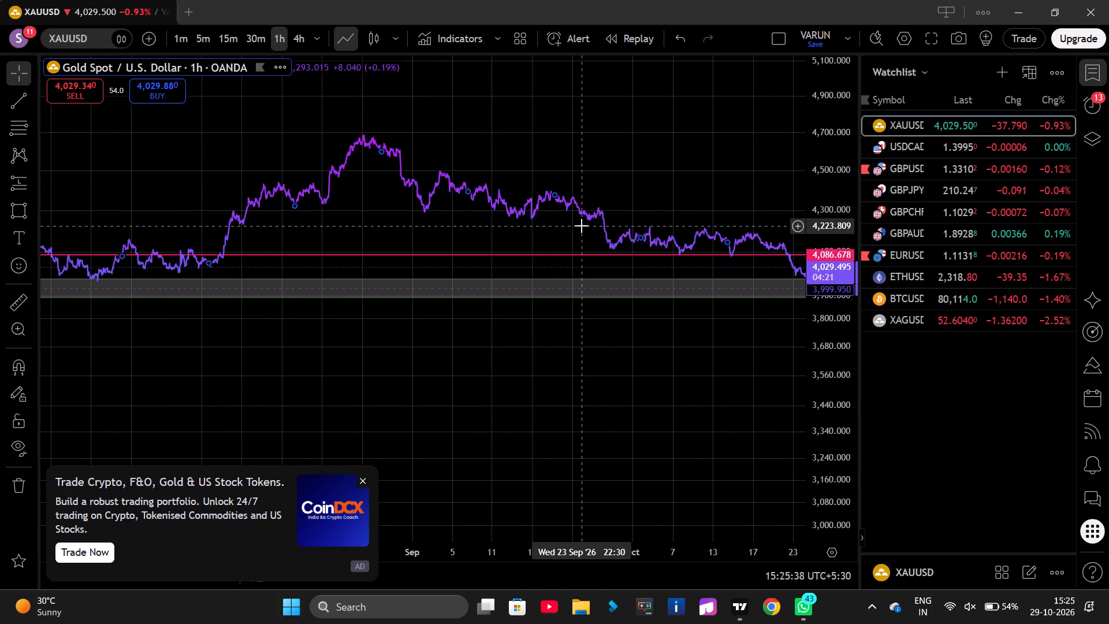
pyautogui.hotkey('alt', 'h')
# Lock the horizontal line at about 4,223.8 on the XAUUSD 1h chart.
pyautogui.moveTo(386, 190); pyautogui.dragTo(470, 211)
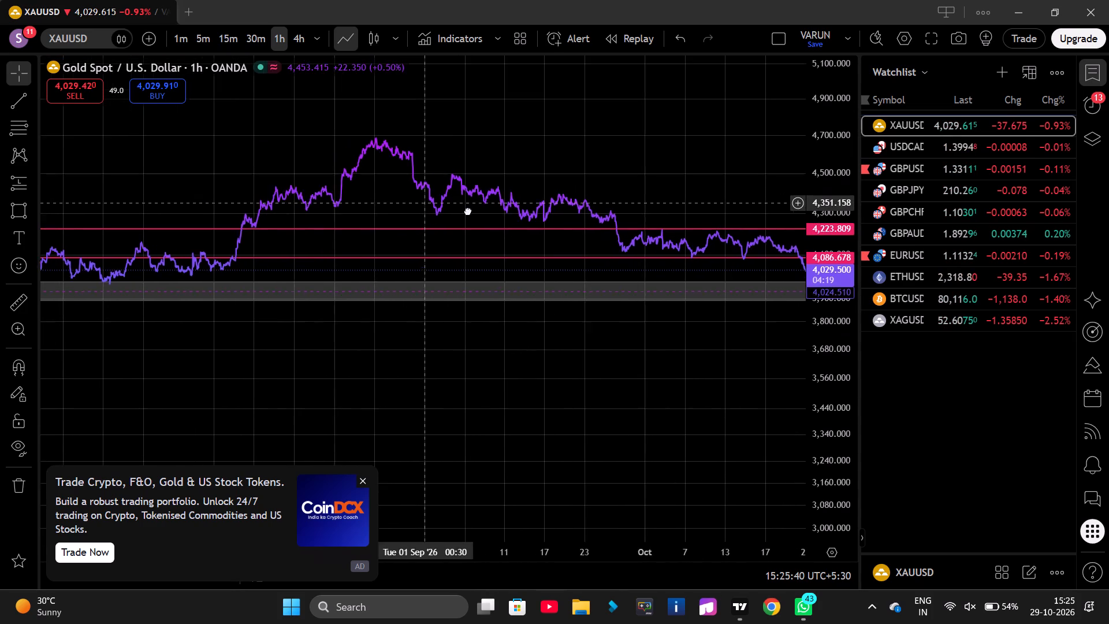
pyautogui.moveTo(470, 211); pyautogui.dragTo(587, 222)
pyautogui.moveTo(264, 217); pyautogui.dragTo(495, 226)
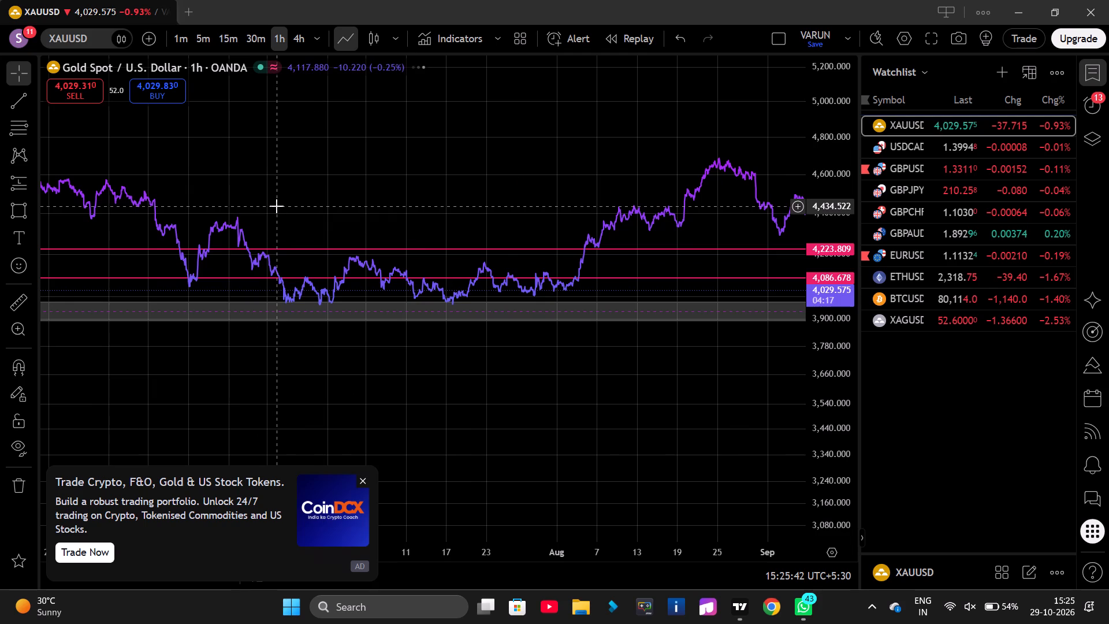
pyautogui.moveTo(250, 211); pyautogui.dragTo(477, 211)
pyautogui.moveTo(241, 195); pyautogui.dragTo(475, 204)
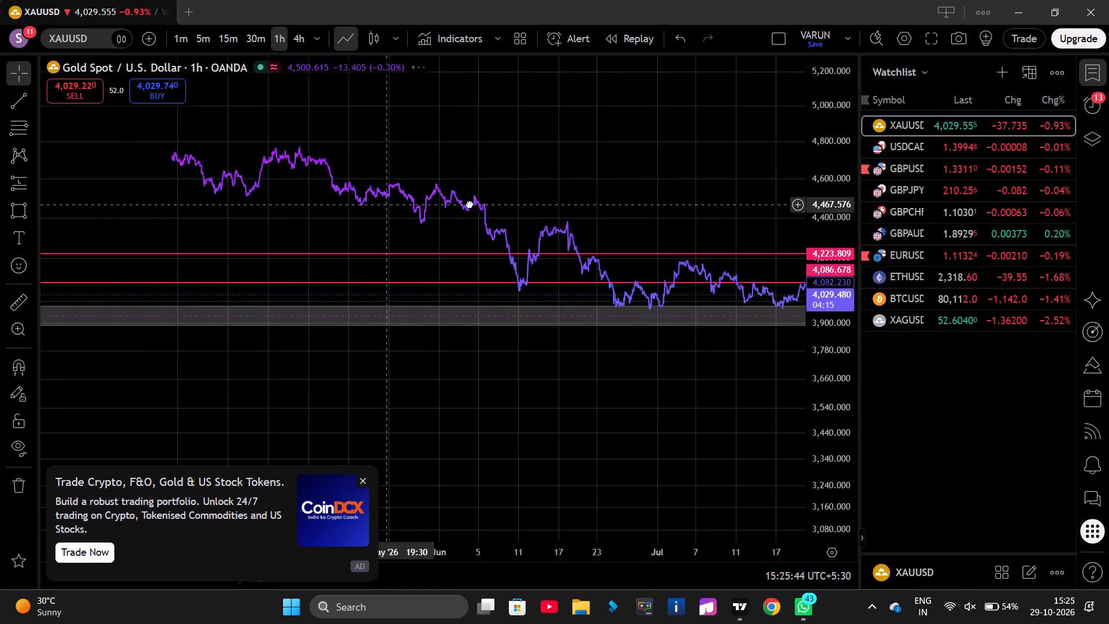
pyautogui.moveTo(475, 204); pyautogui.dragTo(491, 205)
pyautogui.moveTo(209, 193); pyautogui.dragTo(370, 193)
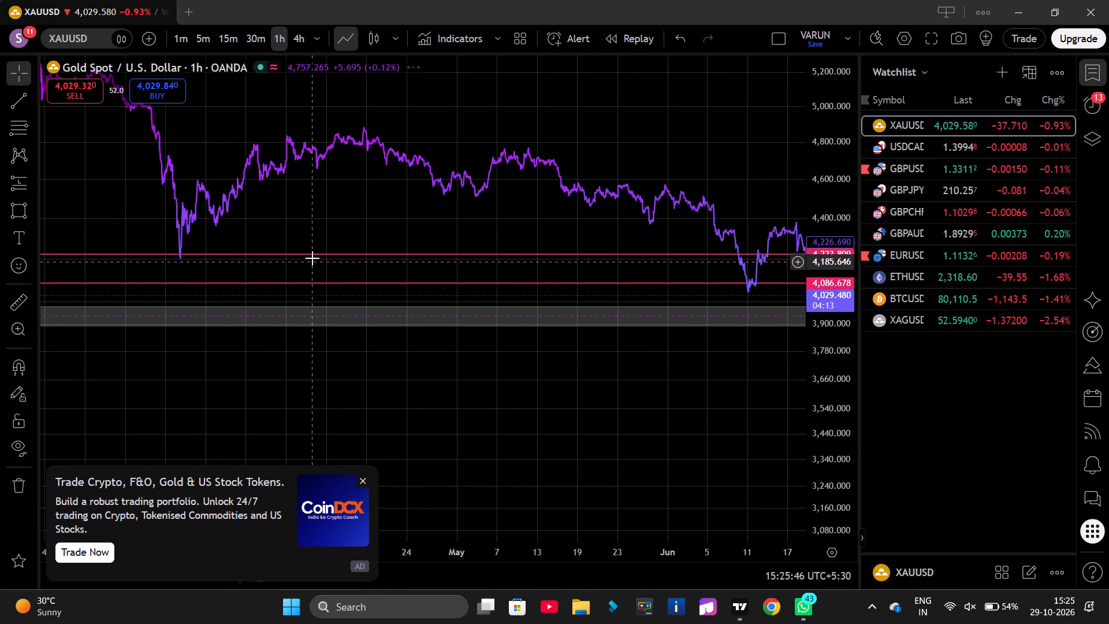
pyautogui.click(314, 252)
pyautogui.click(518, 84)
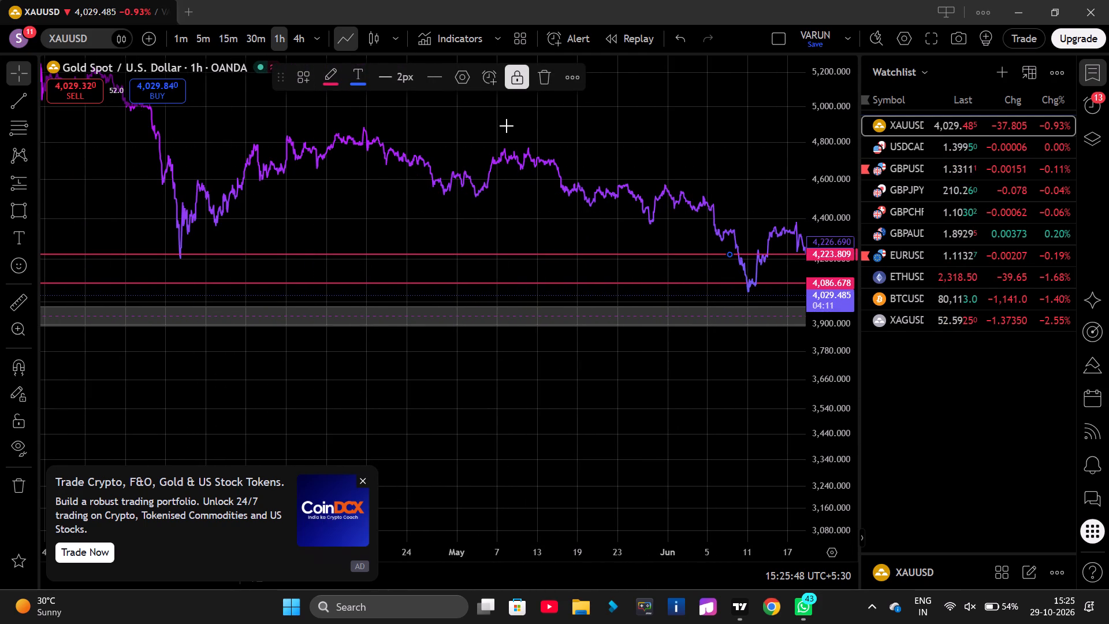
# Place a third horizontal line on the XAUUSD 1h chart at about 4,383.6 and lock it.
pyautogui.moveTo(491, 168); pyautogui.dragTo(664, 177)
pyautogui.moveTo(284, 193); pyautogui.dragTo(534, 213)
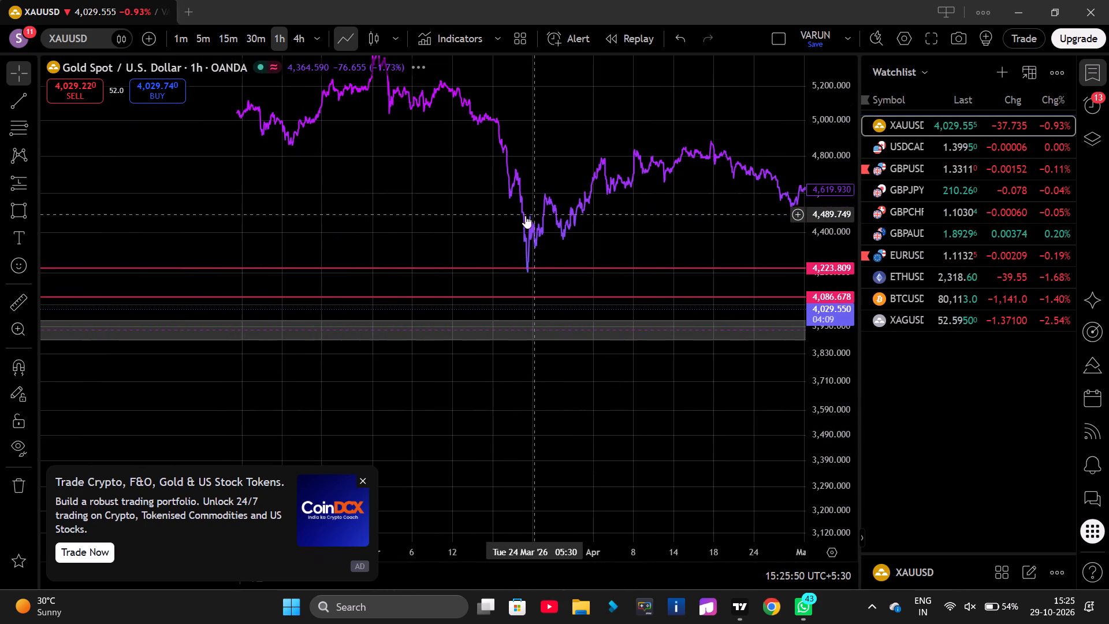
pyautogui.moveTo(373, 168); pyautogui.dragTo(522, 162)
pyautogui.moveTo(328, 174); pyautogui.dragTo(516, 177)
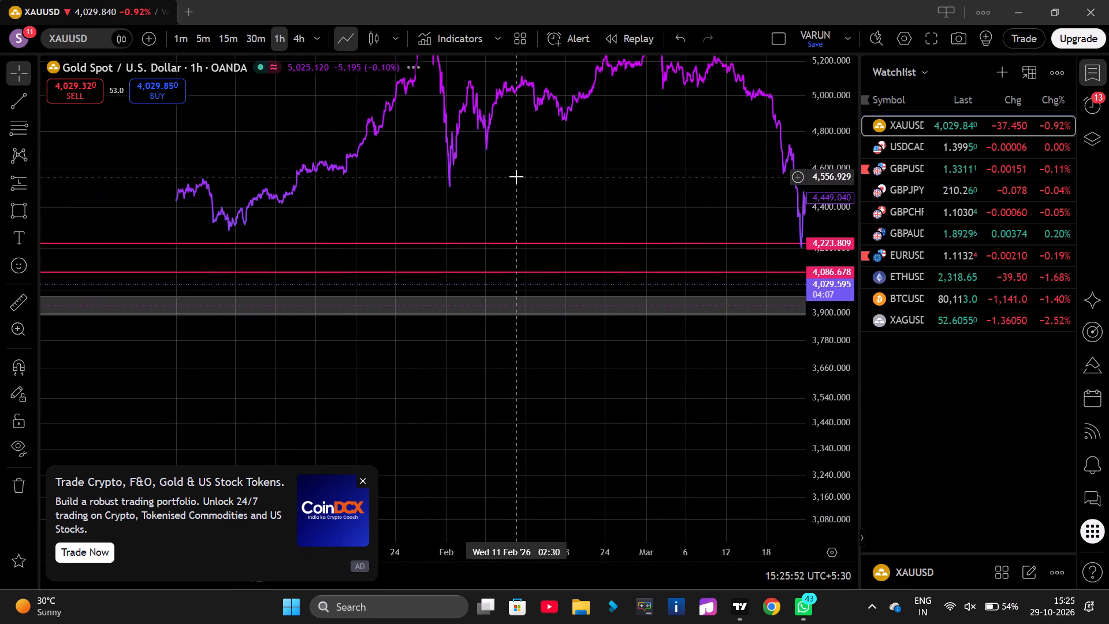
pyautogui.moveTo(287, 180); pyautogui.dragTo(381, 180)
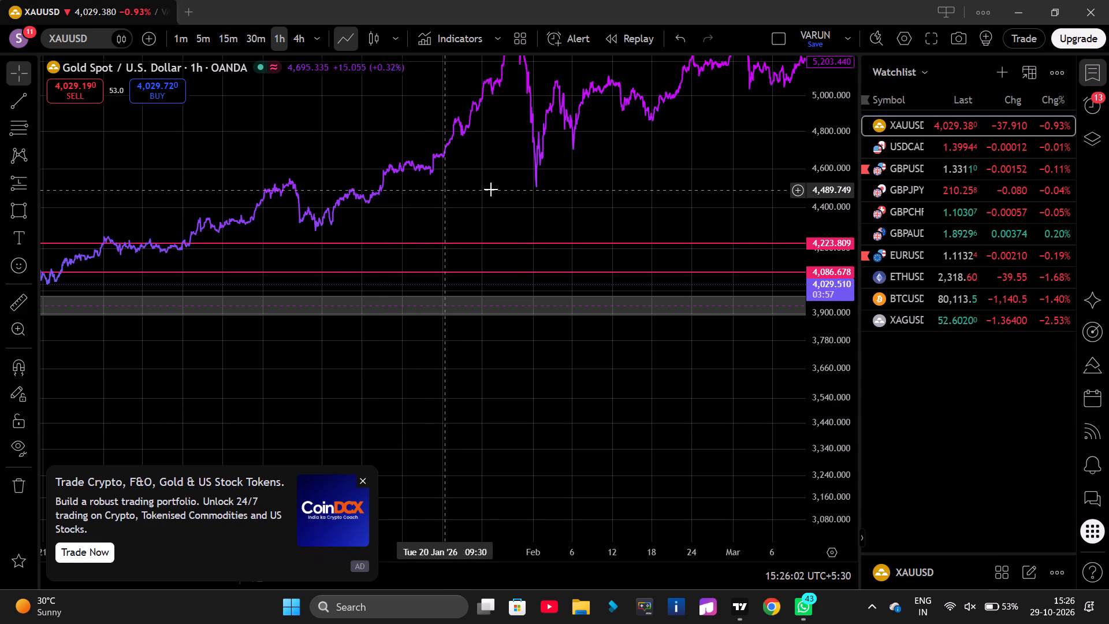
pyautogui.moveTo(500, 189); pyautogui.dragTo(0, 196)
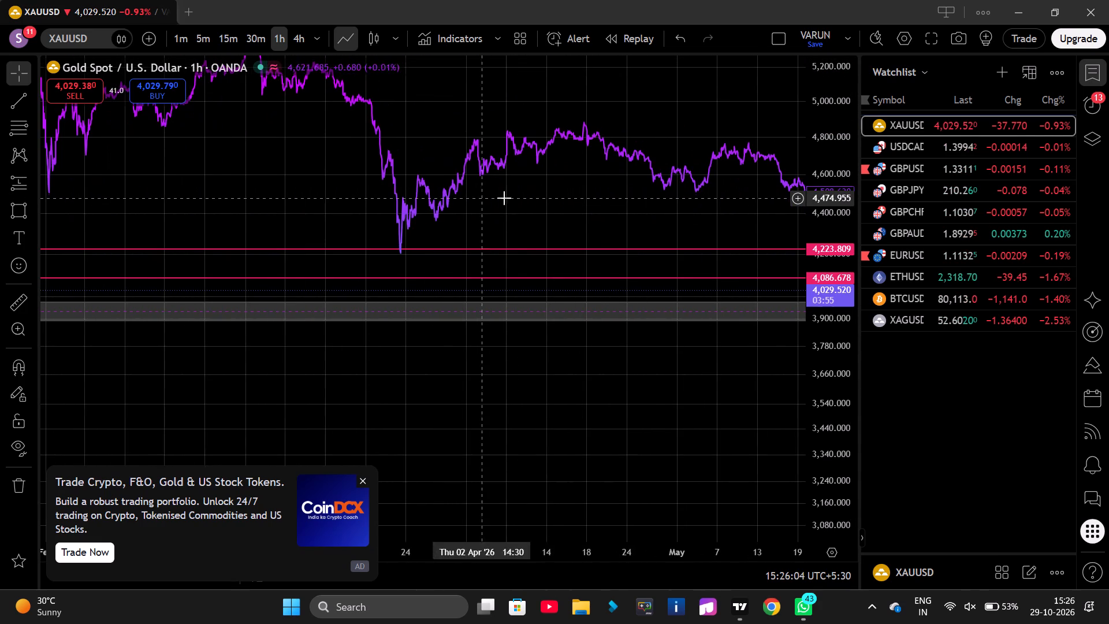
pyautogui.moveTo(612, 185); pyautogui.dragTo(183, 174)
pyautogui.moveTo(535, 159); pyautogui.dragTo(271, 155)
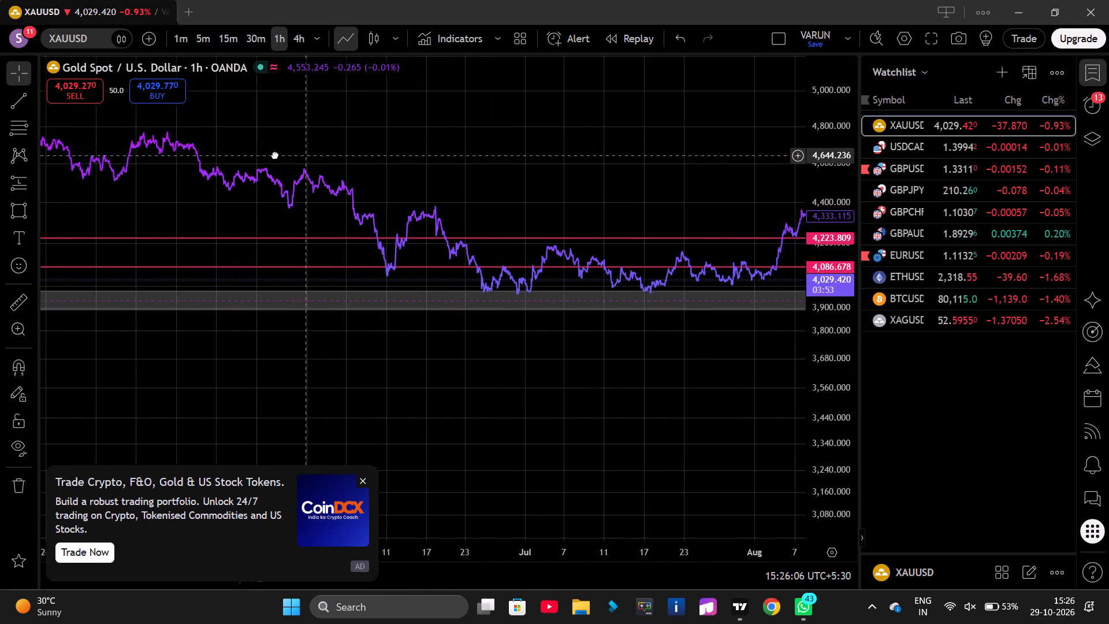
pyautogui.moveTo(271, 155); pyautogui.dragTo(206, 155)
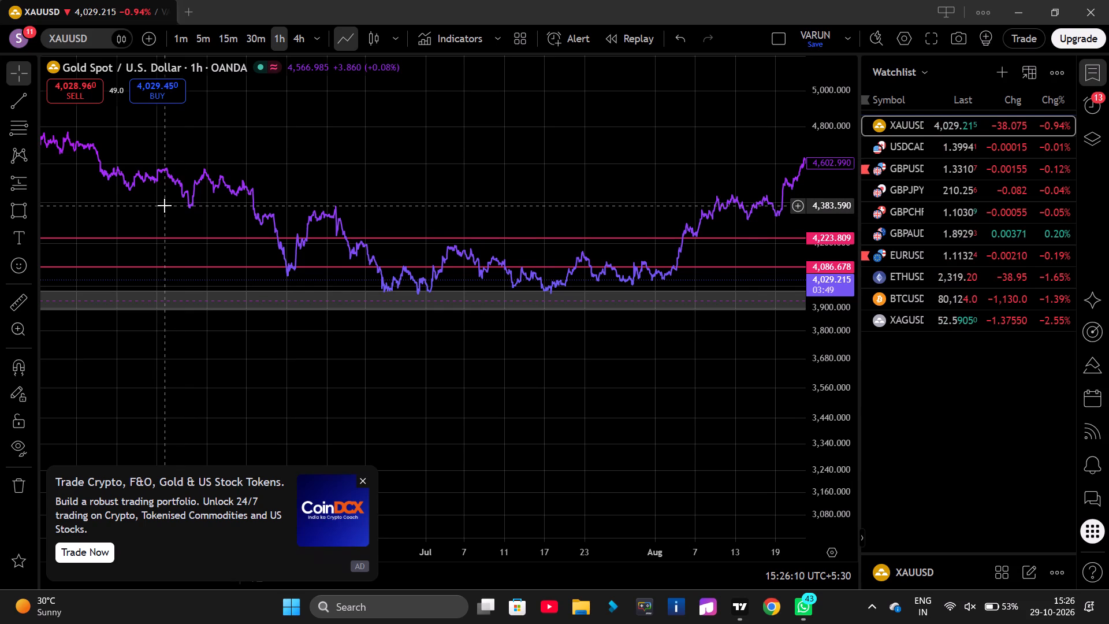
pyautogui.hotkey('alt', 'h')
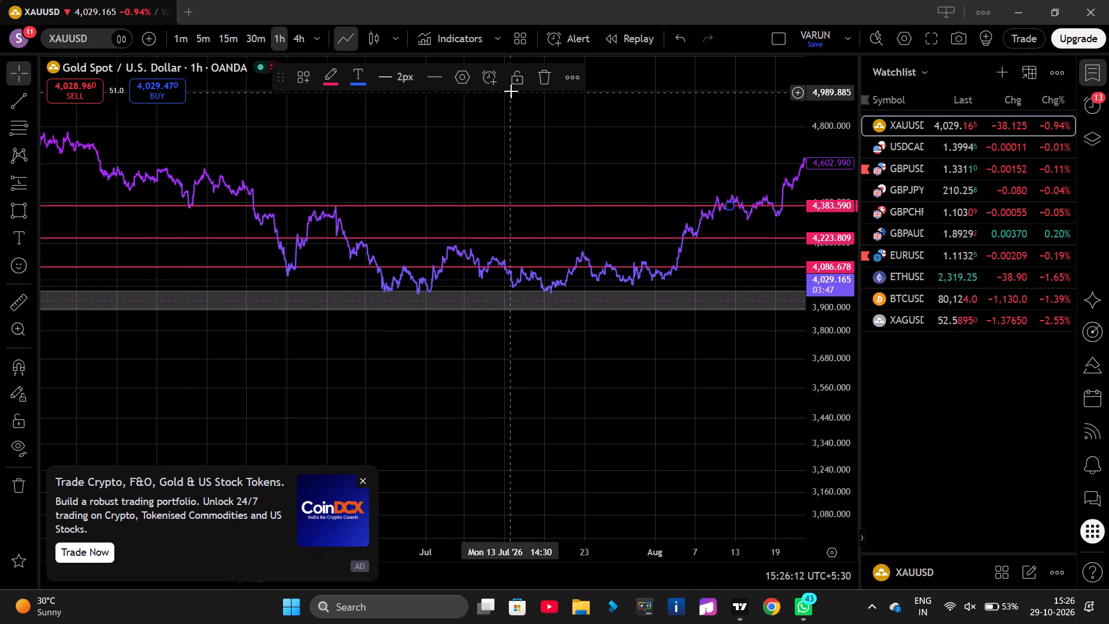
pyautogui.click(511, 88)
# Place a horizontal line at about 4,690.4, along the late-August XAUUSD peak, and lock it.
pyautogui.moveTo(678, 158); pyautogui.dragTo(203, 153)
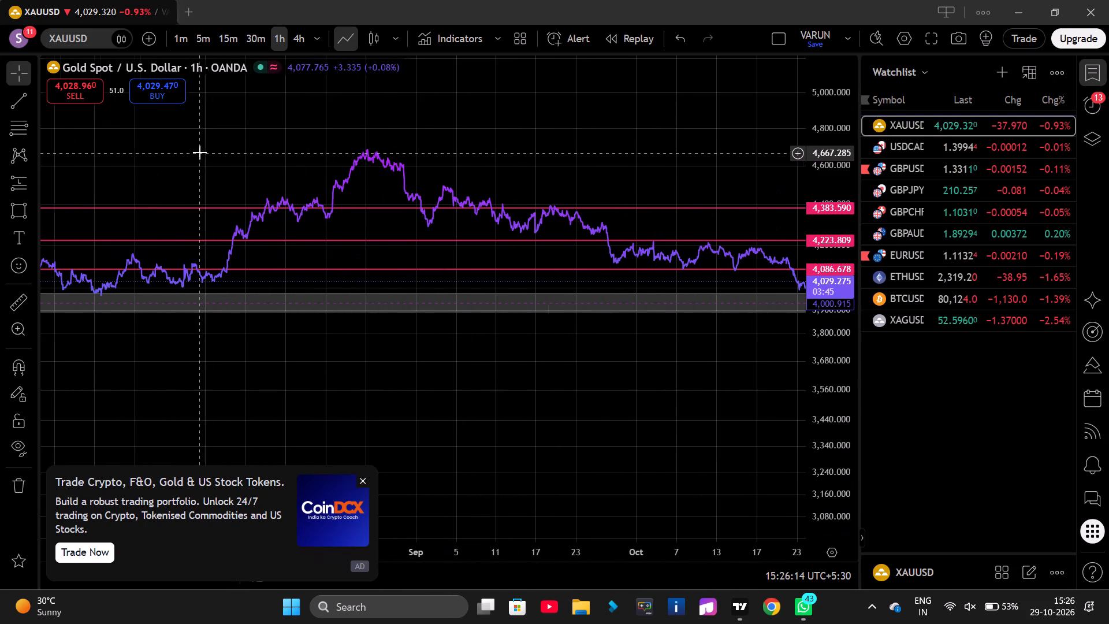
pyautogui.moveTo(624, 153); pyautogui.dragTo(260, 156)
pyautogui.moveTo(287, 162); pyautogui.dragTo(656, 274)
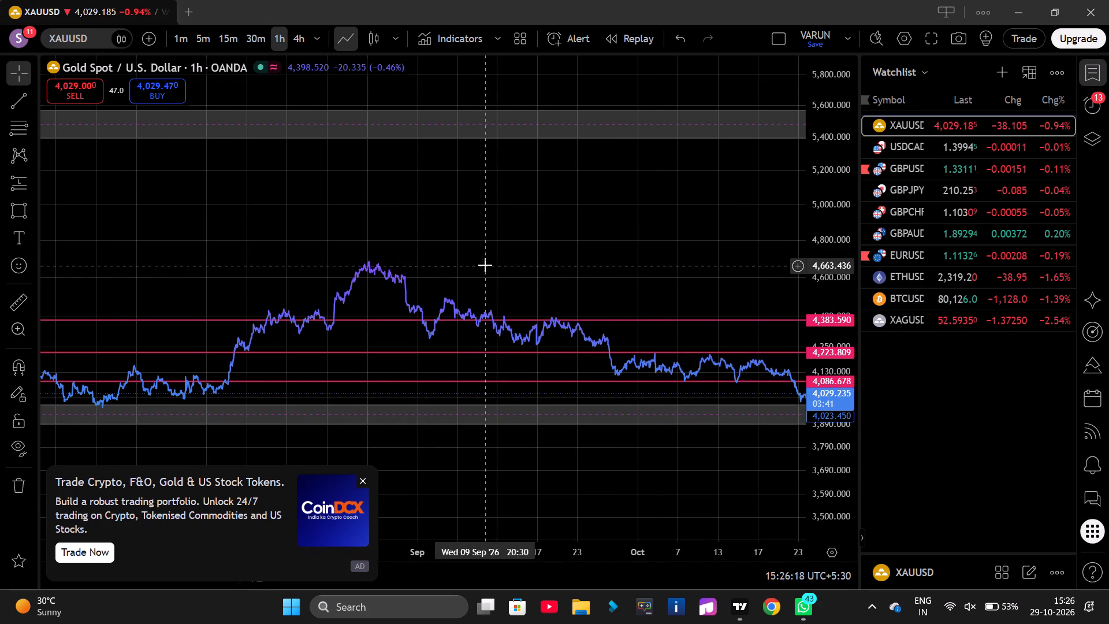
pyautogui.hotkey('alt', 'h')
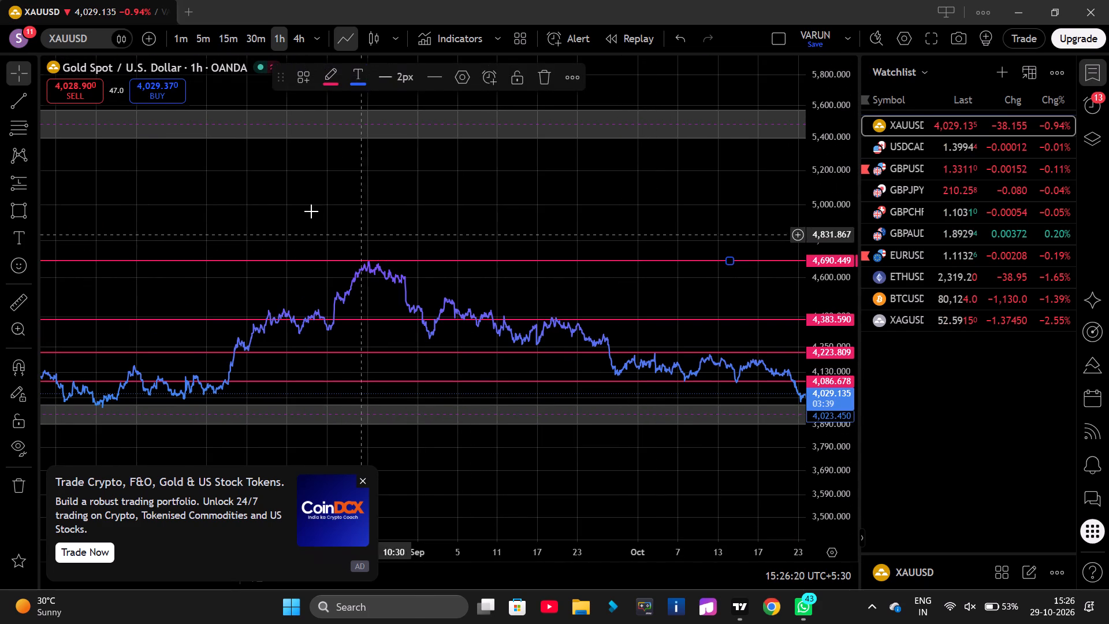
pyautogui.click(511, 76)
# Place a horizontal line at about 5,081.3, beneath the upper rectangle zone on XAUUSD, and lock it.
pyautogui.moveTo(284, 196); pyautogui.dragTo(571, 191)
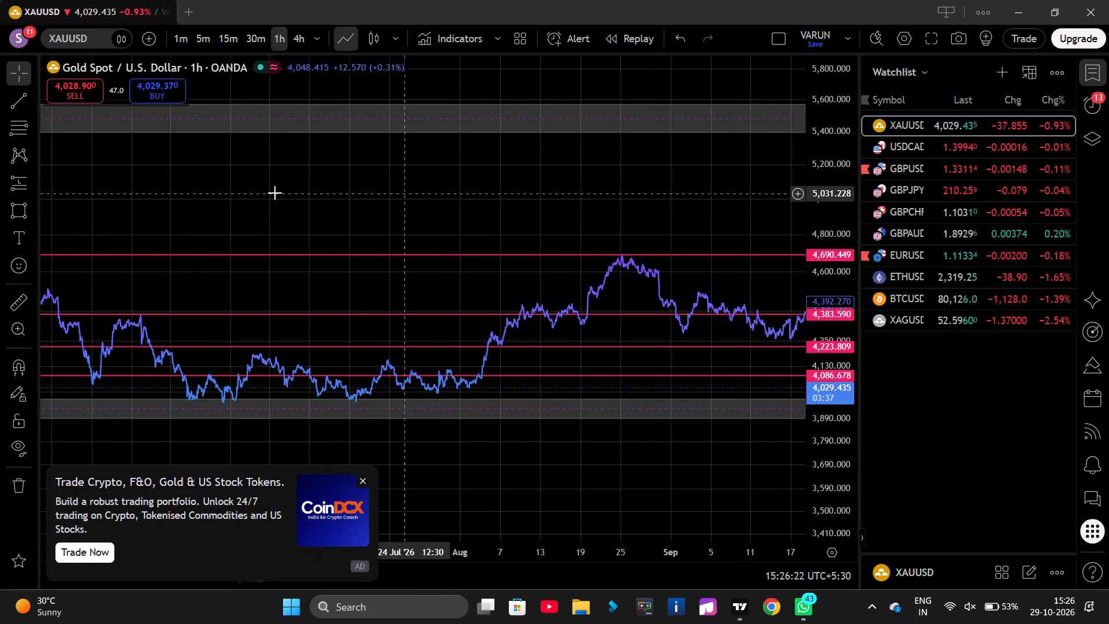
pyautogui.moveTo(192, 207); pyautogui.dragTo(463, 218)
pyautogui.moveTo(213, 199); pyautogui.dragTo(496, 230)
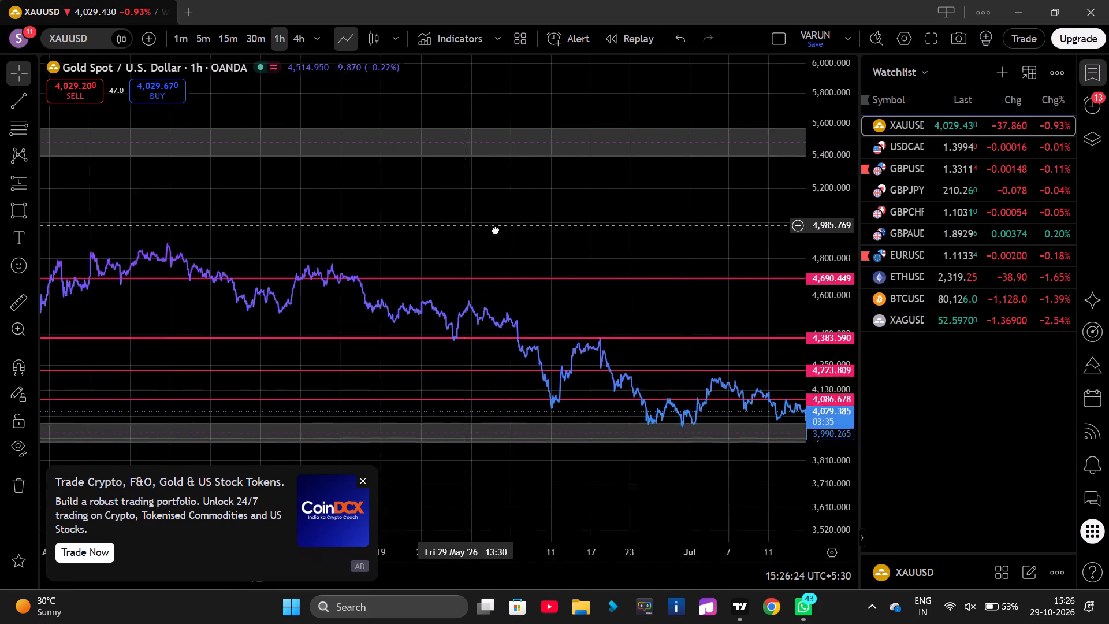
pyautogui.moveTo(496, 230); pyautogui.dragTo(576, 244)
pyautogui.moveTo(330, 222); pyautogui.dragTo(546, 240)
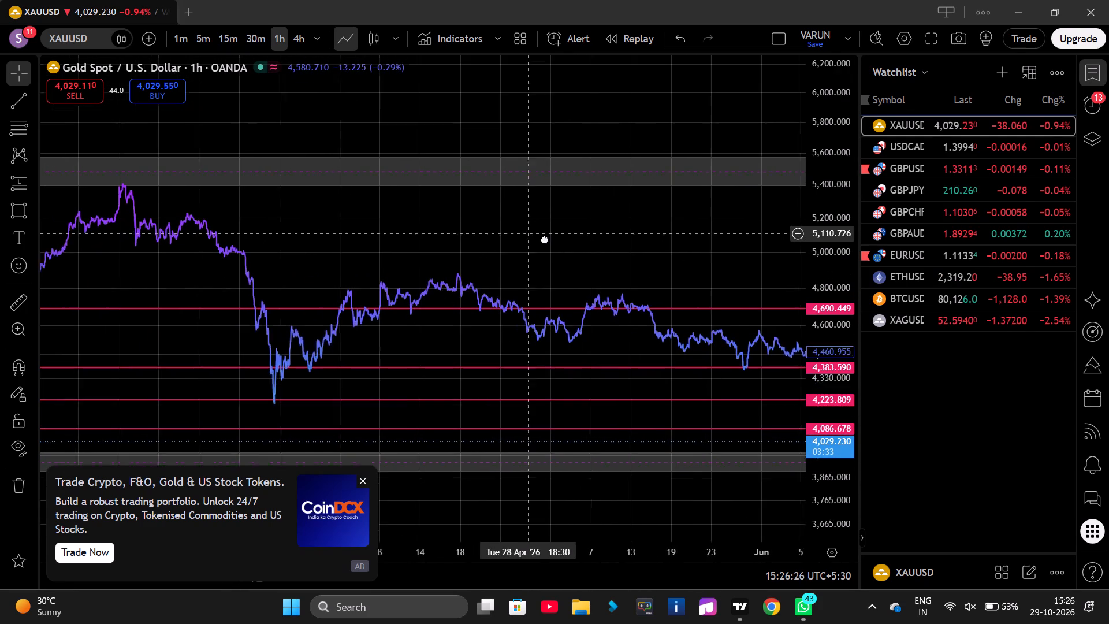
pyautogui.moveTo(546, 240); pyautogui.dragTo(798, 265)
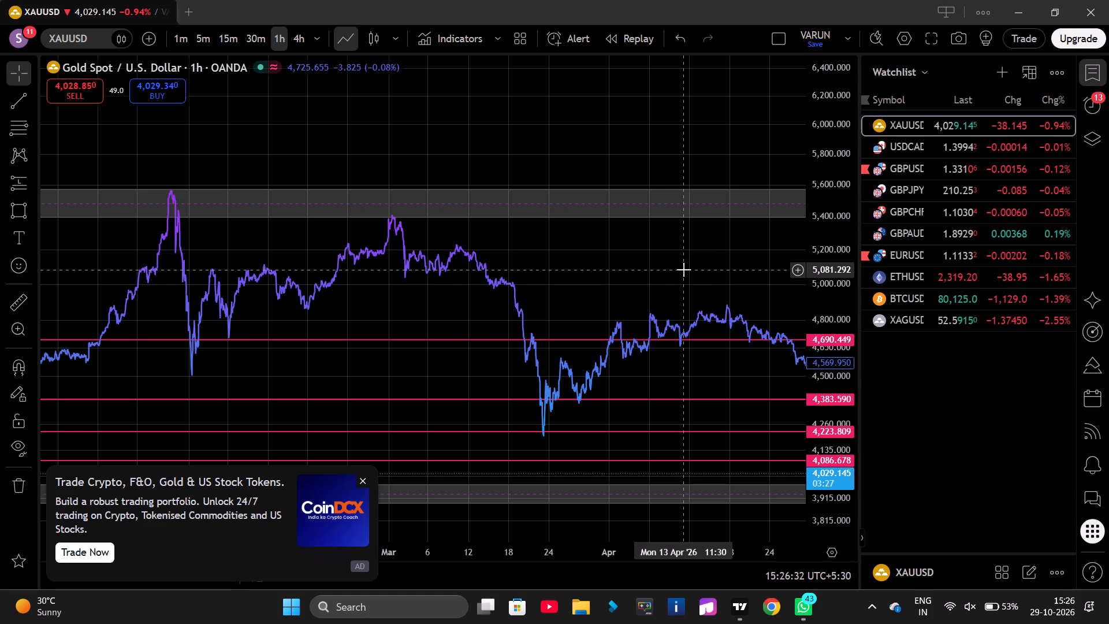
pyautogui.hotkey('alt', 'h')
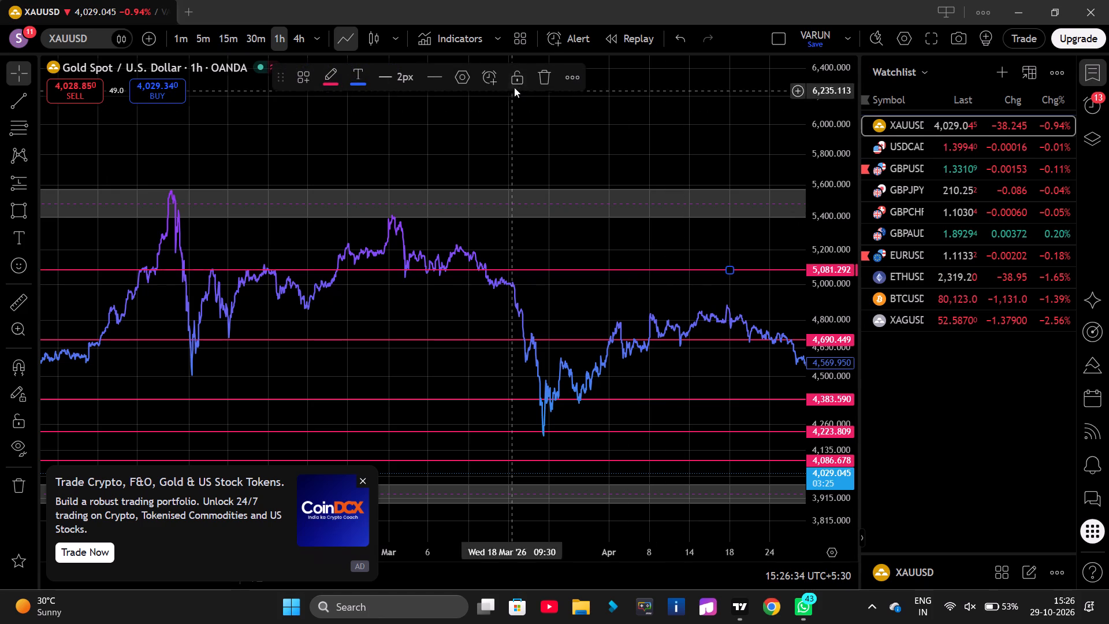
pyautogui.click(516, 81)
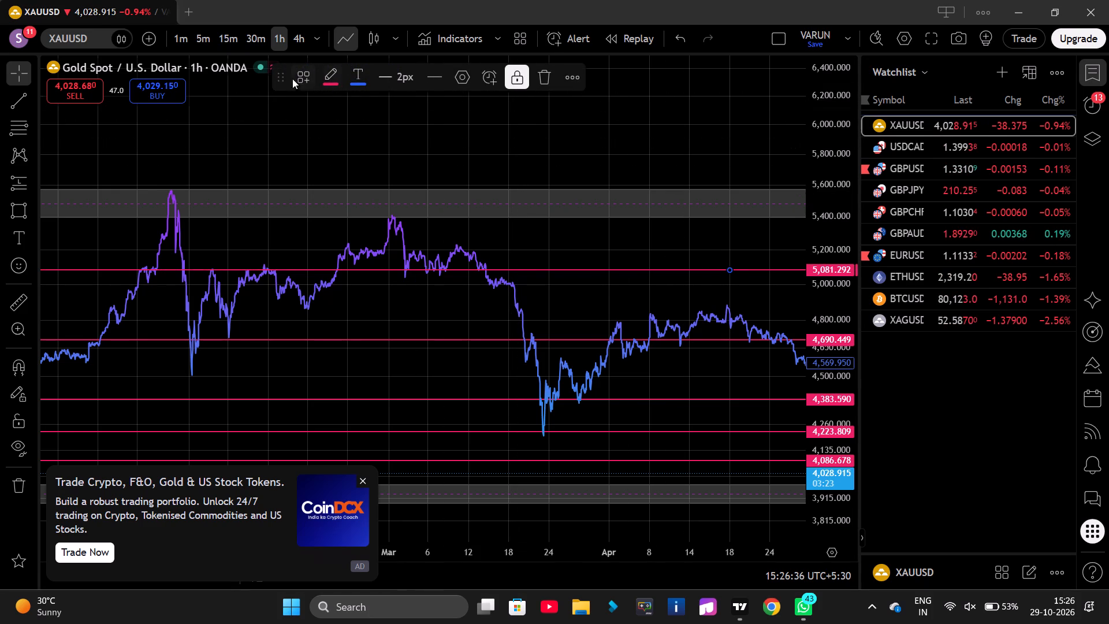
# Switch the XAUUSD chart to the 30m timeframe and reset it to the latest prices with a wider price range.
pyautogui.click(255, 35)
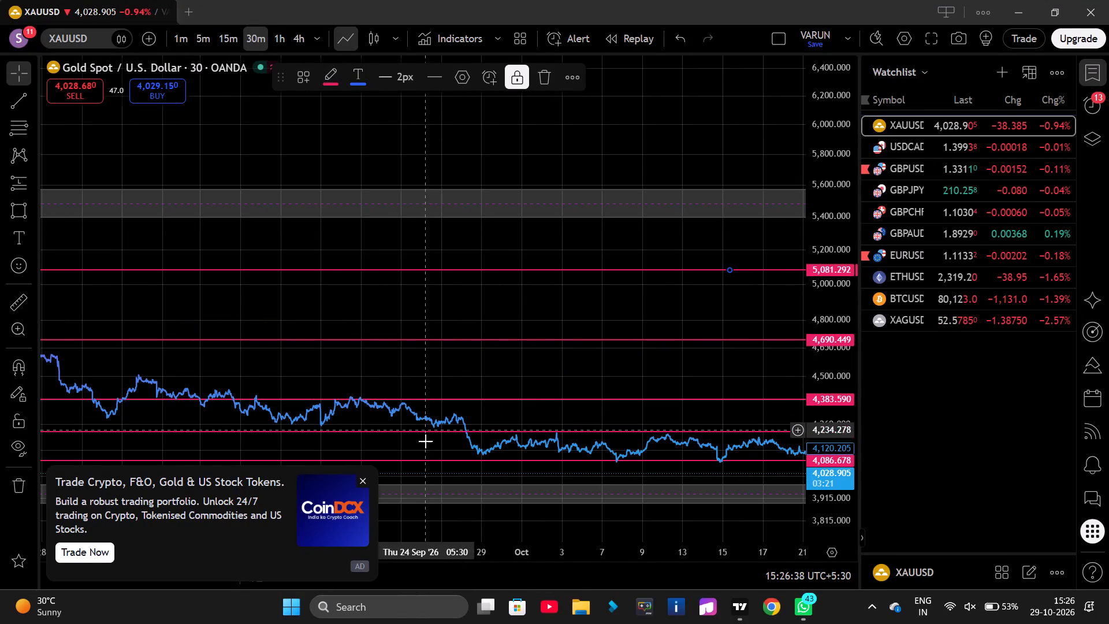
pyautogui.click(496, 511)
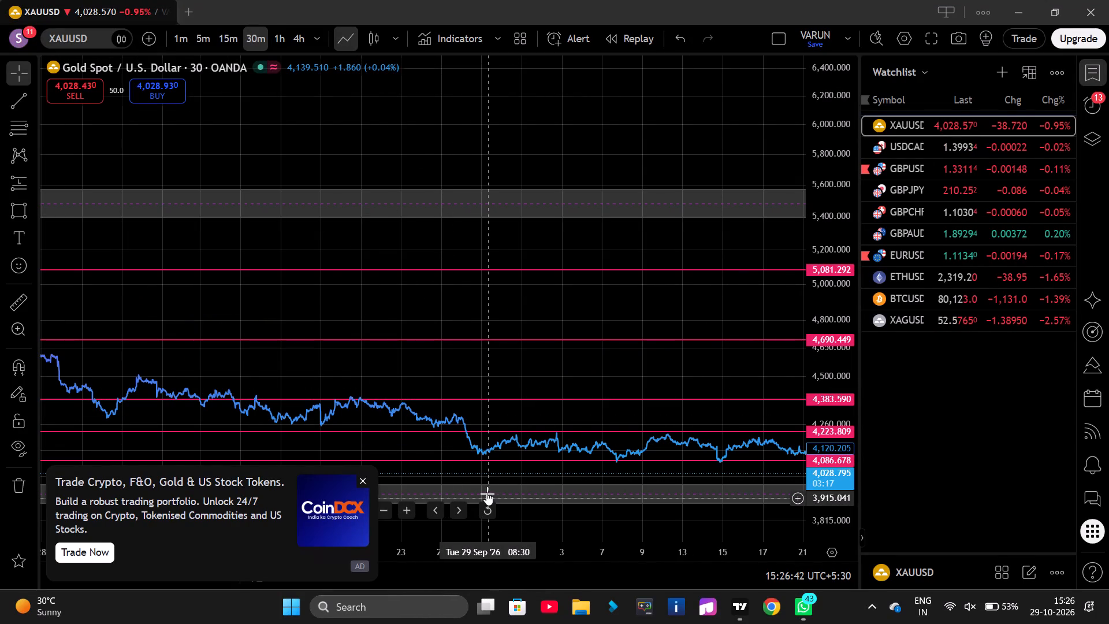
pyautogui.click(487, 497)
pyautogui.click(488, 506)
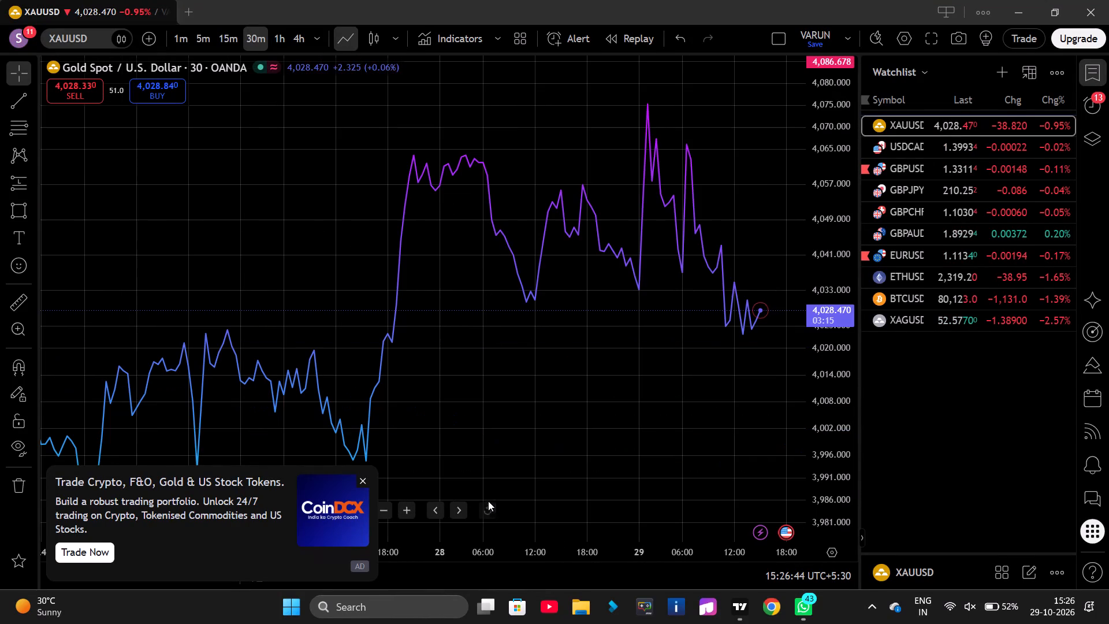
pyautogui.scroll(-6, 541, 287)
pyautogui.moveTo(583, 330); pyautogui.dragTo(515, 280)
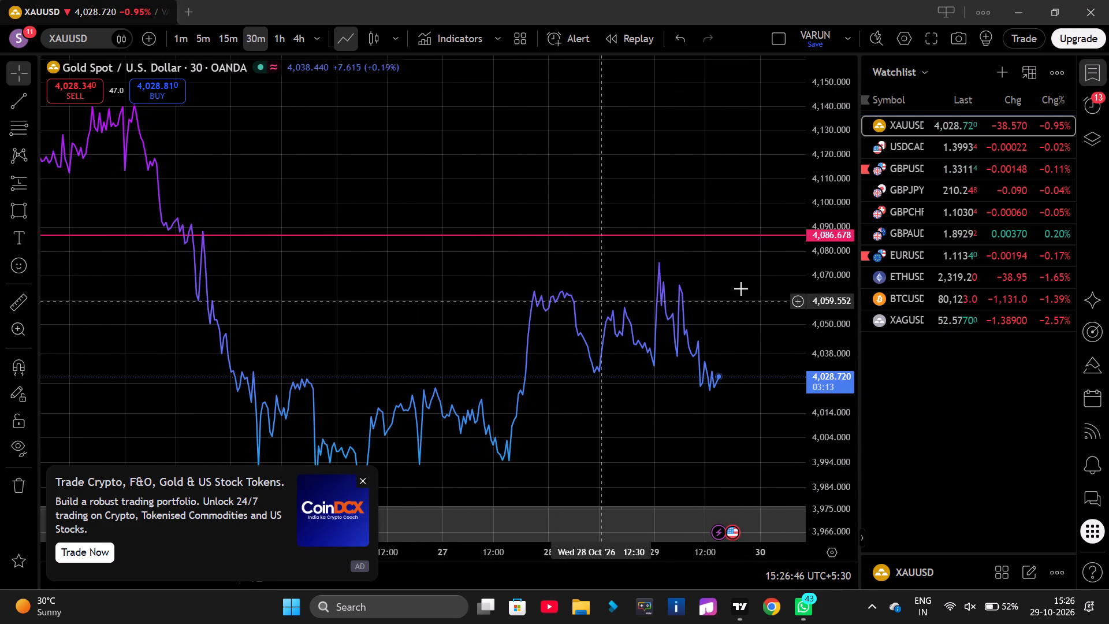
pyautogui.scroll(-12, 821, 249)
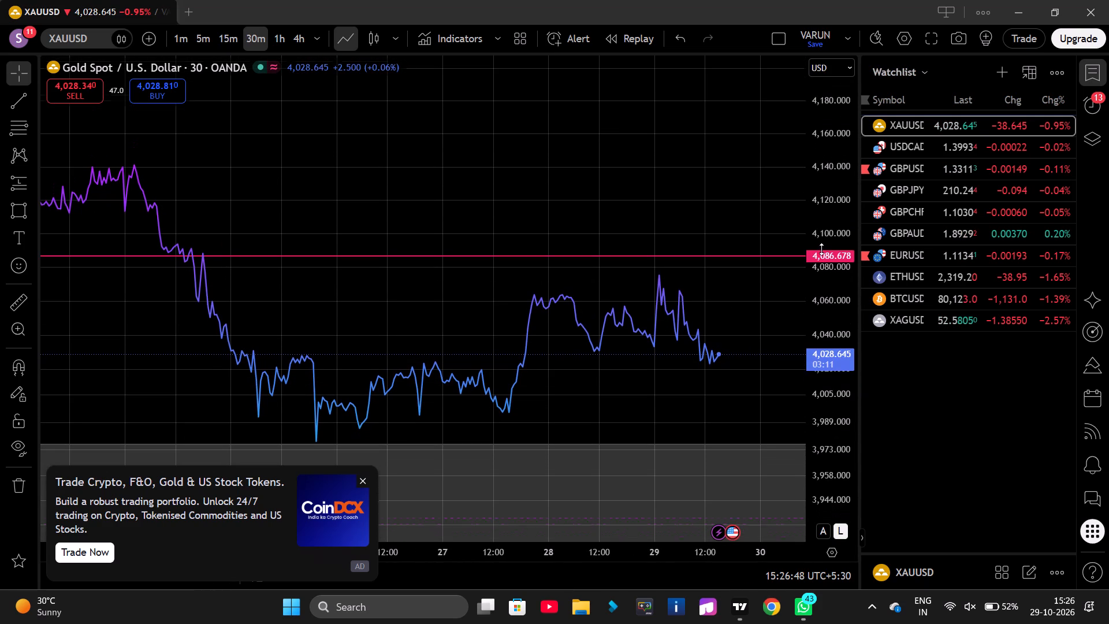
pyautogui.scroll(-5, 821, 249)
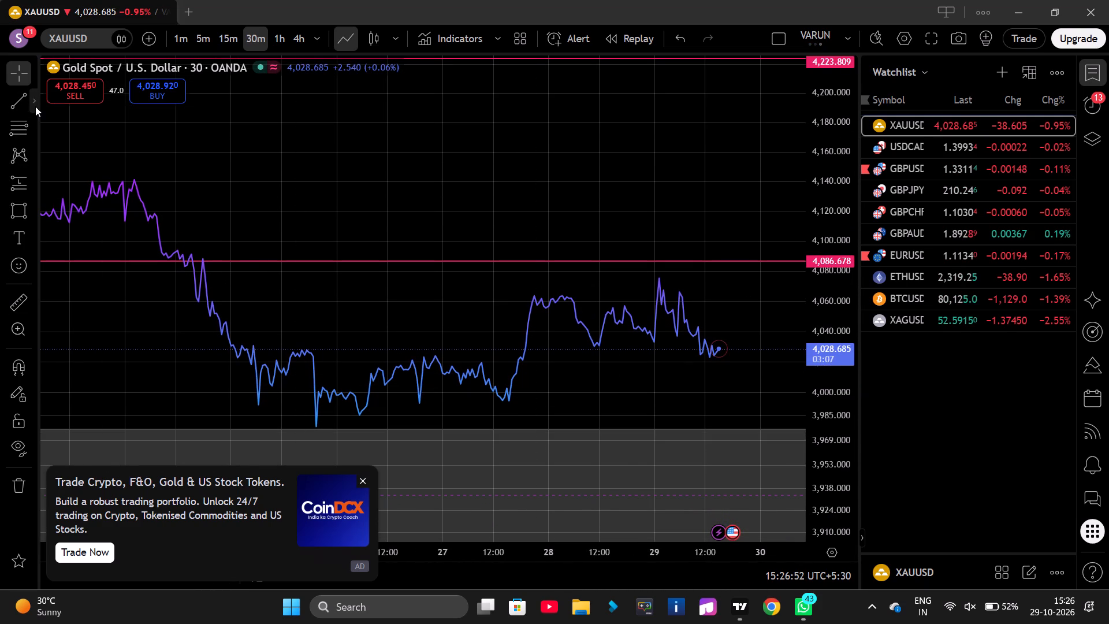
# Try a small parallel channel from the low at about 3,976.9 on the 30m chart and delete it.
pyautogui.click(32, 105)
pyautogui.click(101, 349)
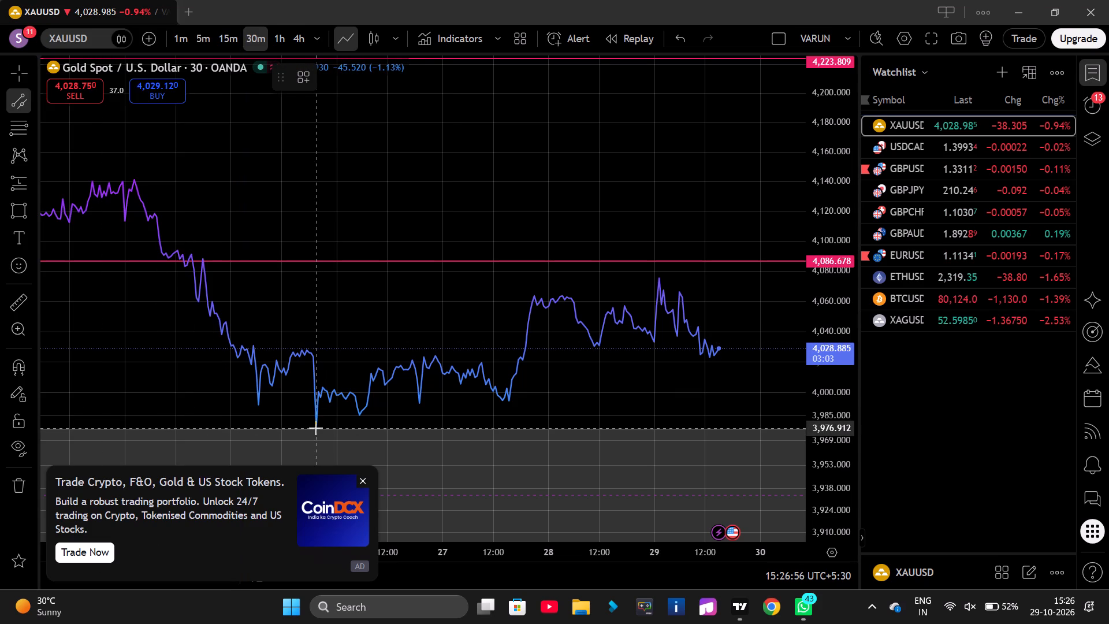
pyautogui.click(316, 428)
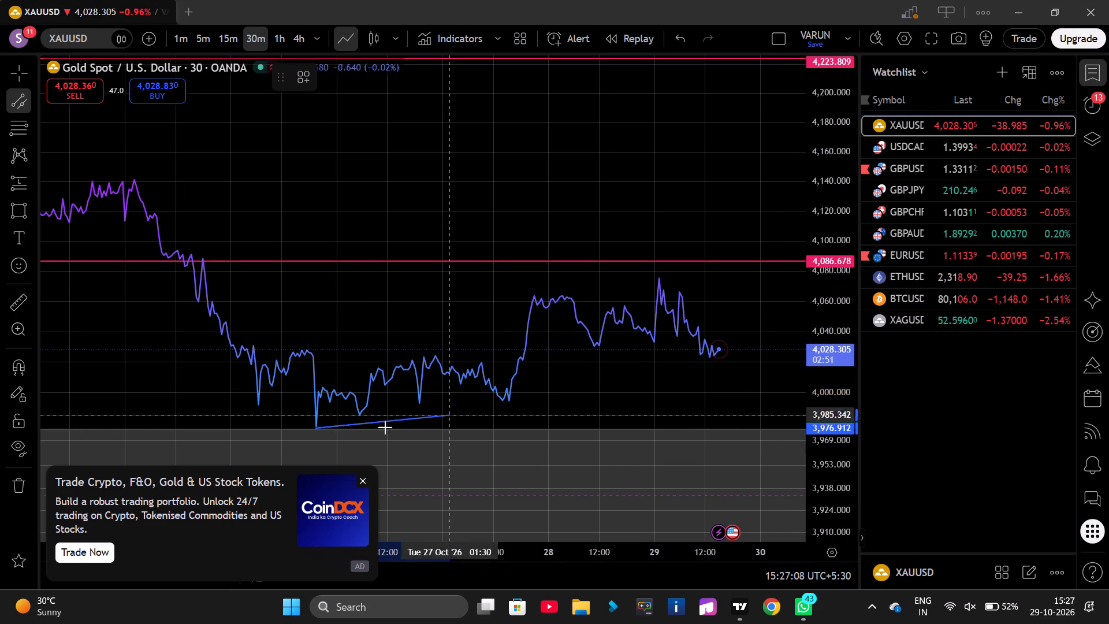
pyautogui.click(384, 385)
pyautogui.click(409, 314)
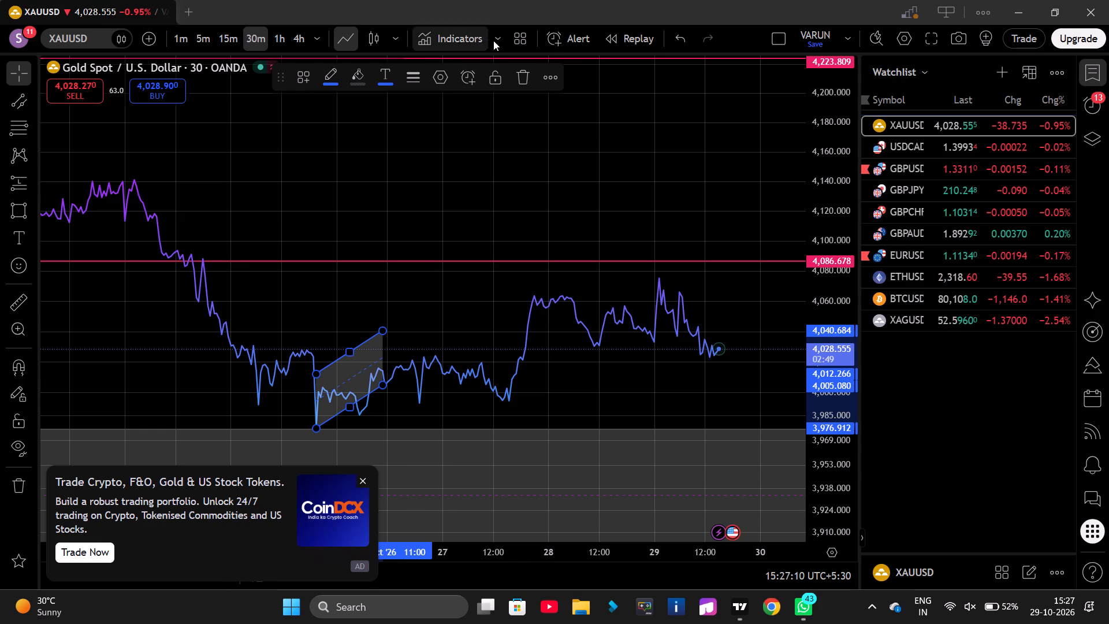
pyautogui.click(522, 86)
# Draw a rising parallel channel around recent XAUUSD prices, its lower edge from about 3,992.4 to 4,047.2 and upper edge starting at about 4,053.2.
pyautogui.moveTo(427, 272); pyautogui.dragTo(410, 269)
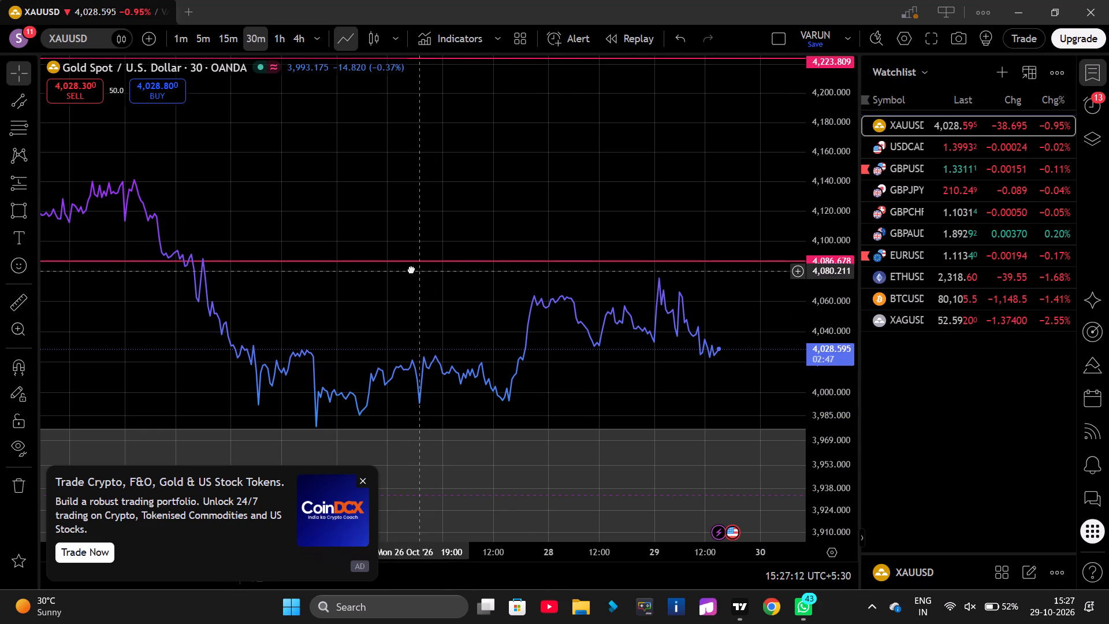
pyautogui.moveTo(410, 269); pyautogui.dragTo(307, 274)
pyautogui.click(19, 100)
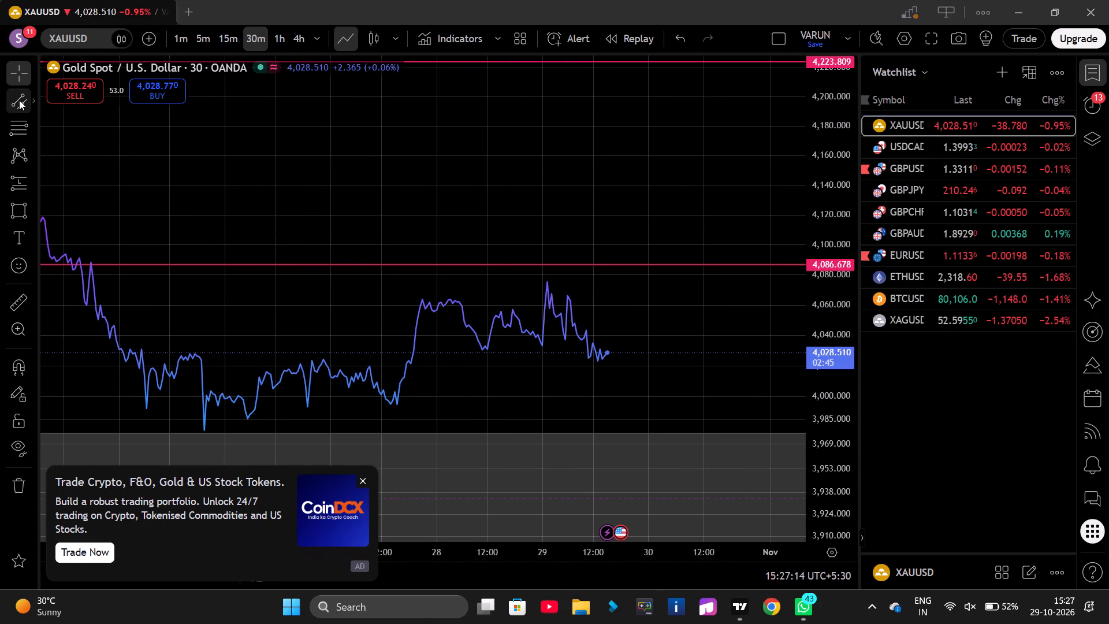
pyautogui.click(391, 408)
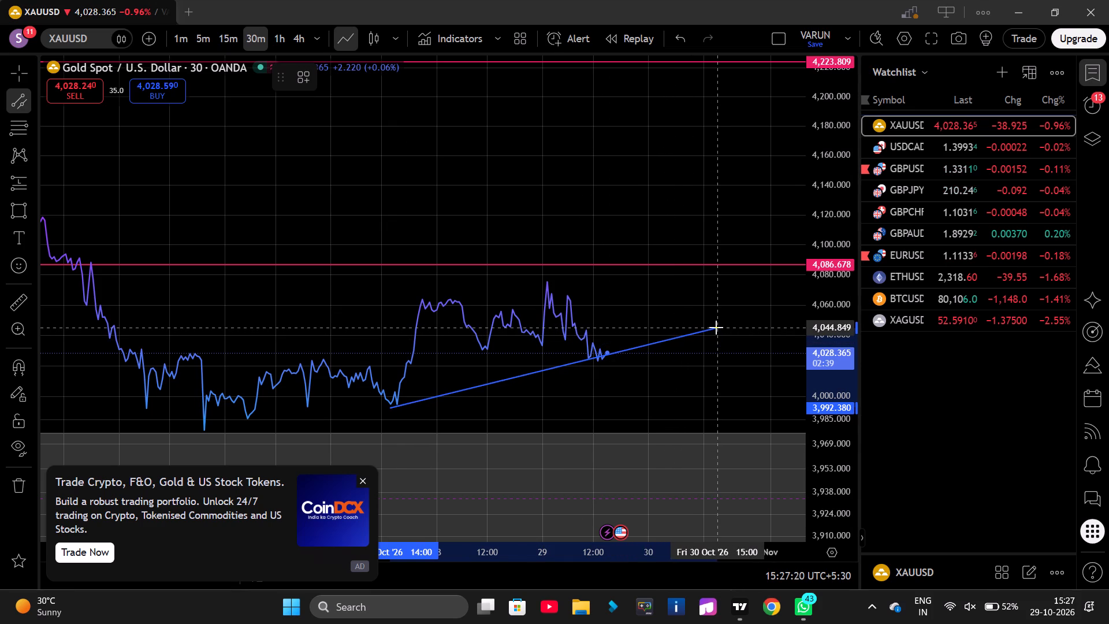
pyautogui.click(772, 324)
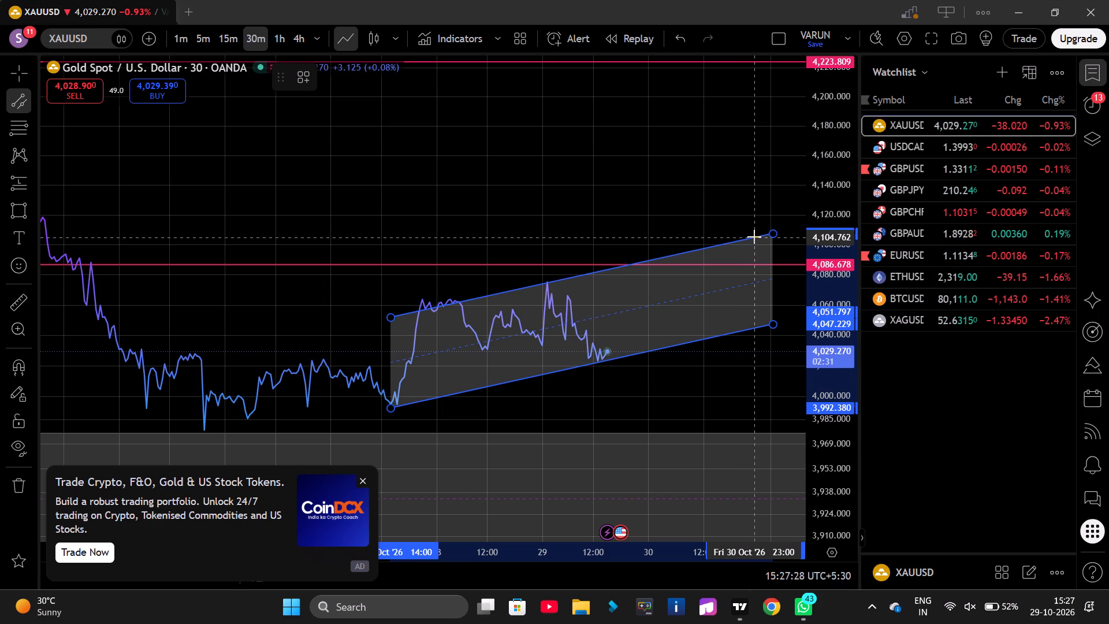
pyautogui.click(754, 235)
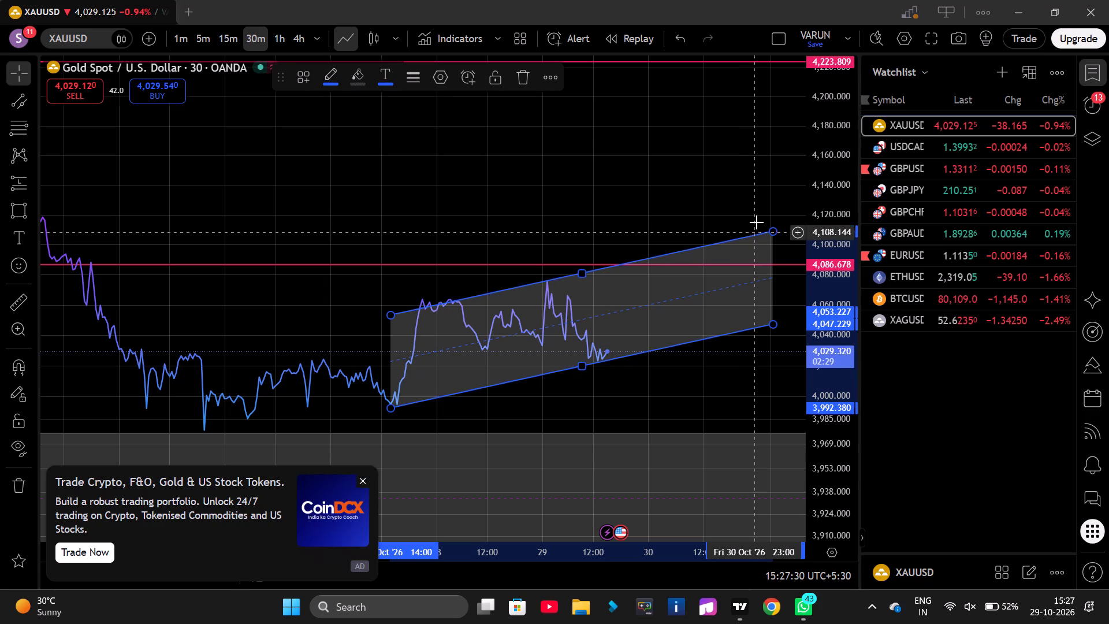
# Lock the rising parallel channel on the XAUUSD 30m chart.
pyautogui.click(498, 75)
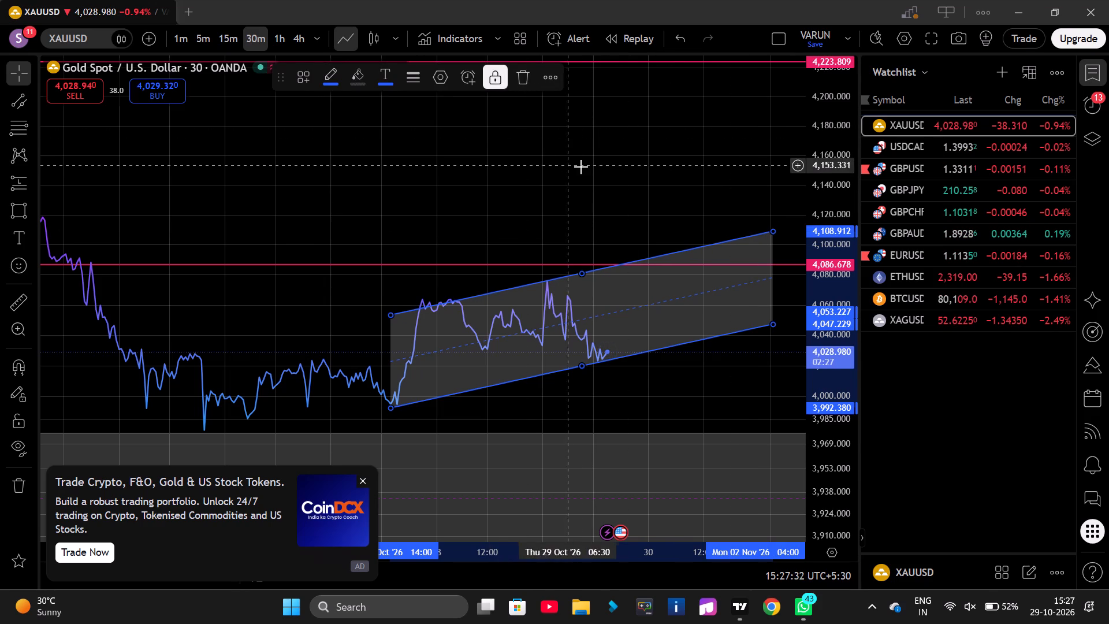
pyautogui.moveTo(577, 168); pyautogui.dragTo(244, 169)
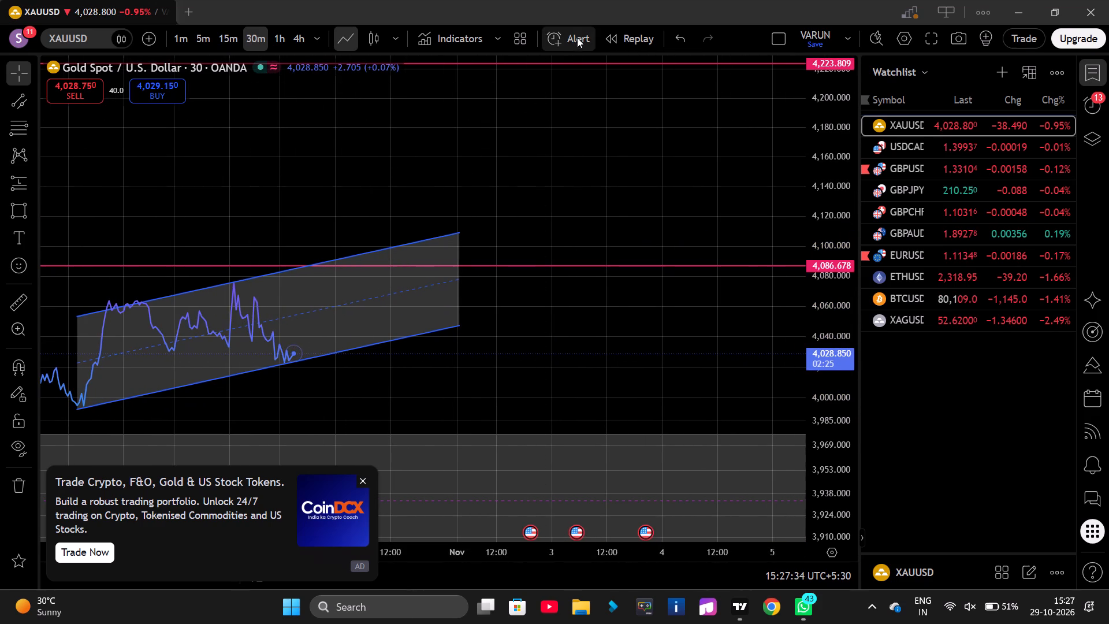
# Show USDCAD on the 4h timeframe with over a year of price history in a wider price range, and dismiss the advertisement.
pyautogui.click(939, 153)
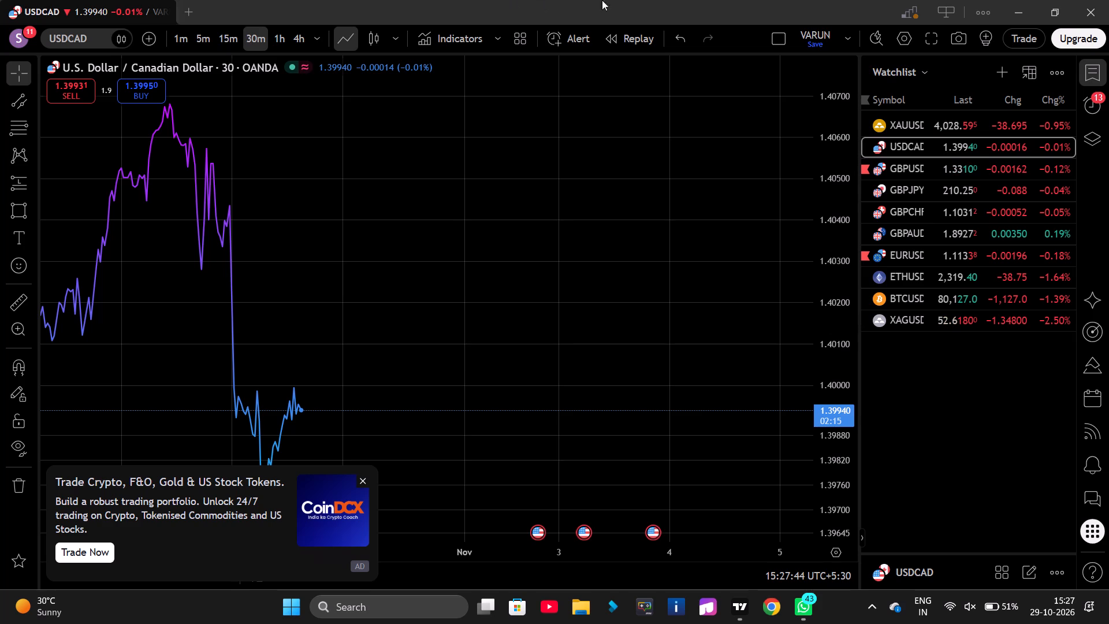
pyautogui.click(291, 38)
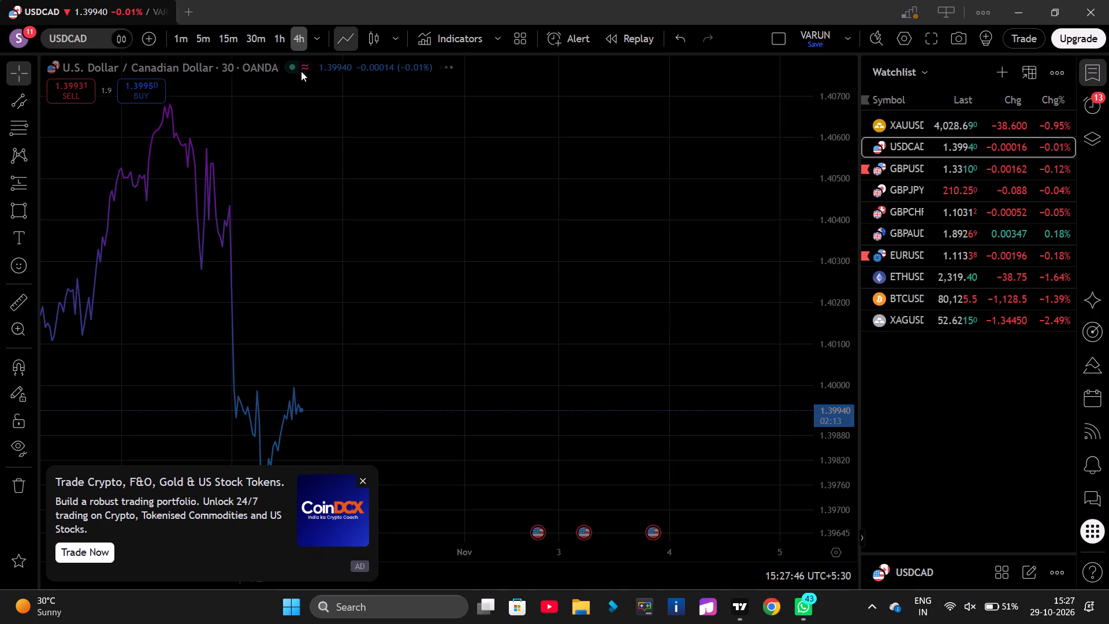
pyautogui.scroll(-6, 843, 261)
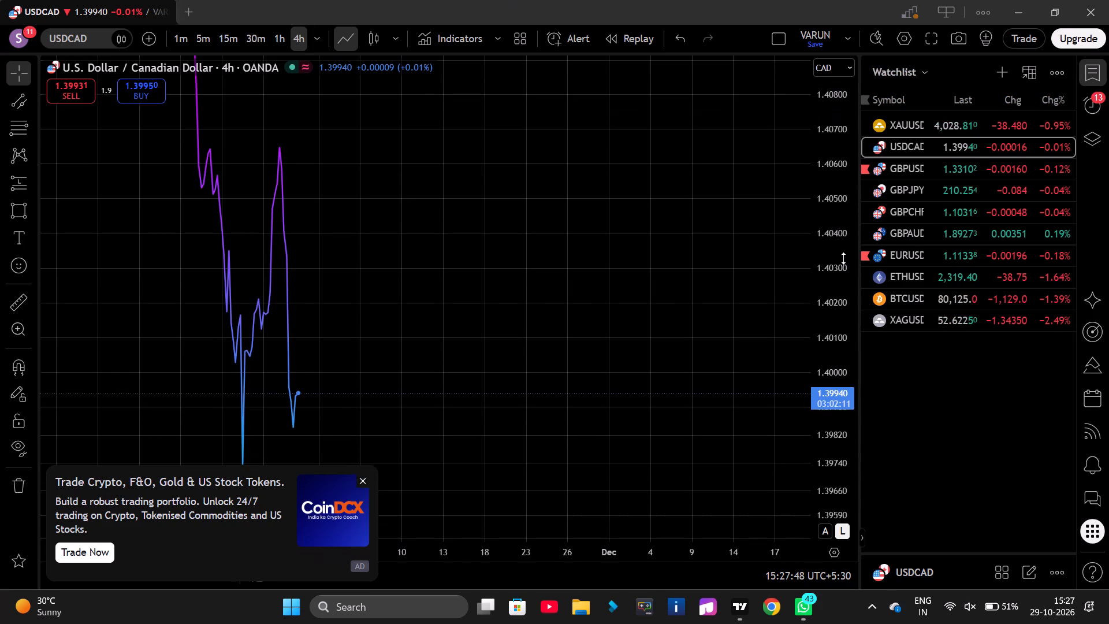
pyautogui.scroll(-12, 843, 258)
pyautogui.scroll(-7, 478, 287)
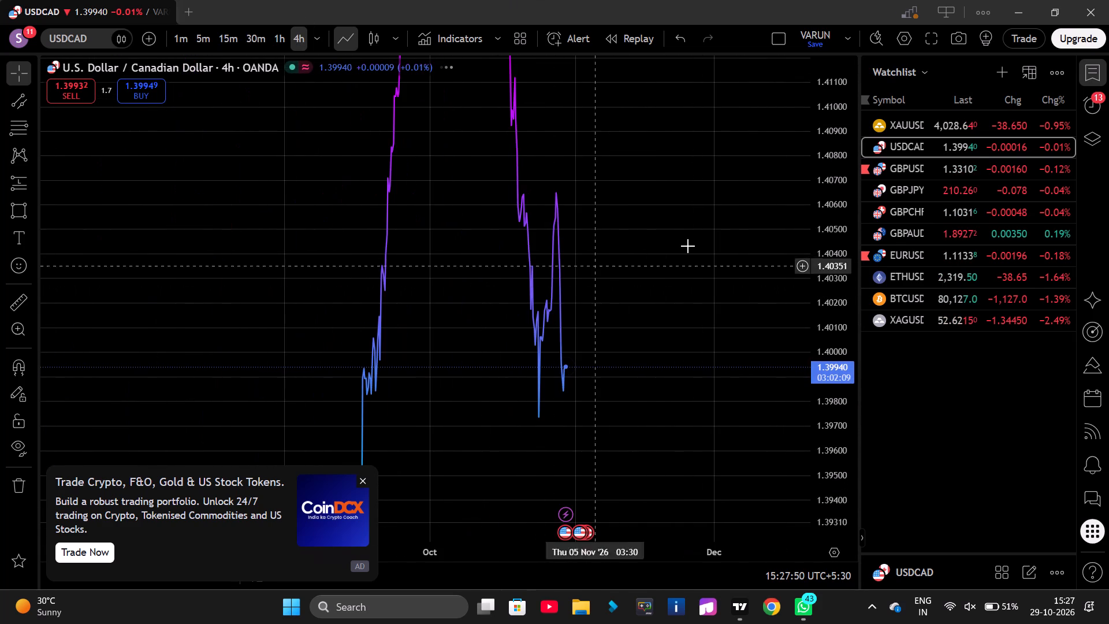
pyautogui.scroll(-20, 876, 225)
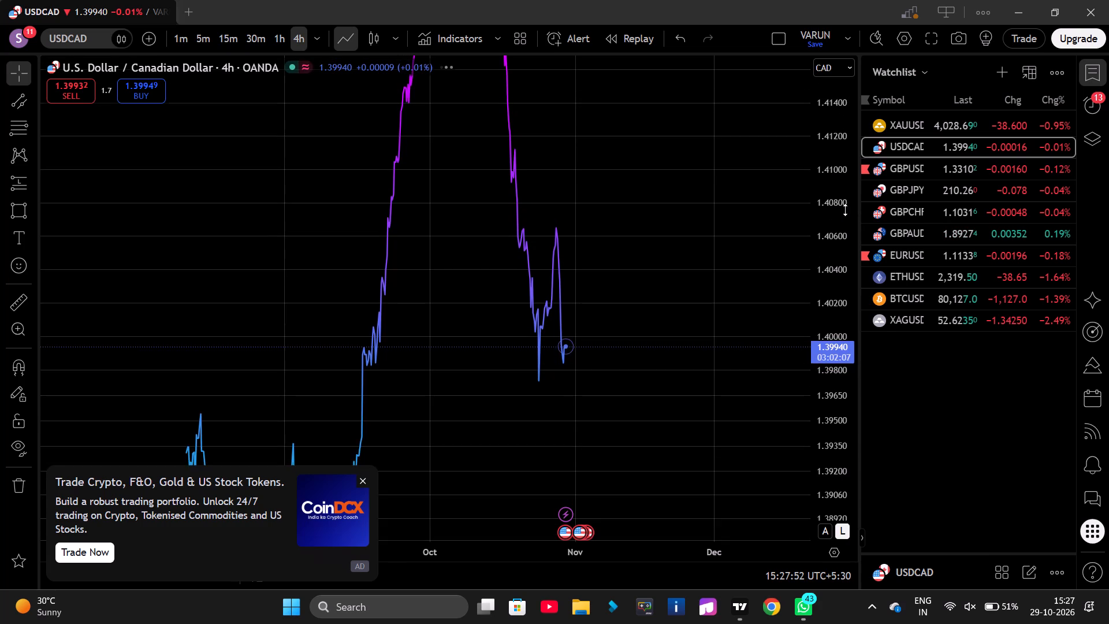
pyautogui.scroll(-20, 845, 210)
pyautogui.scroll(-17, 845, 210)
pyautogui.scroll(-6, 845, 210)
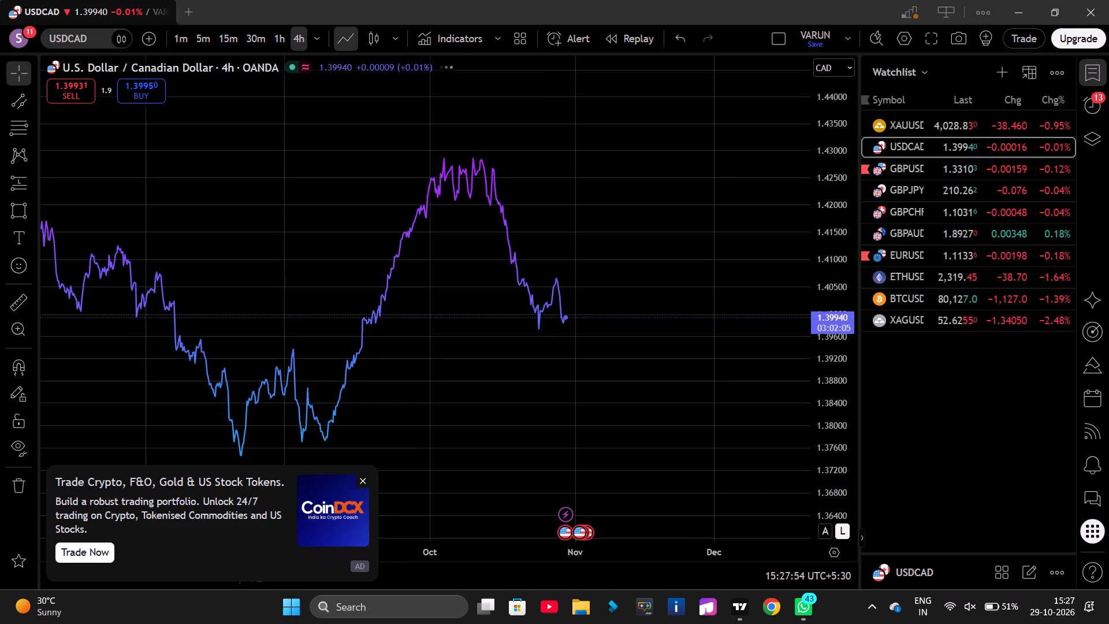
pyautogui.scroll(-17, 540, 211)
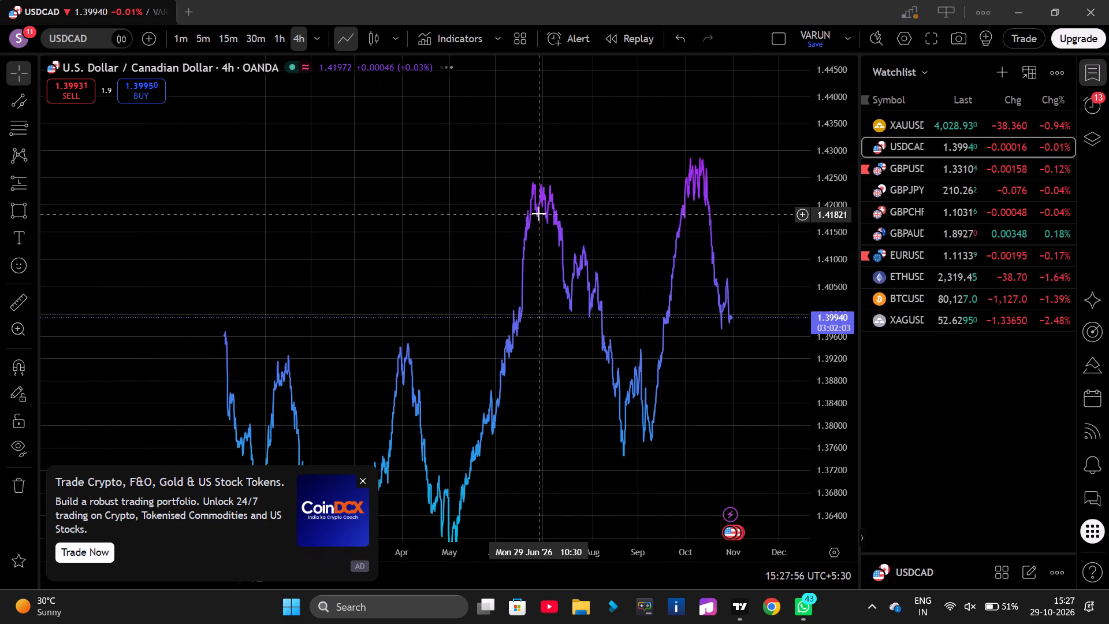
pyautogui.scroll(-5, 539, 214)
pyautogui.moveTo(498, 270); pyautogui.dragTo(503, 200)
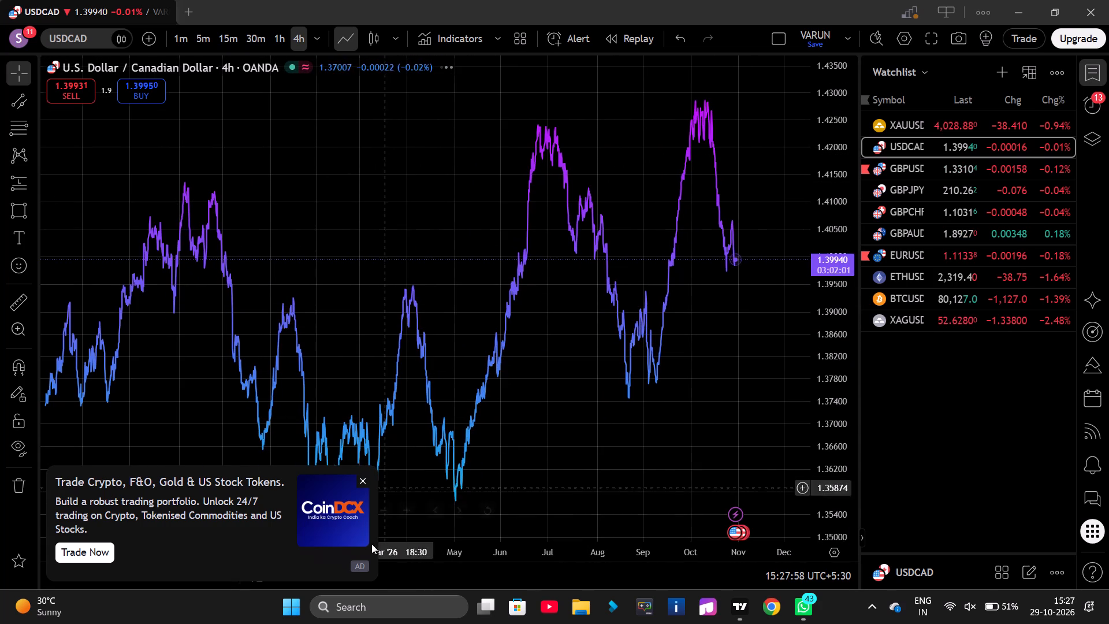
pyautogui.click(364, 481)
pyautogui.moveTo(478, 414); pyautogui.dragTo(456, 395)
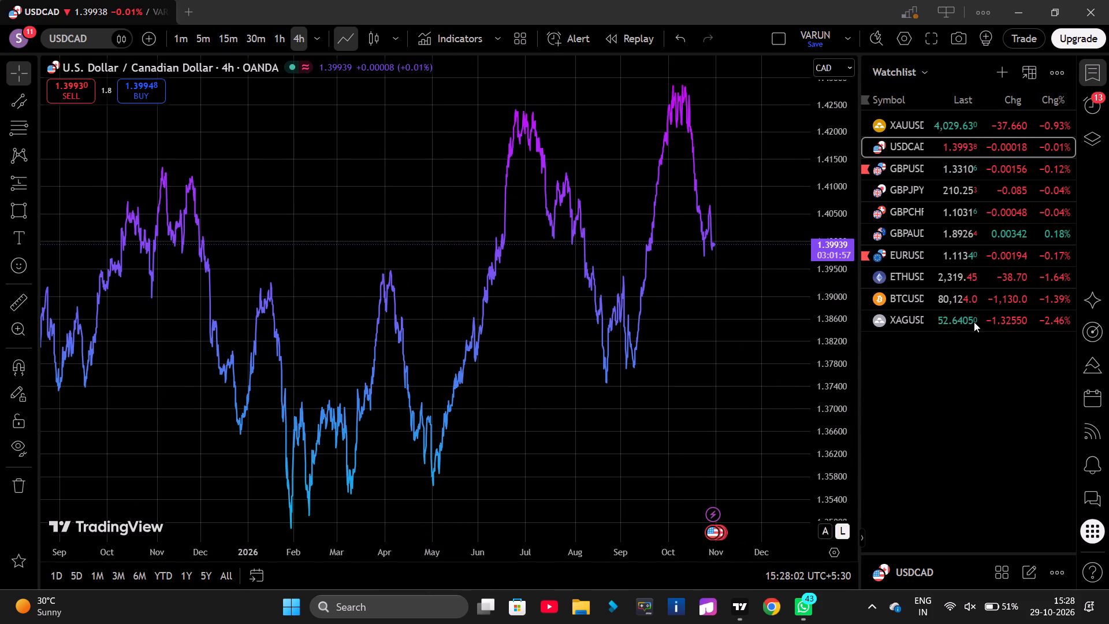
pyautogui.scroll(-9, 838, 222)
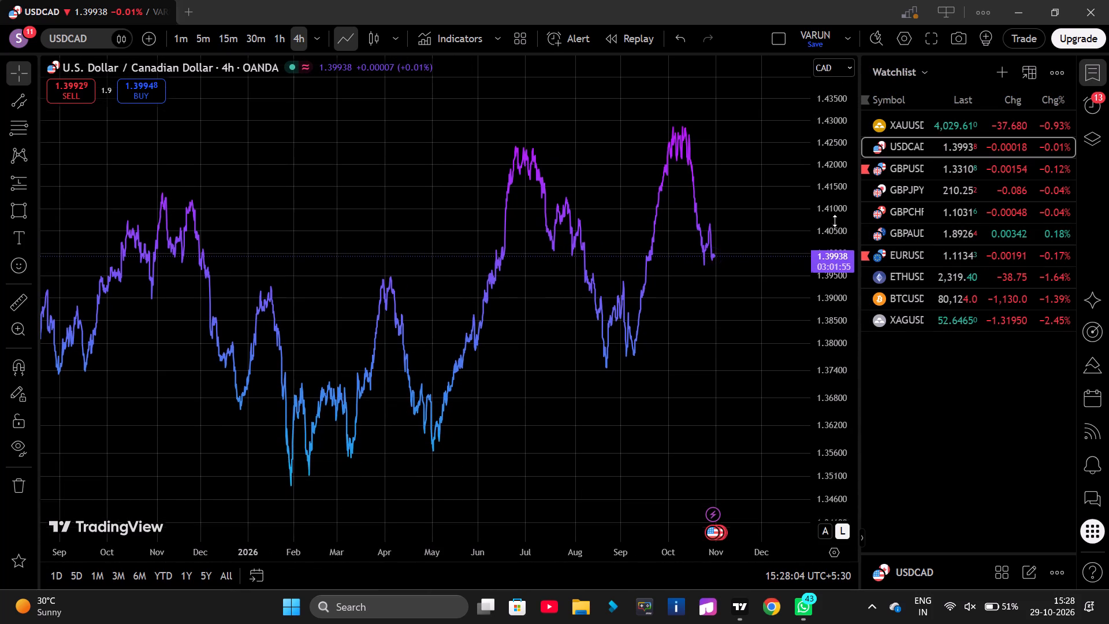
pyautogui.scroll(-4, 835, 221)
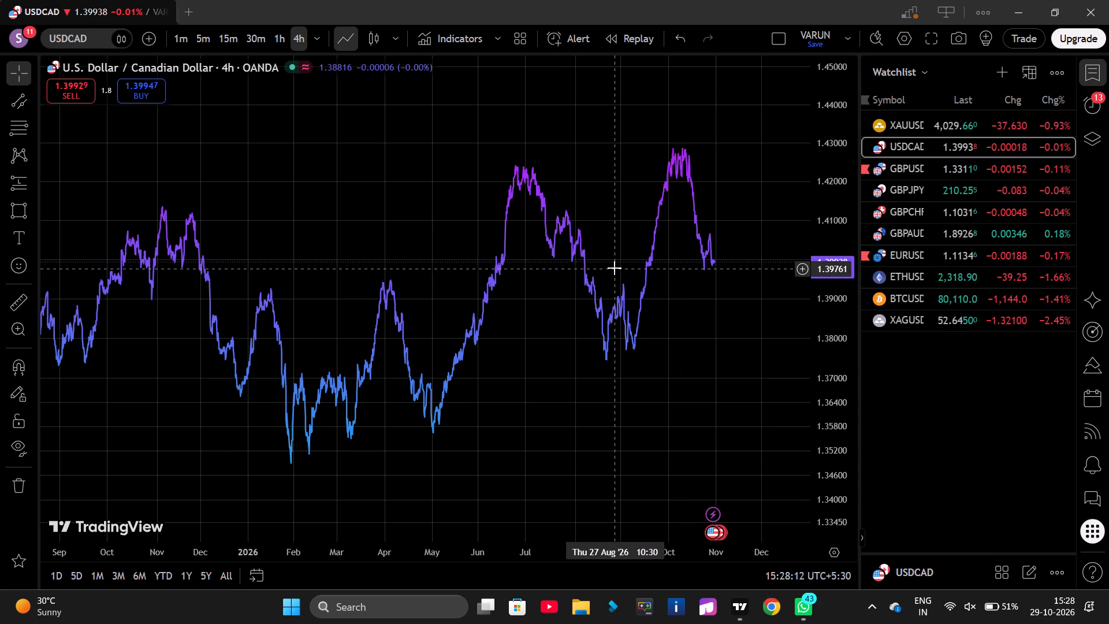
pyautogui.scroll(-4, 606, 255)
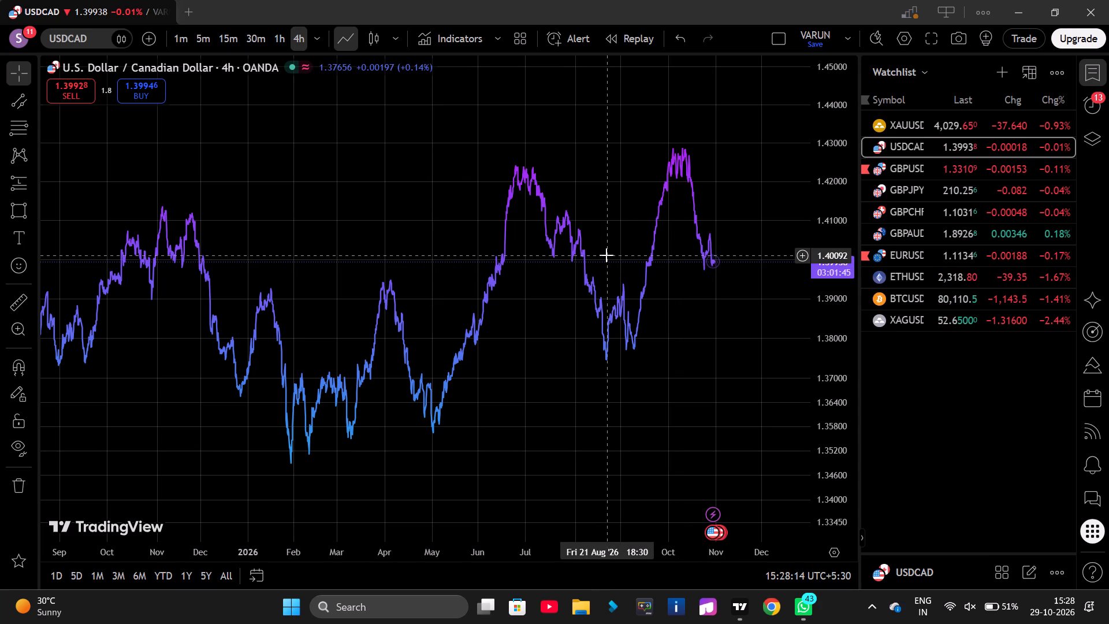
pyautogui.moveTo(430, 210); pyautogui.dragTo(445, 218)
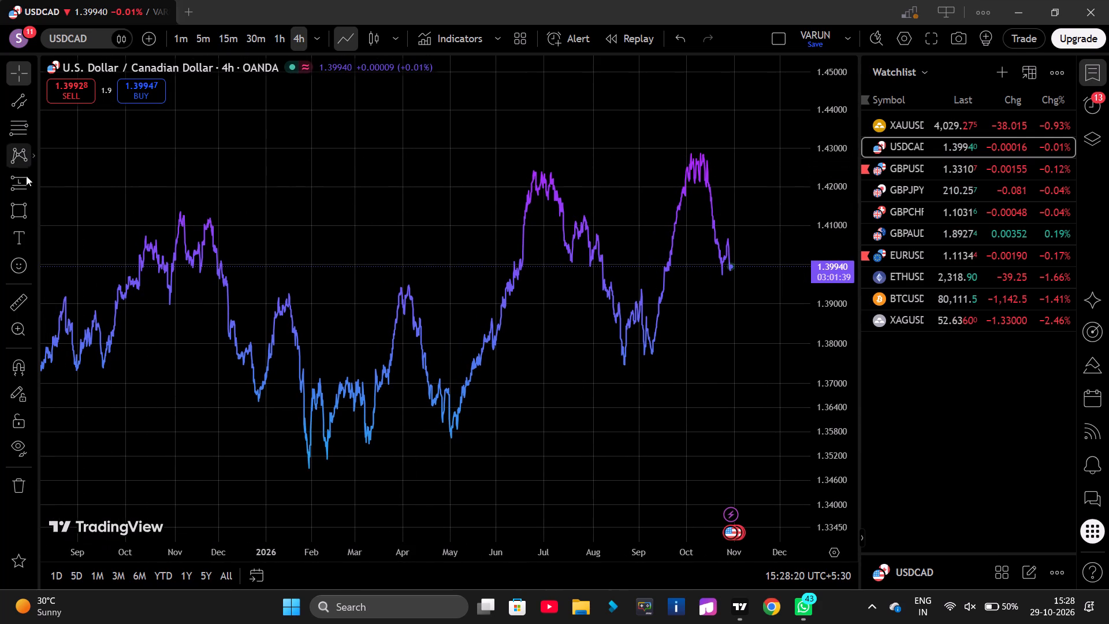
# Draw a rectangle zone across the USDCAD highs from about 1.42904 down to 1.42398, spanning August 2025 to November 2026, and lock it.
pyautogui.click(17, 205)
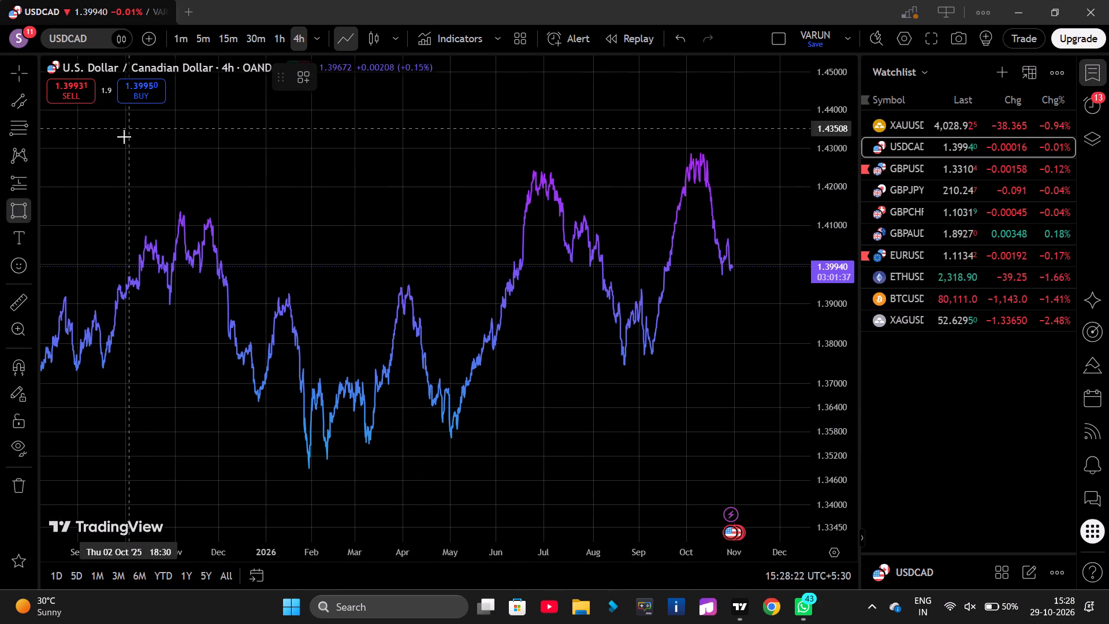
pyautogui.click(72, 151)
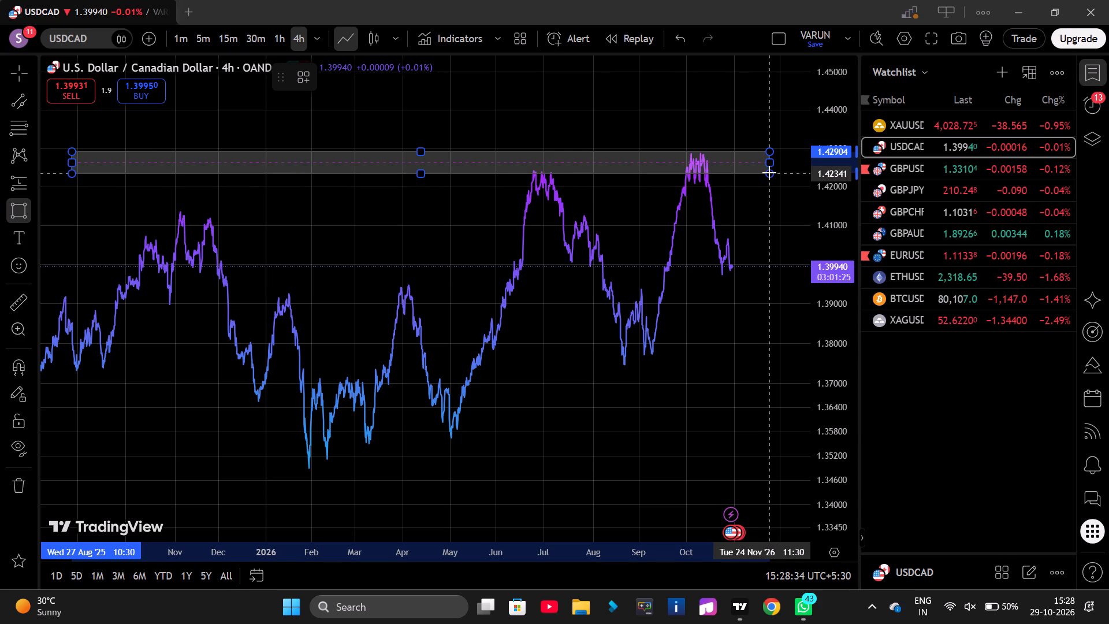
pyautogui.click(769, 171)
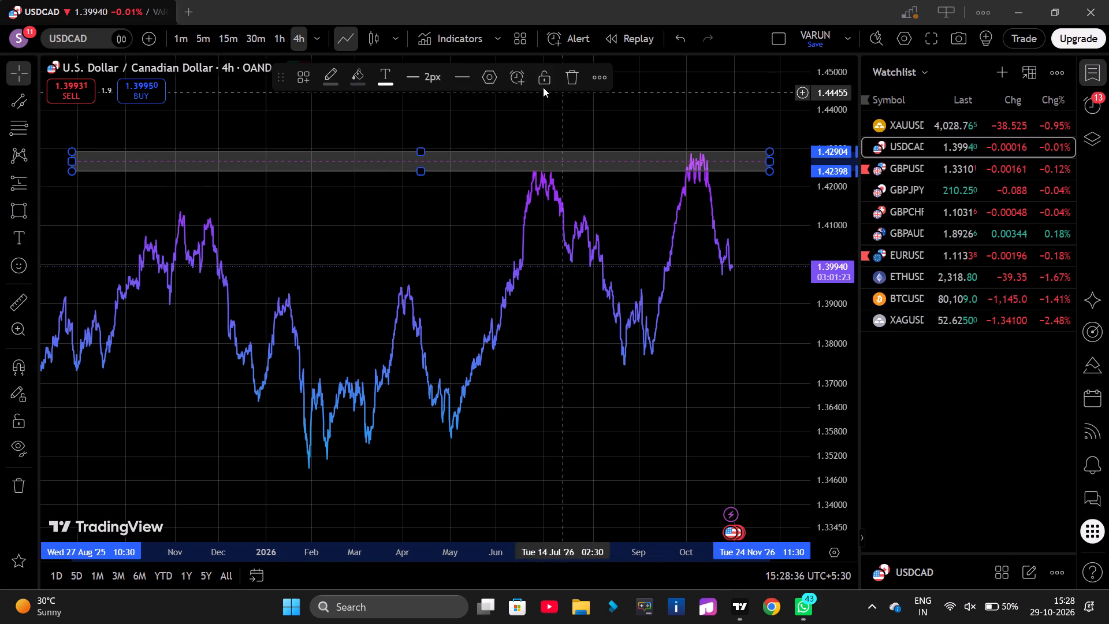
pyautogui.click(542, 81)
# Draw a thin rectangle zone along the lowest USDCAD lows from about 1.34899 to 1.35095 and lock it.
pyautogui.moveTo(426, 295); pyautogui.dragTo(468, 224)
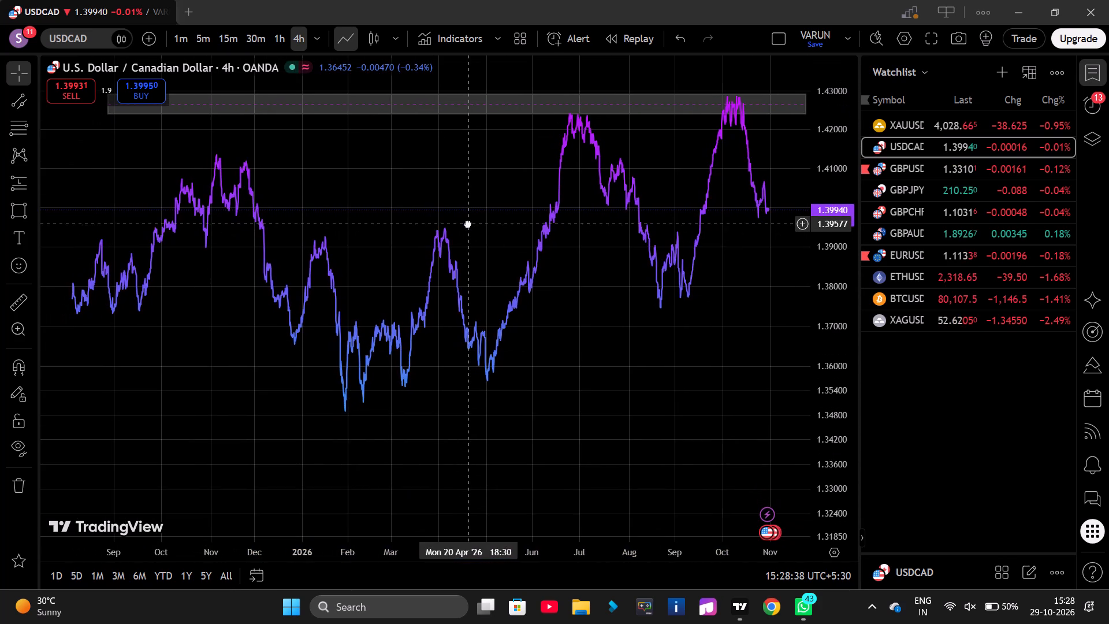
pyautogui.moveTo(468, 224); pyautogui.dragTo(459, 214)
pyautogui.click(8, 216)
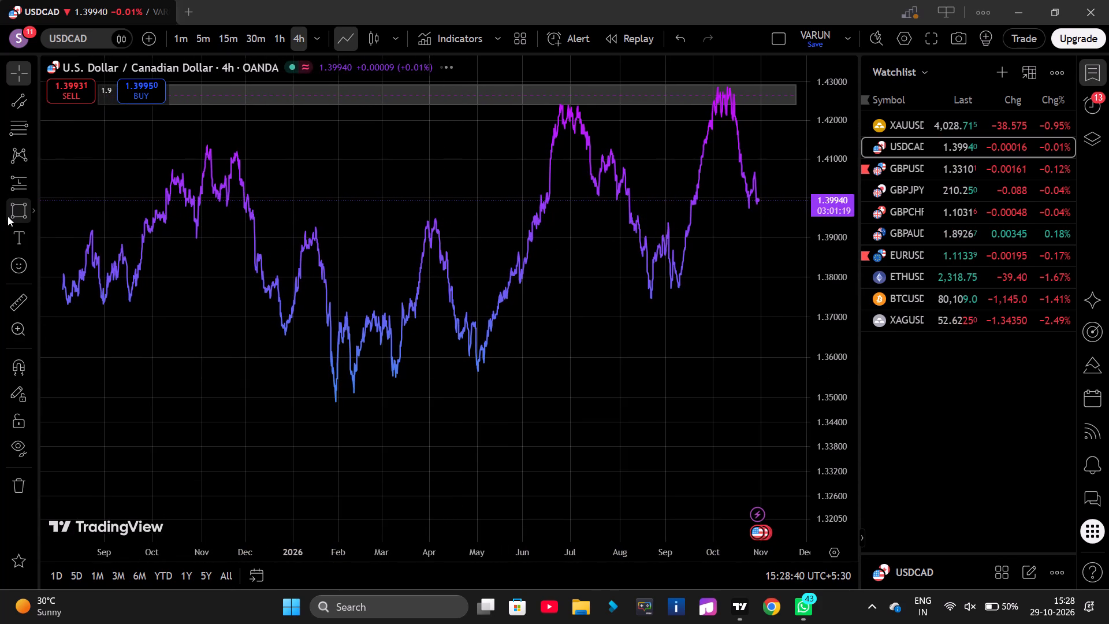
pyautogui.click(72, 401)
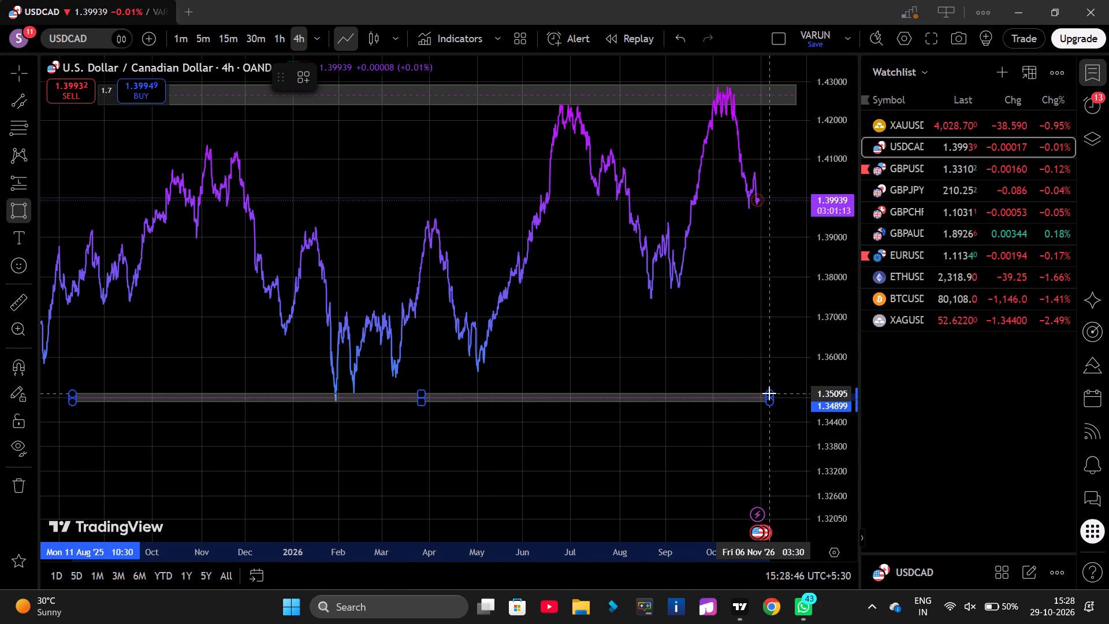
pyautogui.click(769, 393)
pyautogui.click(549, 73)
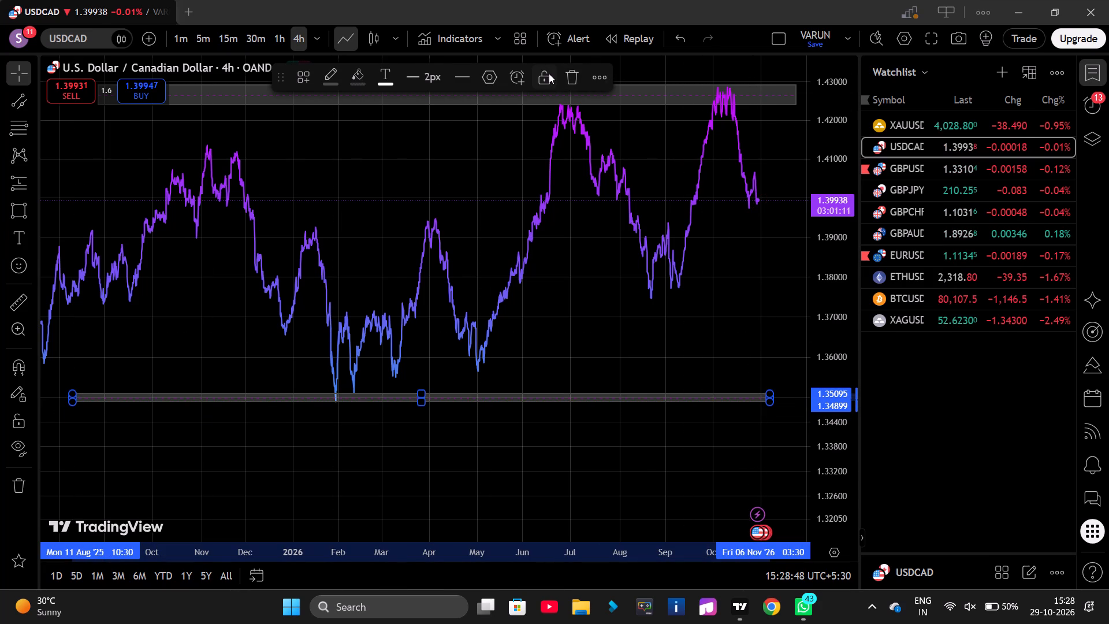
# Switch USDCAD to the 1h timeframe and place a locked horizontal line at about 1.40092.
pyautogui.click(270, 37)
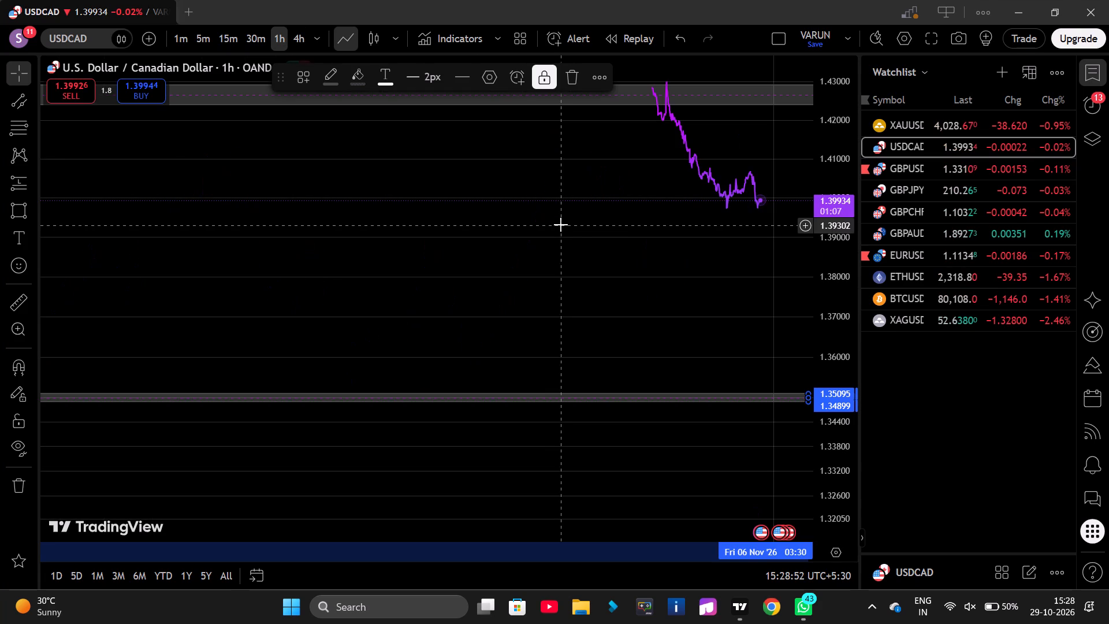
pyautogui.scroll(-6, 557, 239)
pyautogui.scroll(-6, 758, 231)
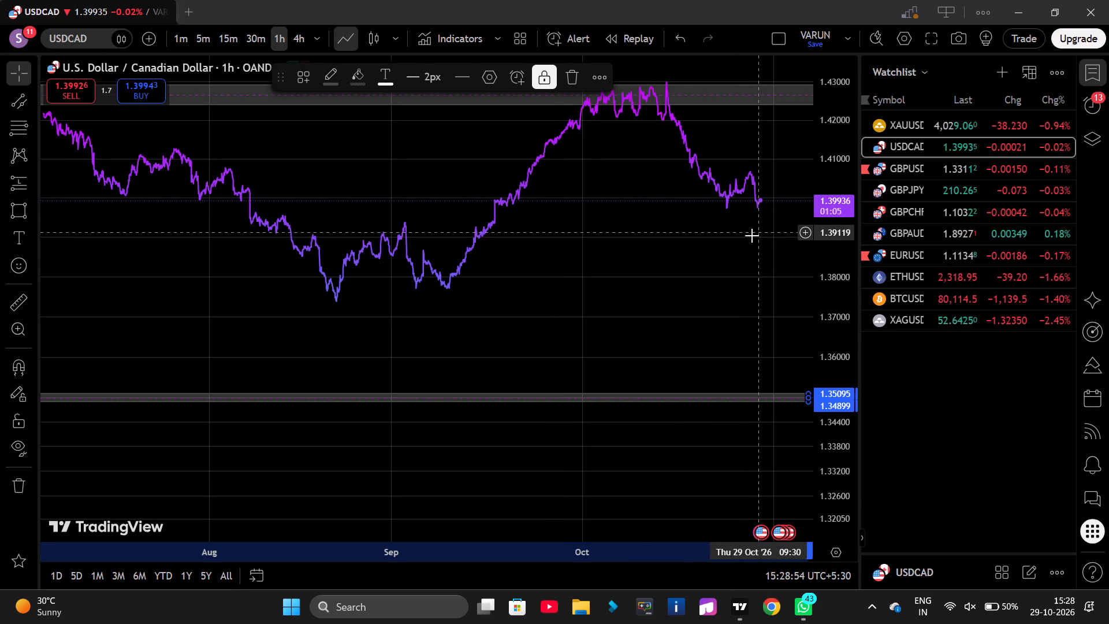
pyautogui.moveTo(491, 237); pyautogui.dragTo(412, 242)
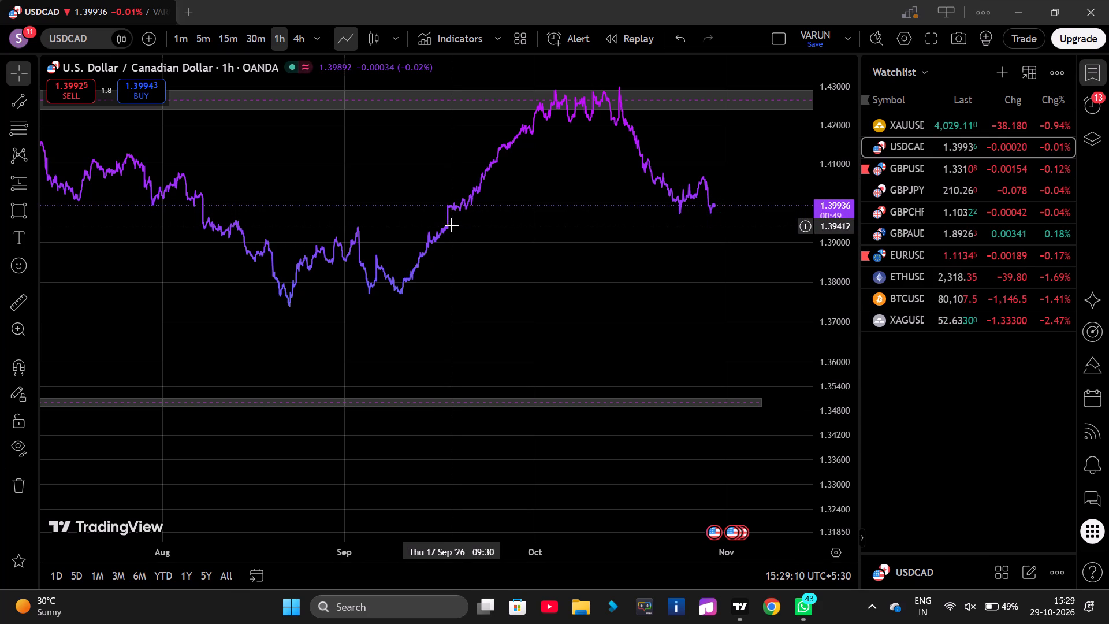
pyautogui.moveTo(455, 226); pyautogui.dragTo(744, 236)
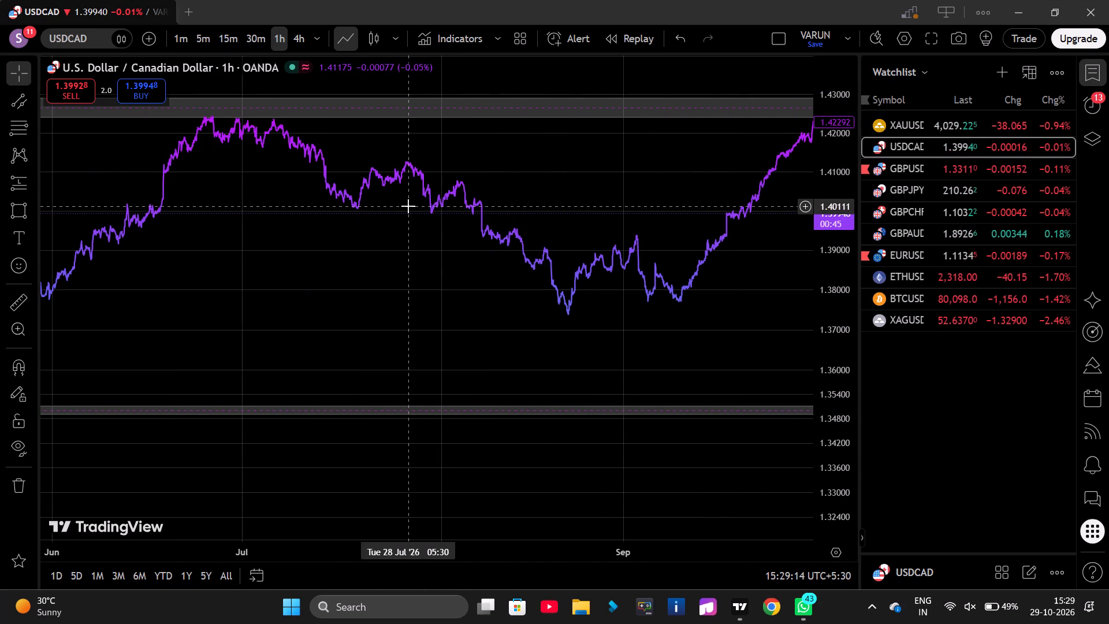
pyautogui.scroll(-3, 408, 206)
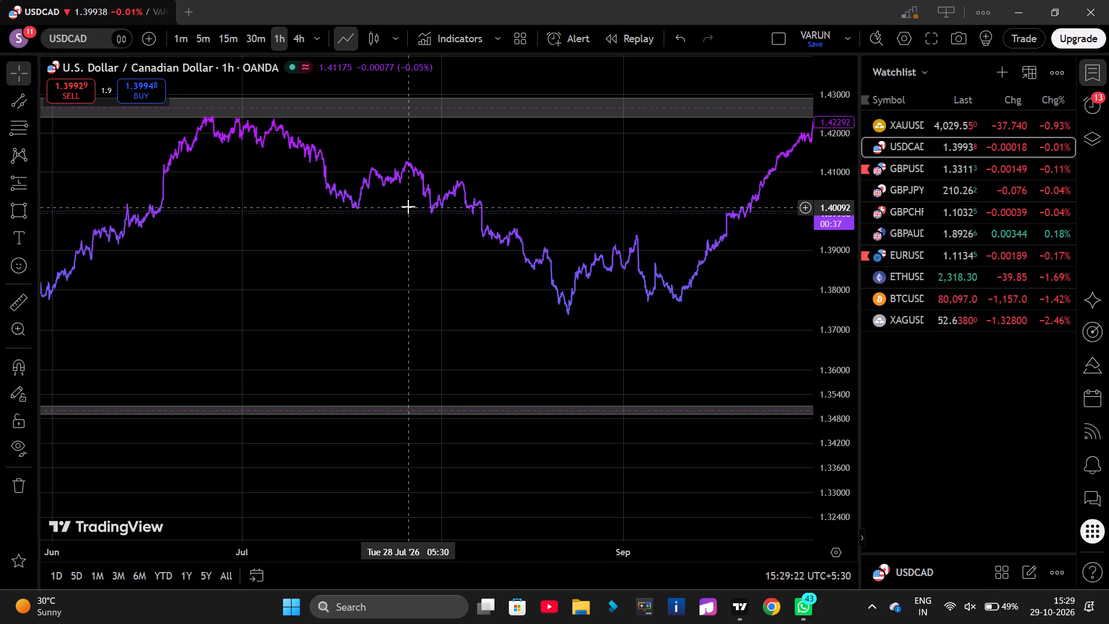
pyautogui.hotkey('alt', 'h')
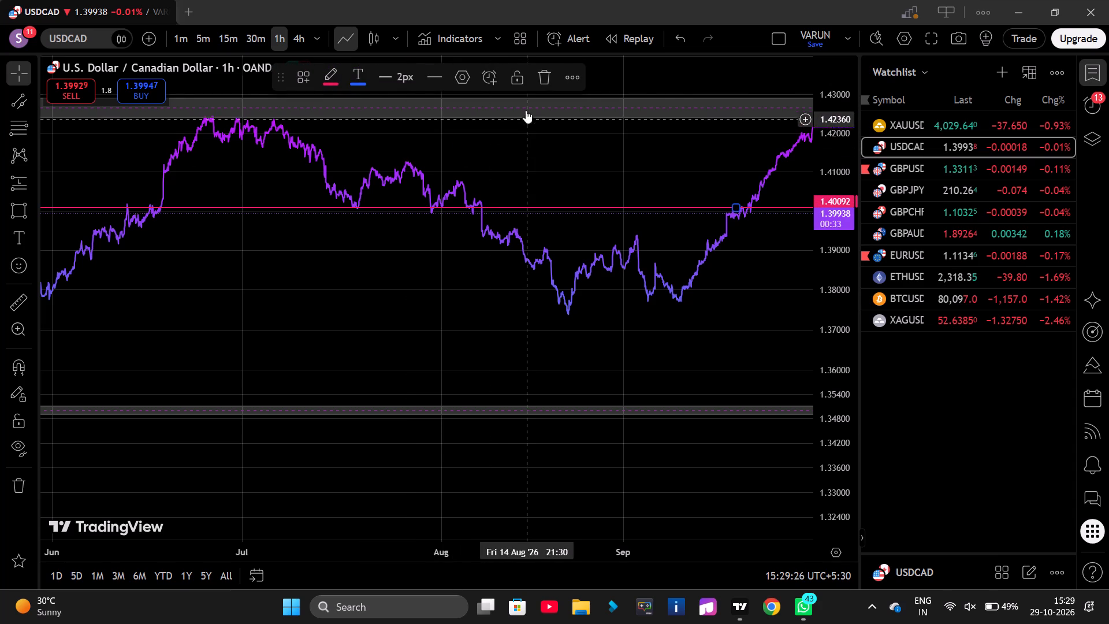
pyautogui.click(523, 84)
# Place a horizontal line at about 1.38516, through the August and September USDCAD swings, and lock it.
pyautogui.moveTo(637, 312); pyautogui.dragTo(224, 323)
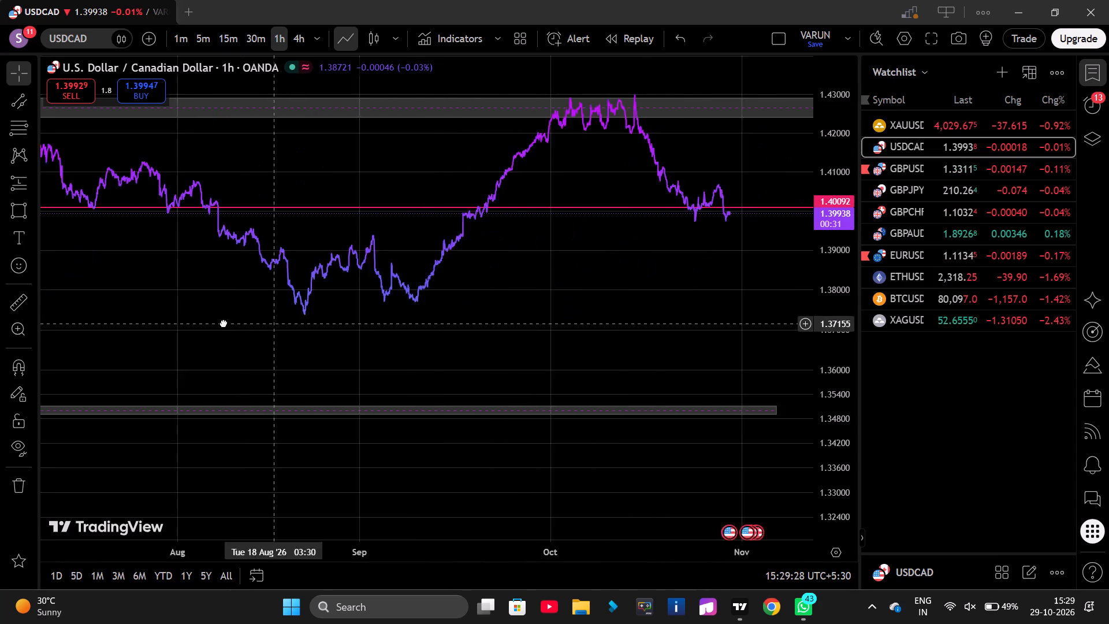
pyautogui.moveTo(224, 323); pyautogui.dragTo(146, 323)
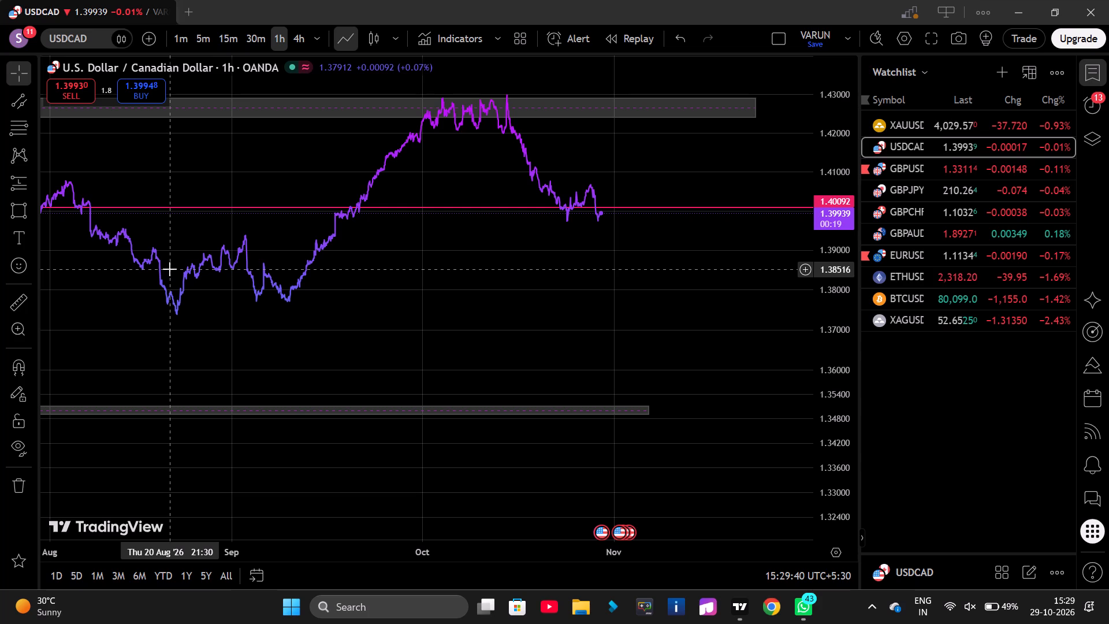
pyautogui.hotkey('alt', 'h')
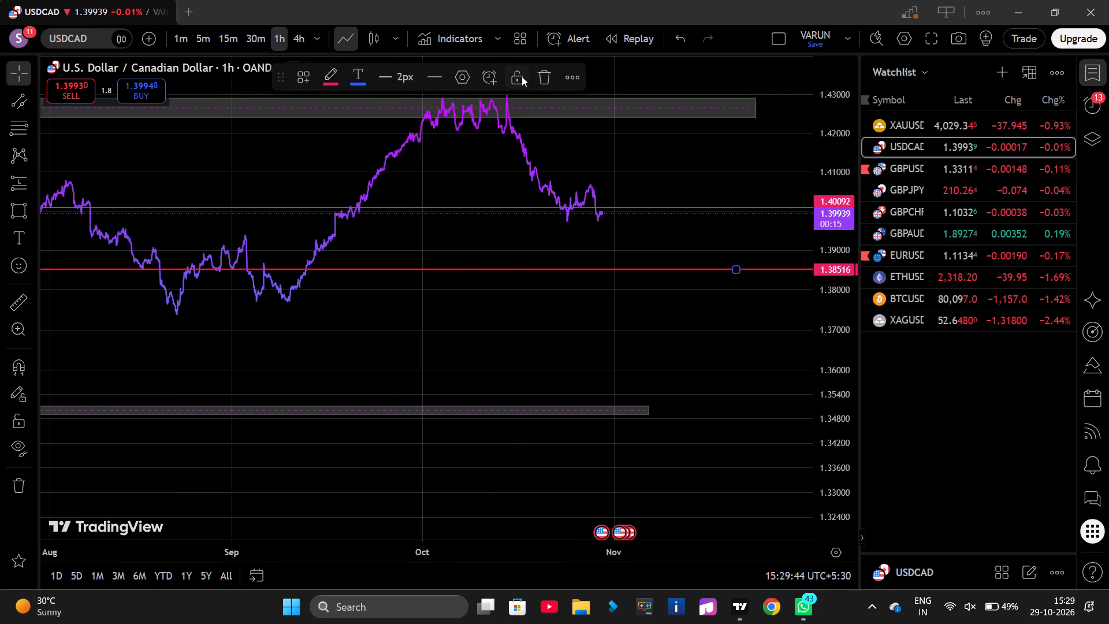
pyautogui.click(522, 76)
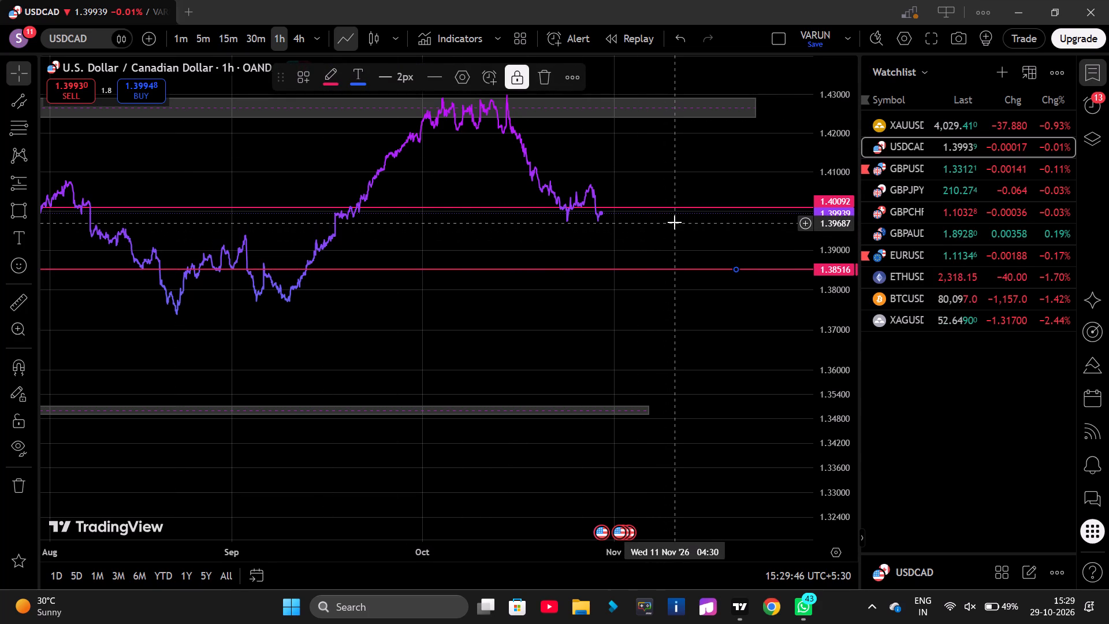
# Place a horizontal line at about 1.39761, along the recent late-October USDCAD lows, and lock it.
pyautogui.hotkey('alt', 'h')
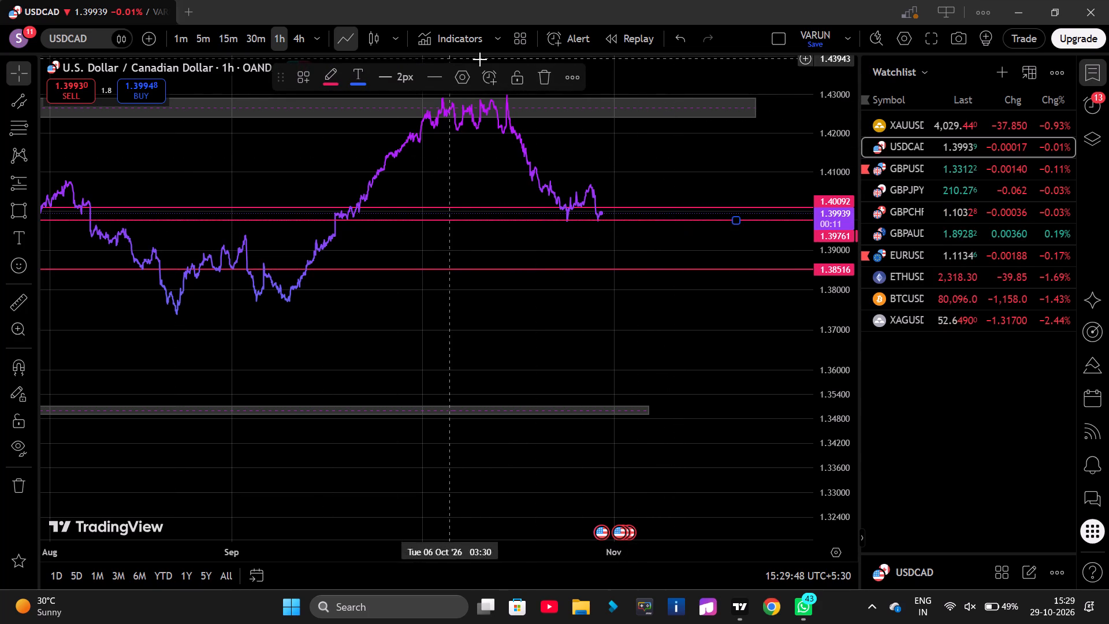
pyautogui.click(510, 80)
# Place a horizontal line at about 1.40684, at the latest USDCAD swing high, and lock it.
pyautogui.moveTo(456, 153); pyautogui.dragTo(441, 229)
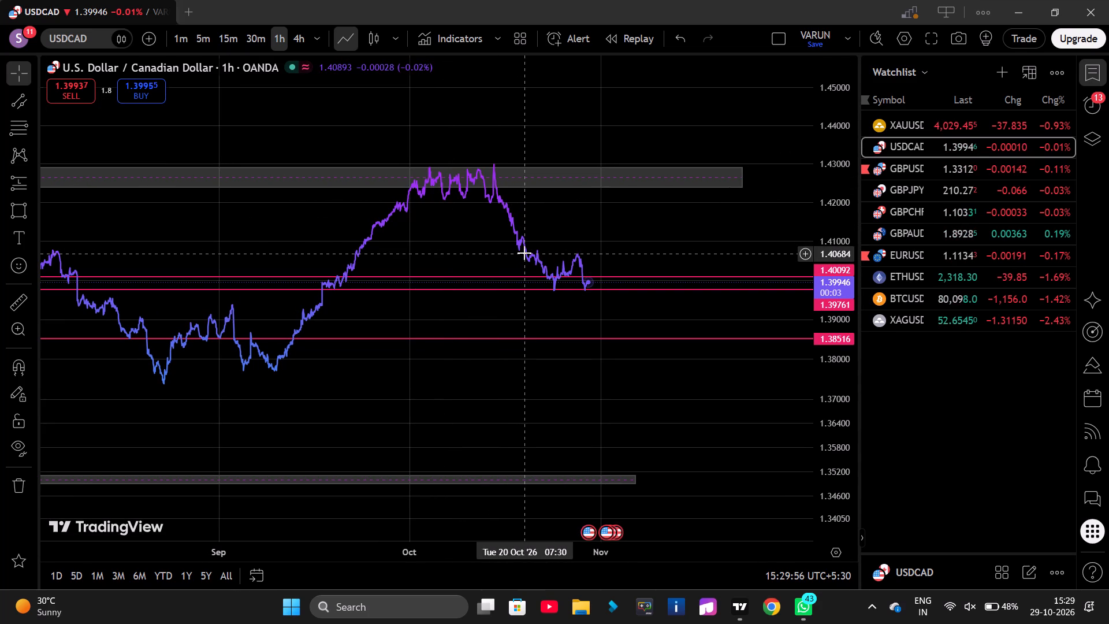
pyautogui.hotkey('alt', 'h')
pyautogui.click(518, 75)
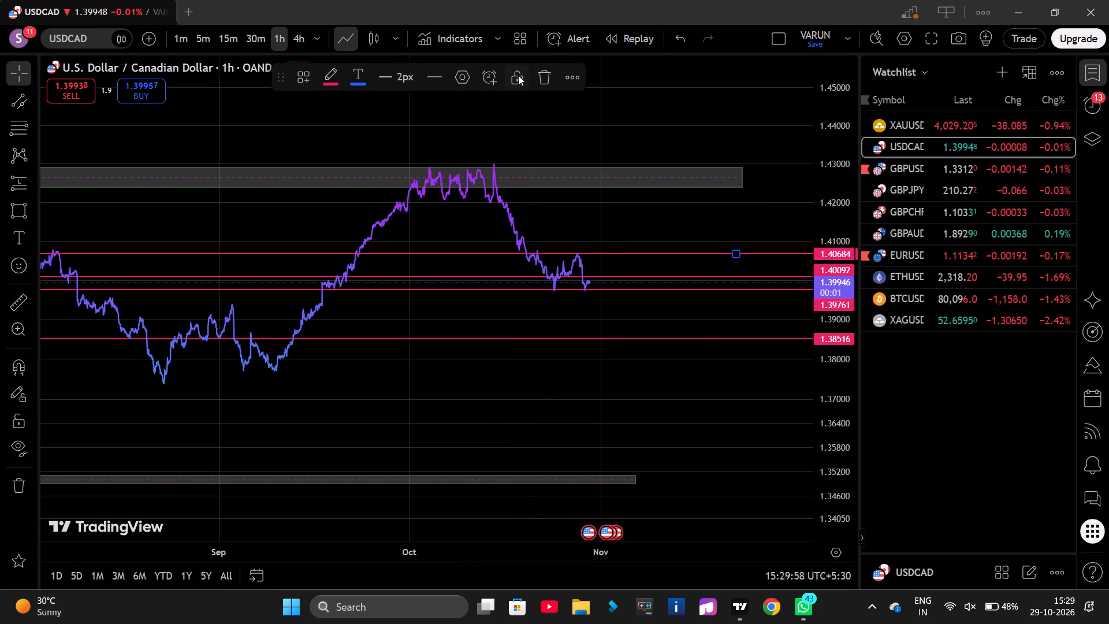
# Place a horizontal line at about 1.41259, along the late-July USDCAD swing high, and lock it.
pyautogui.moveTo(247, 221); pyautogui.dragTo(423, 247)
pyautogui.moveTo(366, 252); pyautogui.dragTo(444, 262)
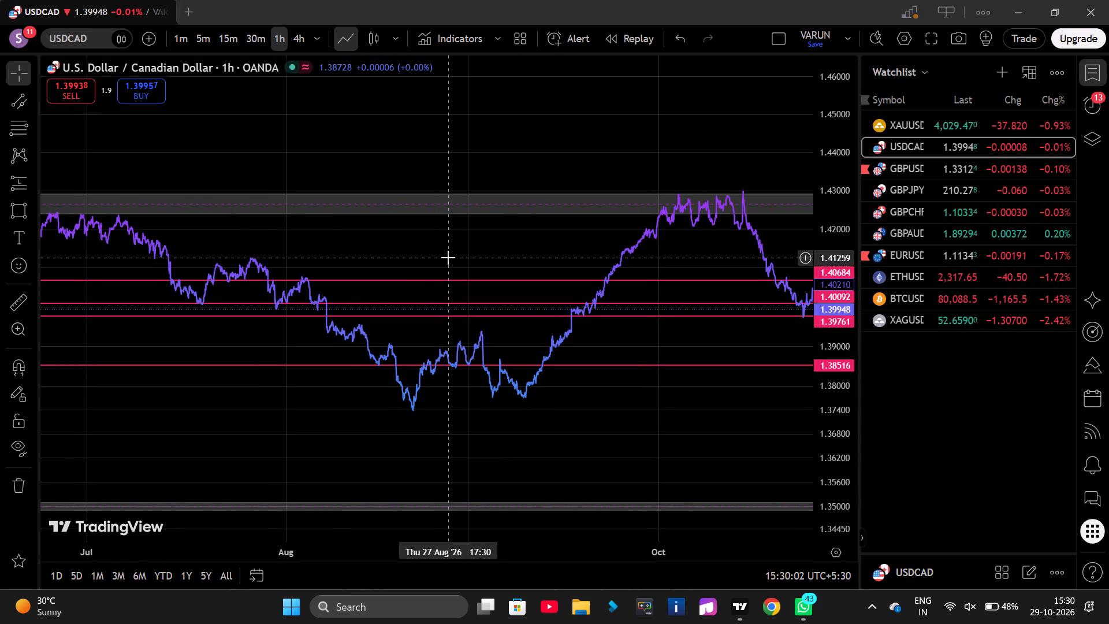
pyautogui.hotkey('alt', 'h')
pyautogui.click(510, 77)
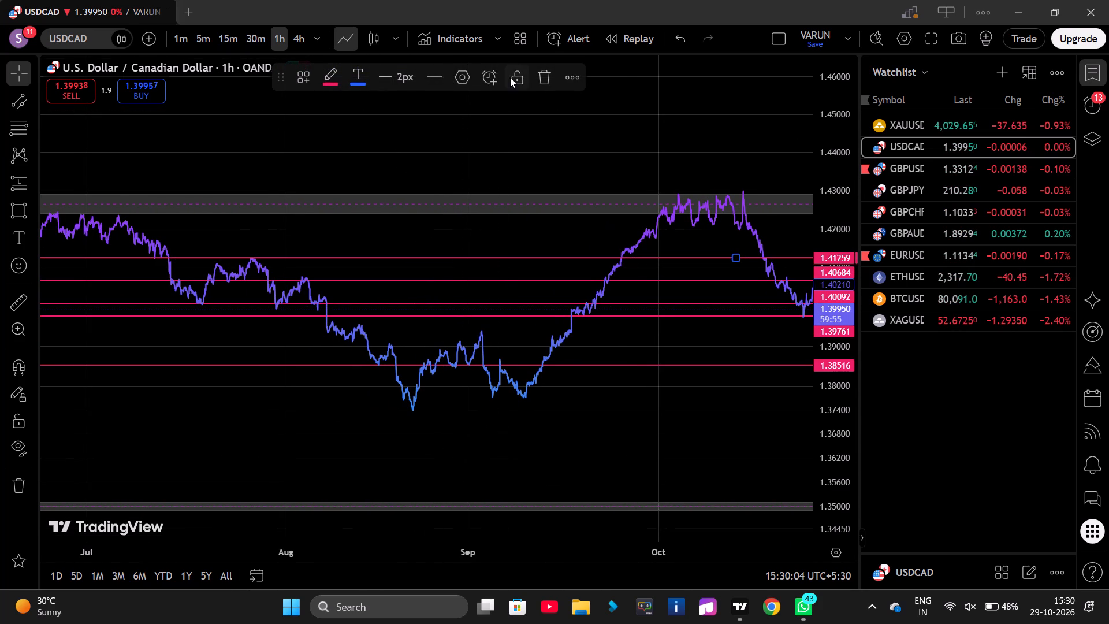
# On the 30m USDCAD chart, draw a descending parallel channel with its upper edge from about 1.40577 to 1.39644 and lower edge from about 1.40059, and lock it.
pyautogui.click(256, 37)
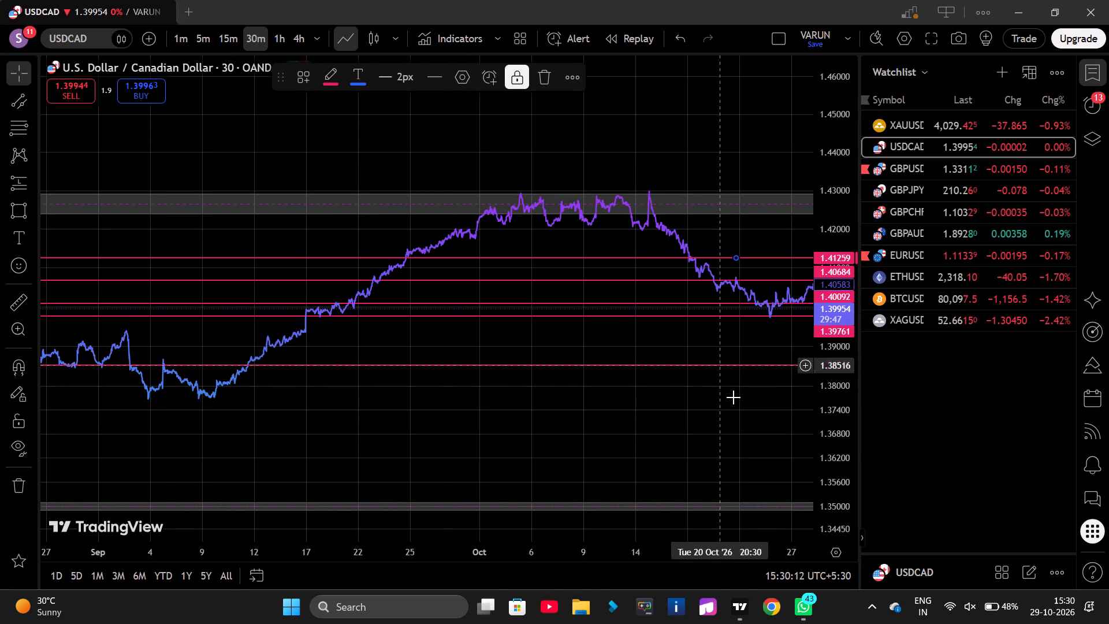
pyautogui.moveTo(658, 442); pyautogui.dragTo(202, 428)
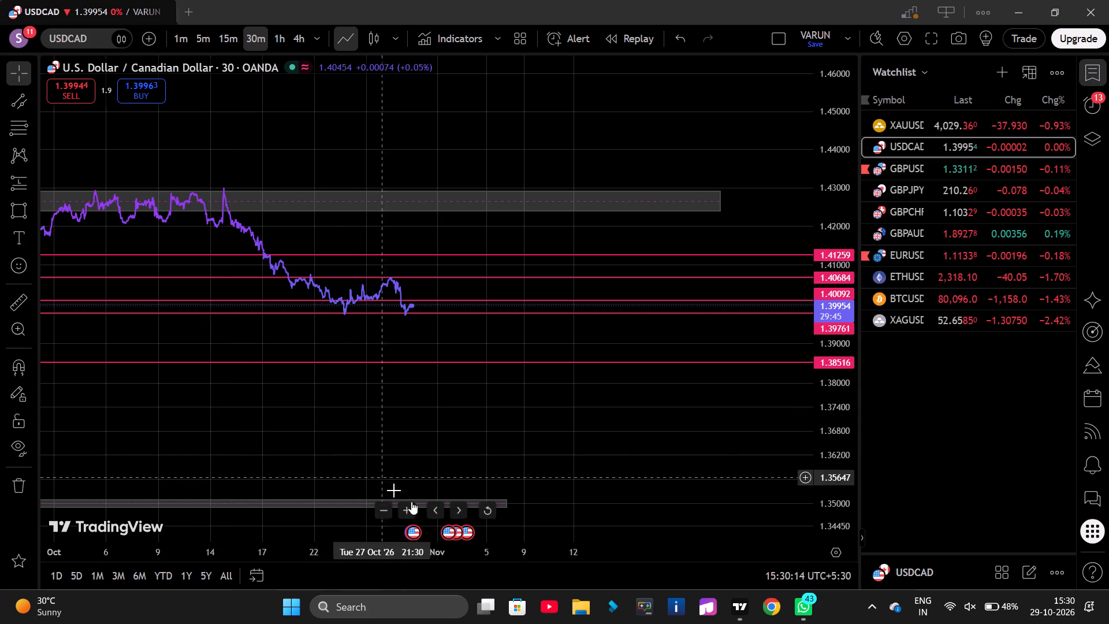
pyautogui.click(489, 505)
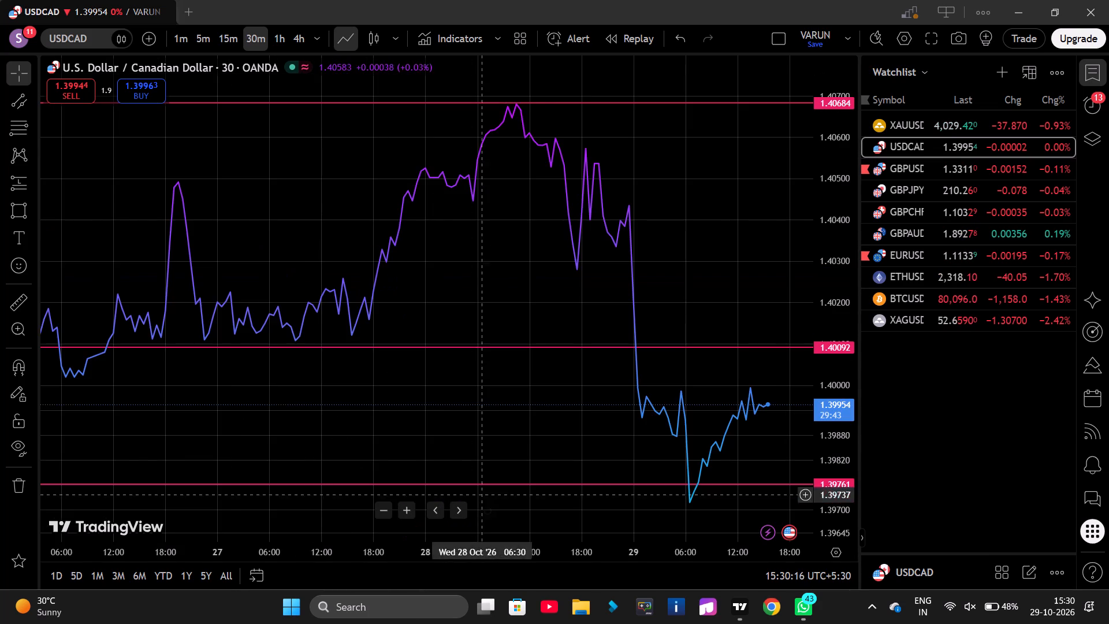
pyautogui.scroll(-3, 411, 393)
pyautogui.moveTo(466, 237); pyautogui.dragTo(262, 236)
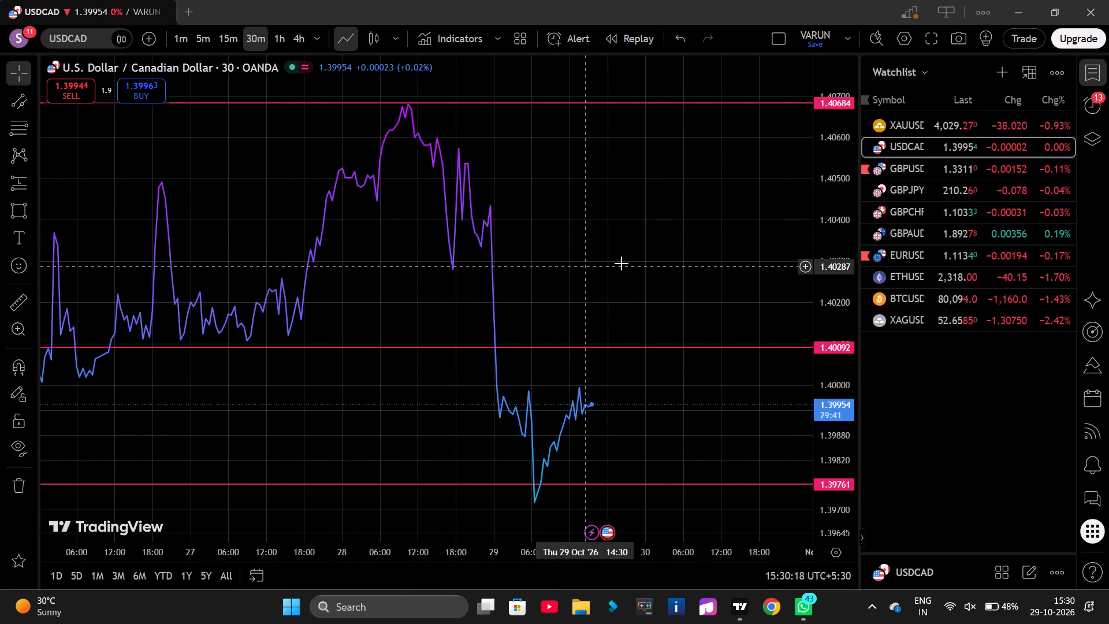
pyautogui.scroll(-13, 850, 363)
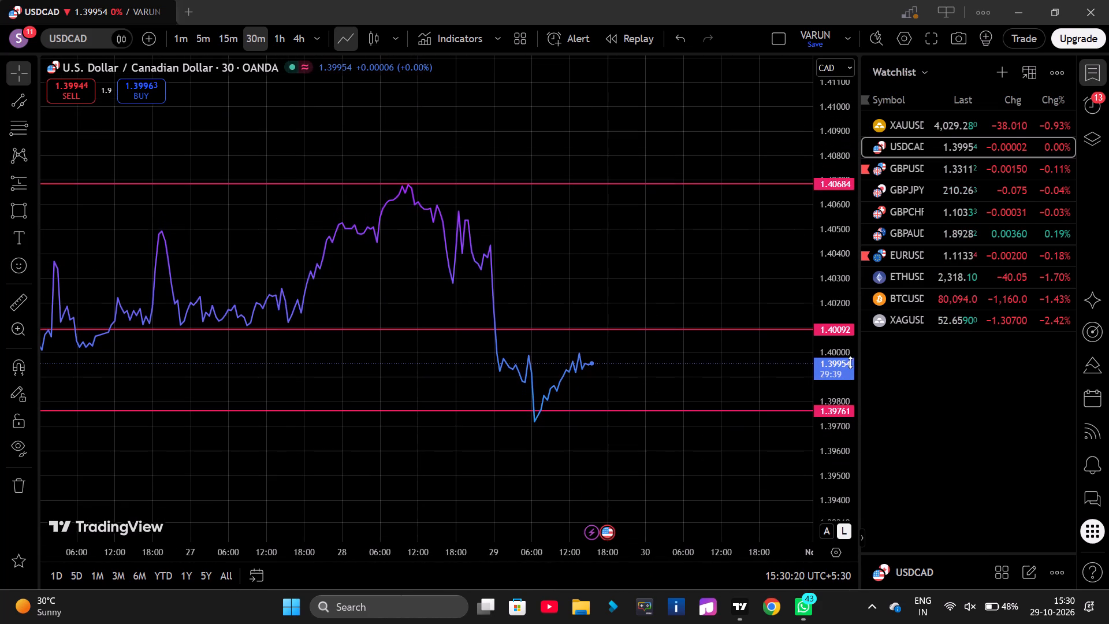
pyautogui.scroll(-11, 850, 362)
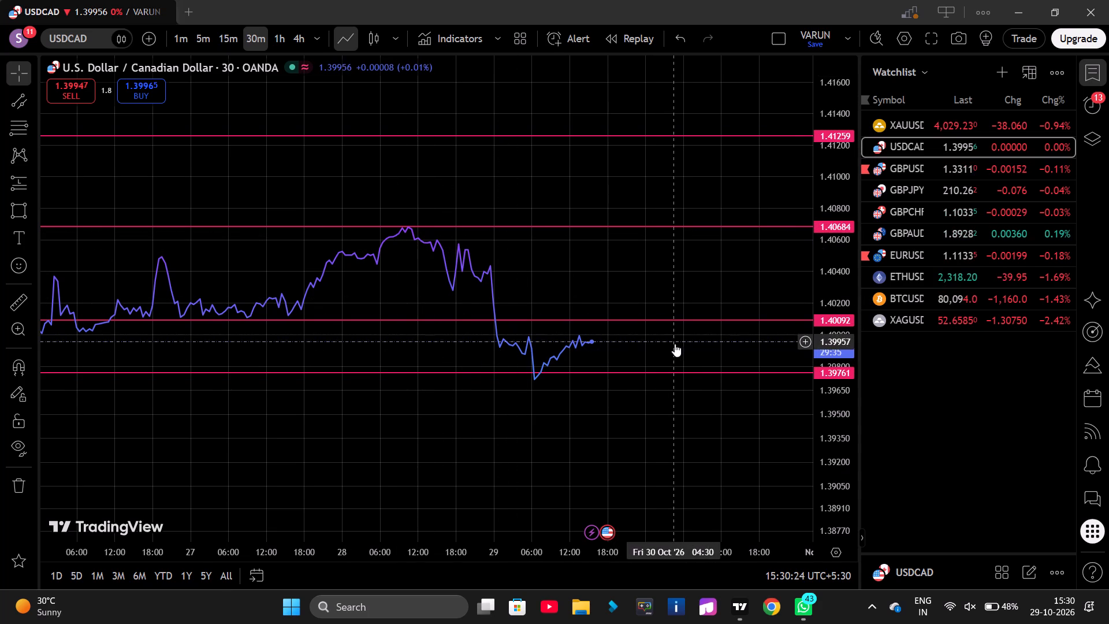
pyautogui.click(8, 90)
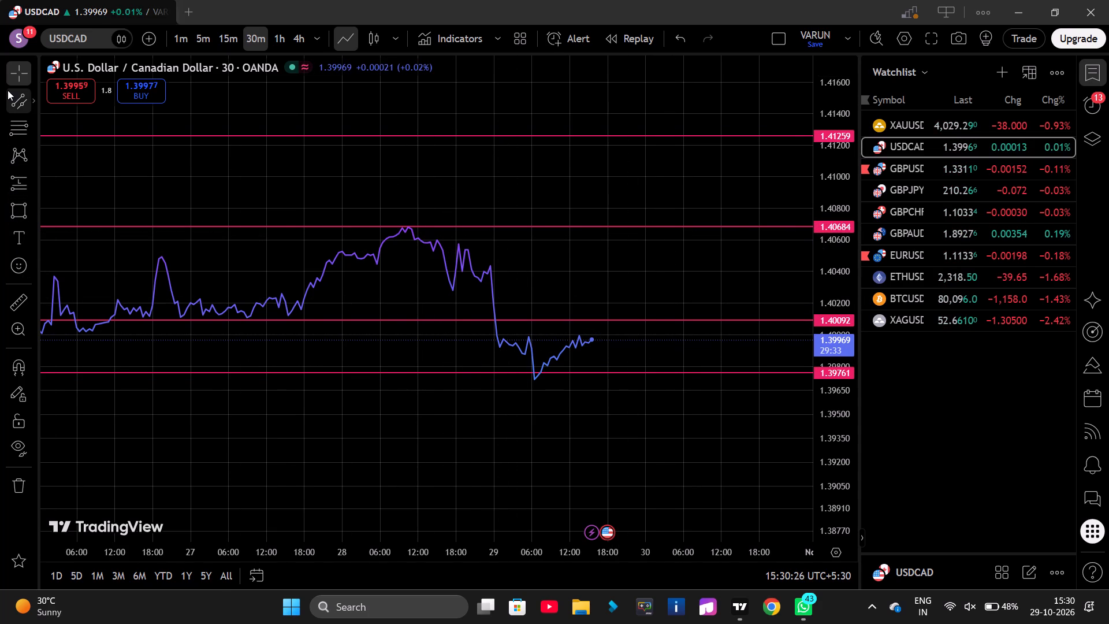
pyautogui.click(455, 243)
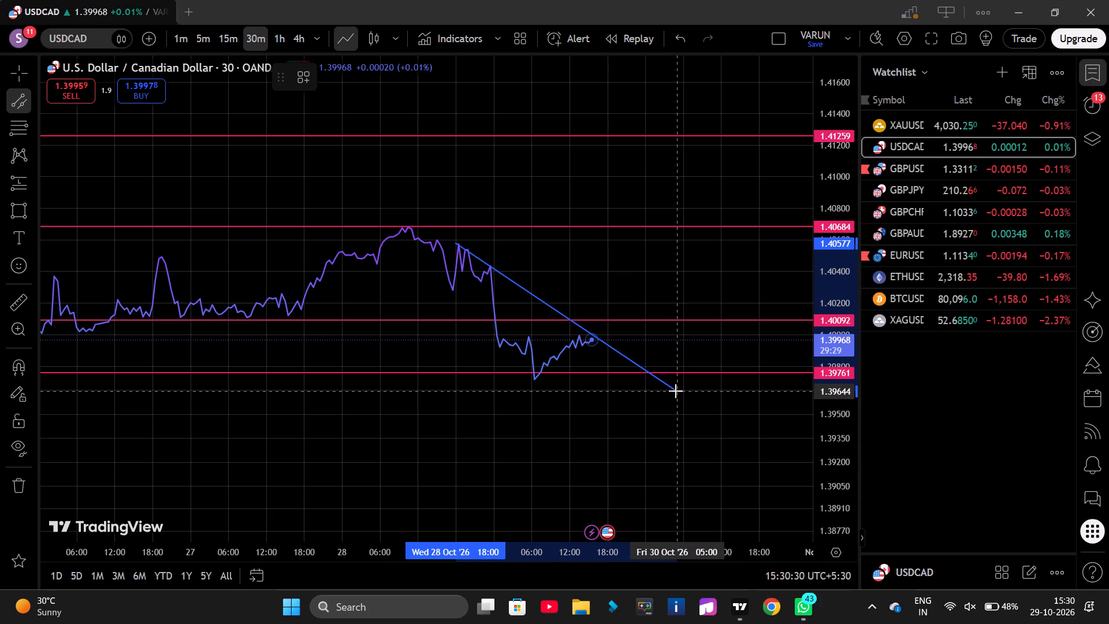
pyautogui.click(676, 391)
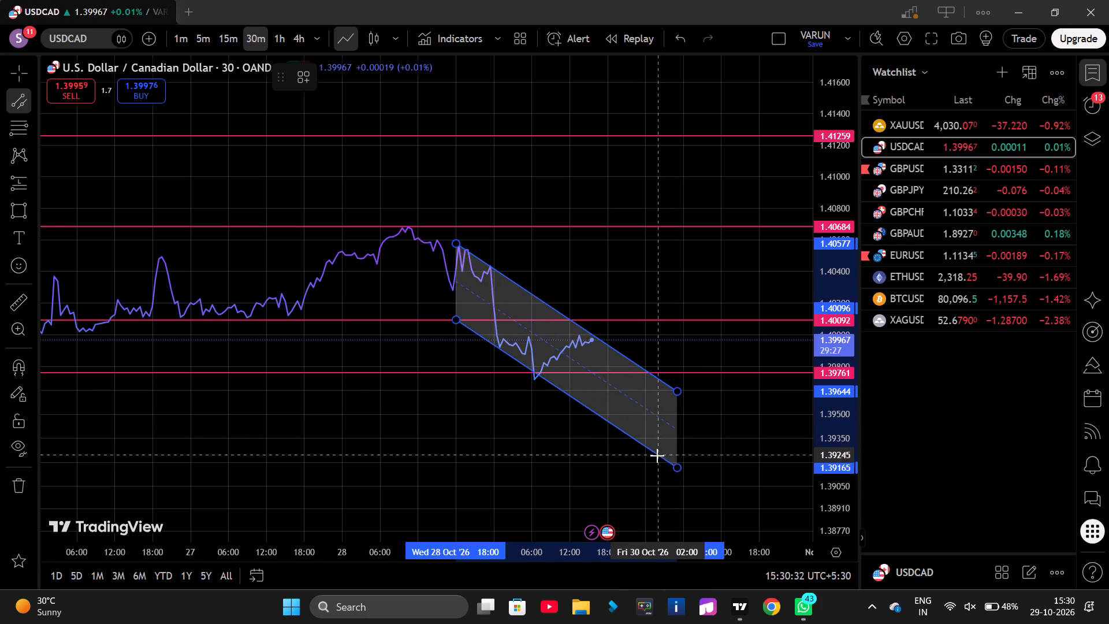
pyautogui.click(657, 460)
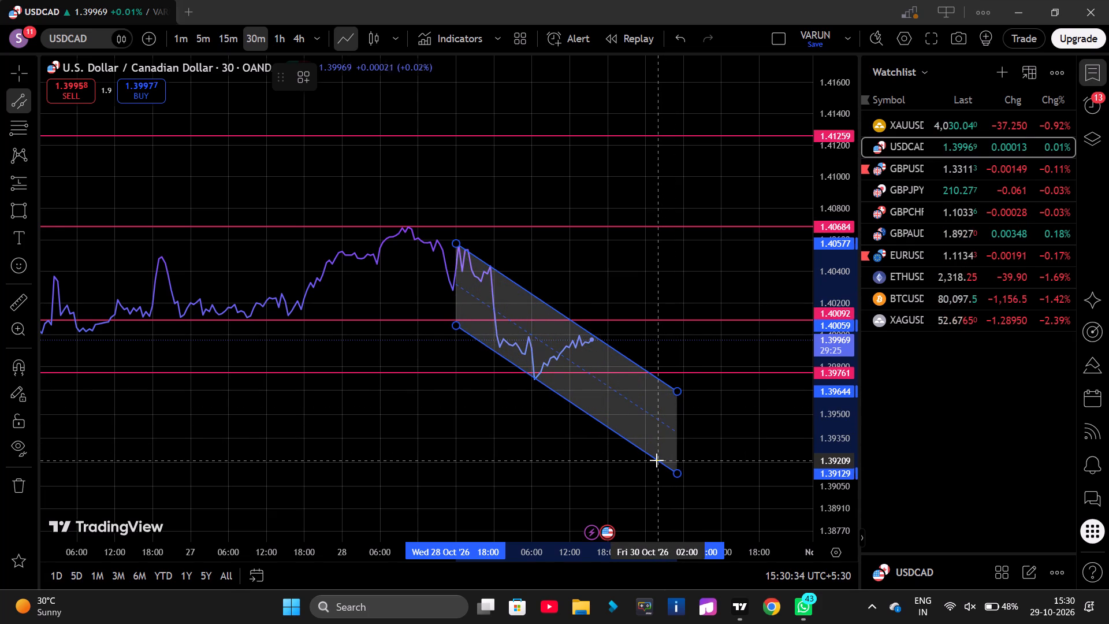
pyautogui.click(492, 76)
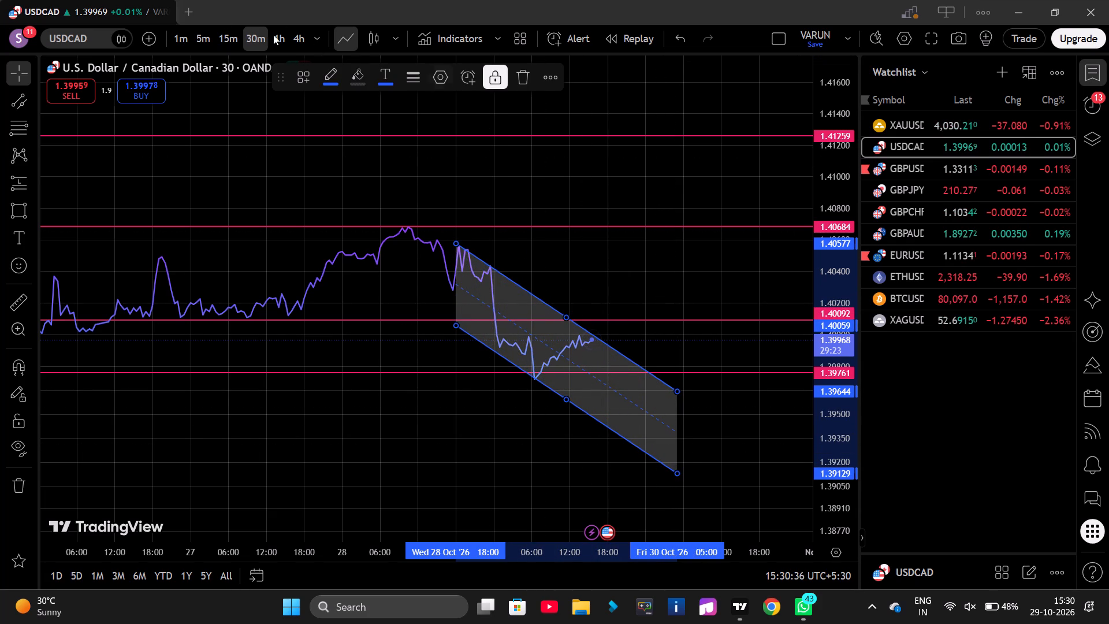
# View the USDCAD channel on the 15m timeframe.
pyautogui.click(228, 42)
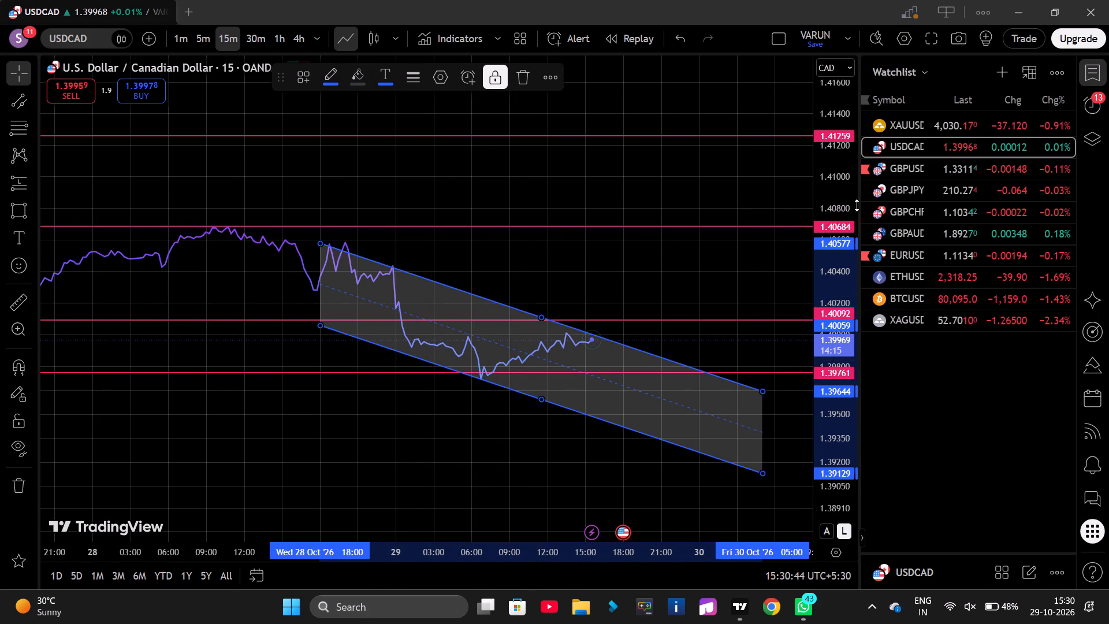
# Open the GBPUSD chart from the watchlist on the 4h timeframe.
pyautogui.click(895, 178)
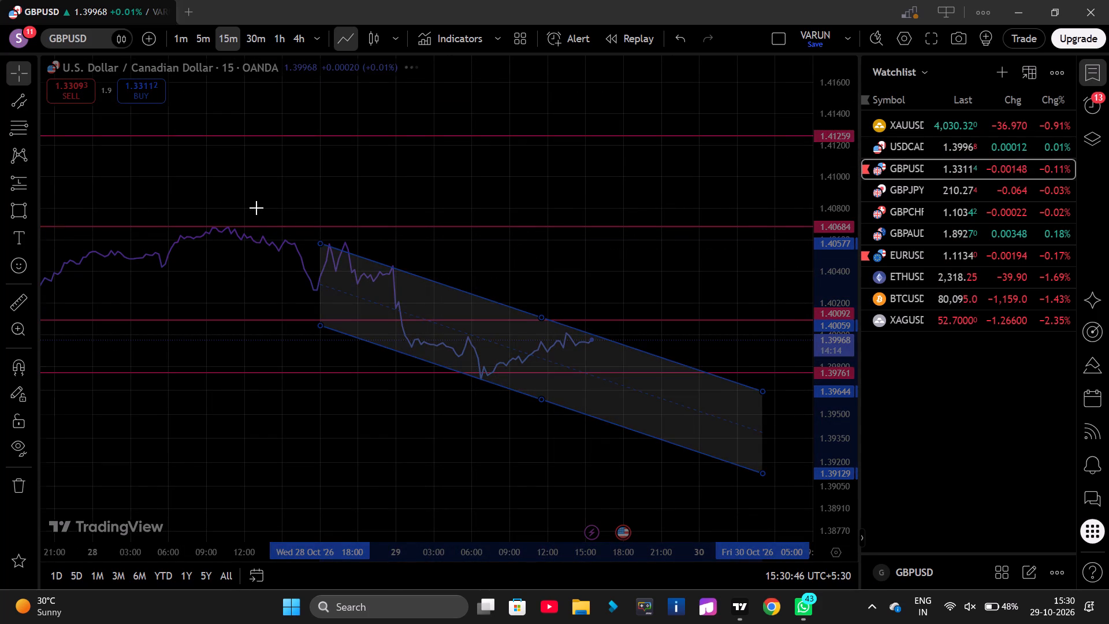
pyautogui.click(300, 34)
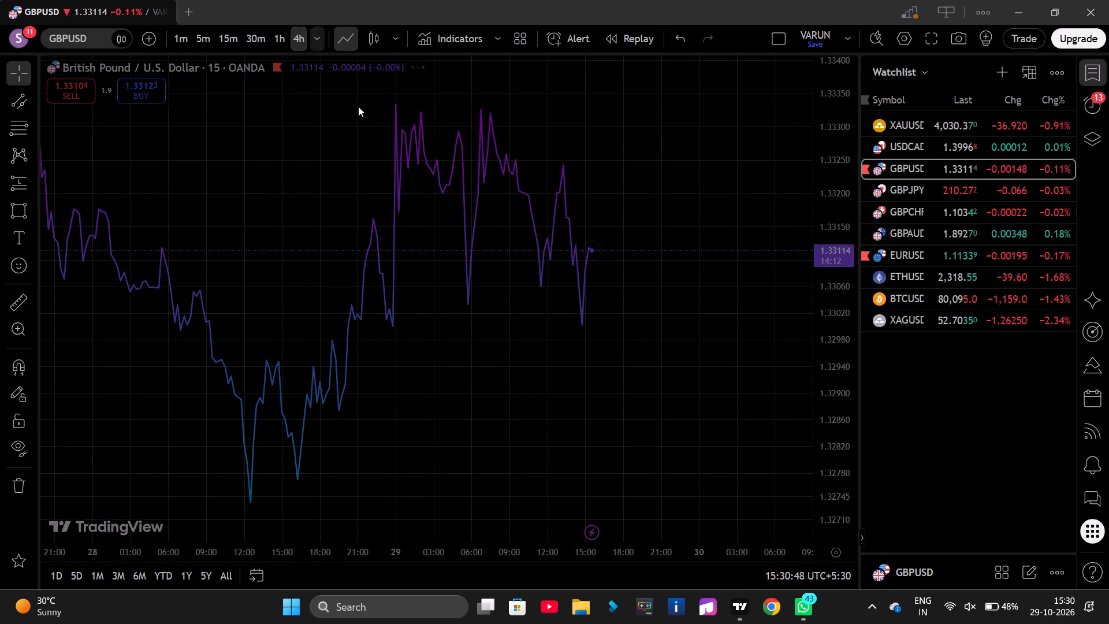
pyautogui.scroll(-6, 660, 222)
pyautogui.scroll(-7, 831, 217)
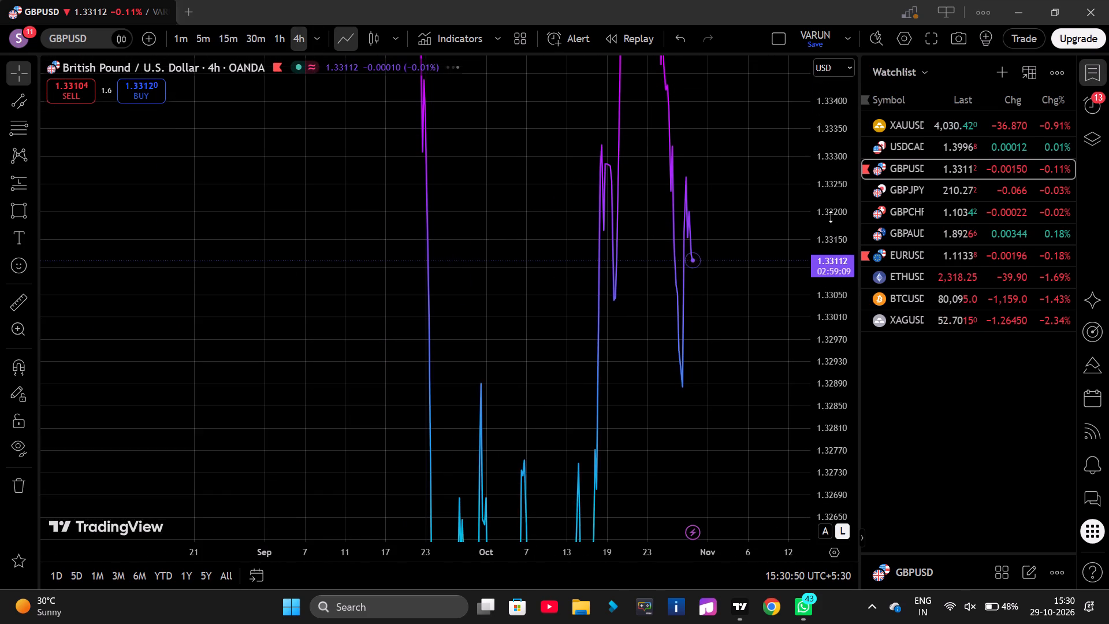
pyautogui.scroll(-20, 831, 217)
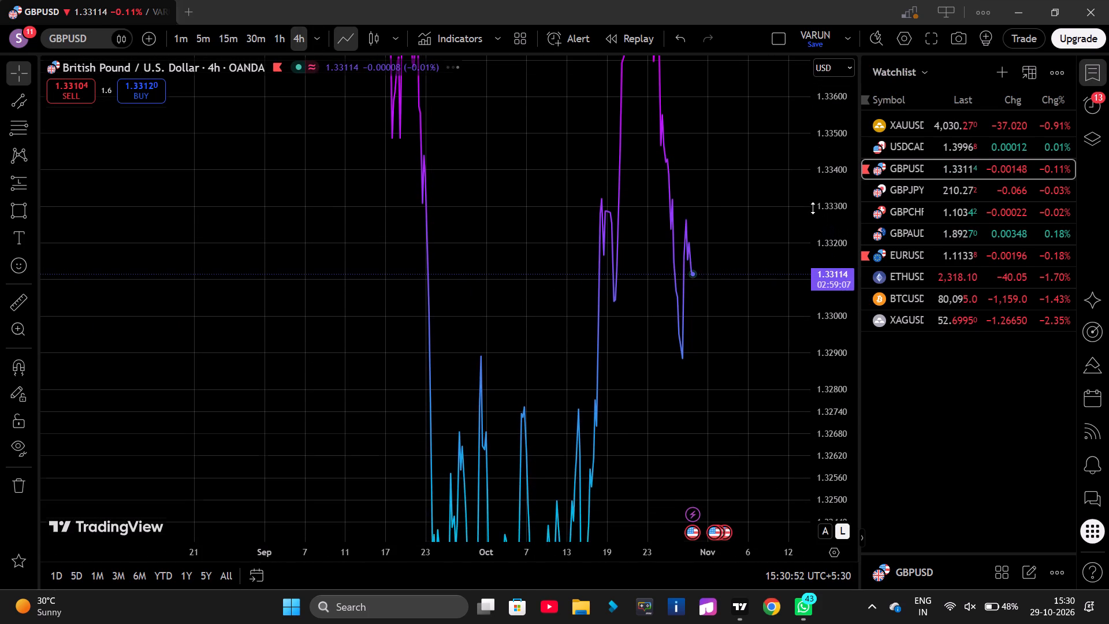
pyautogui.scroll(-4, 813, 208)
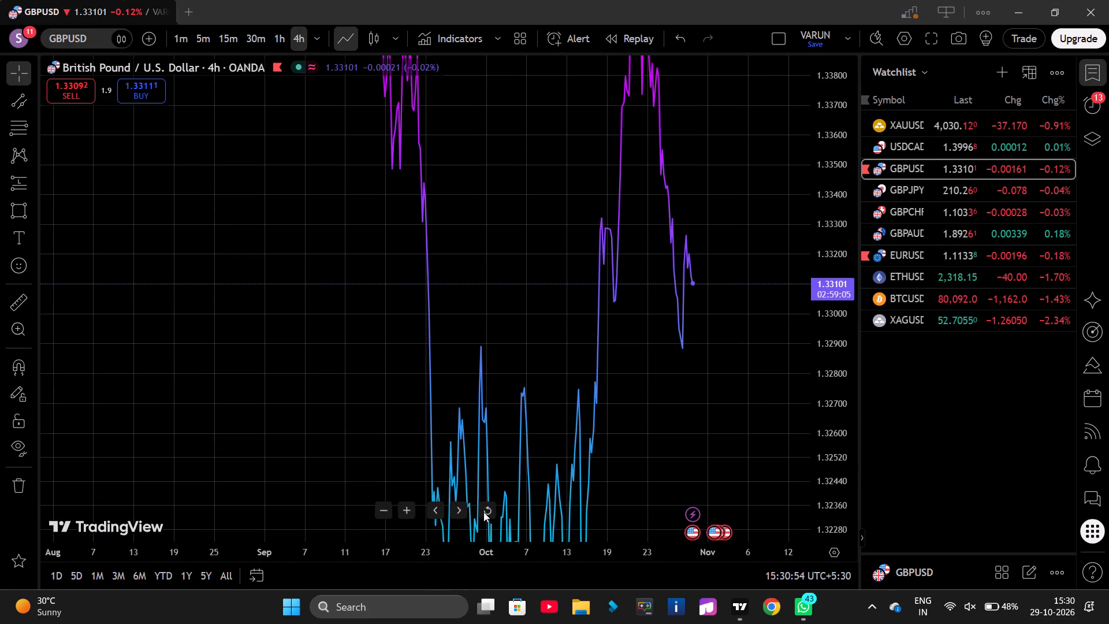
pyautogui.click(492, 510)
pyautogui.scroll(-14, 481, 378)
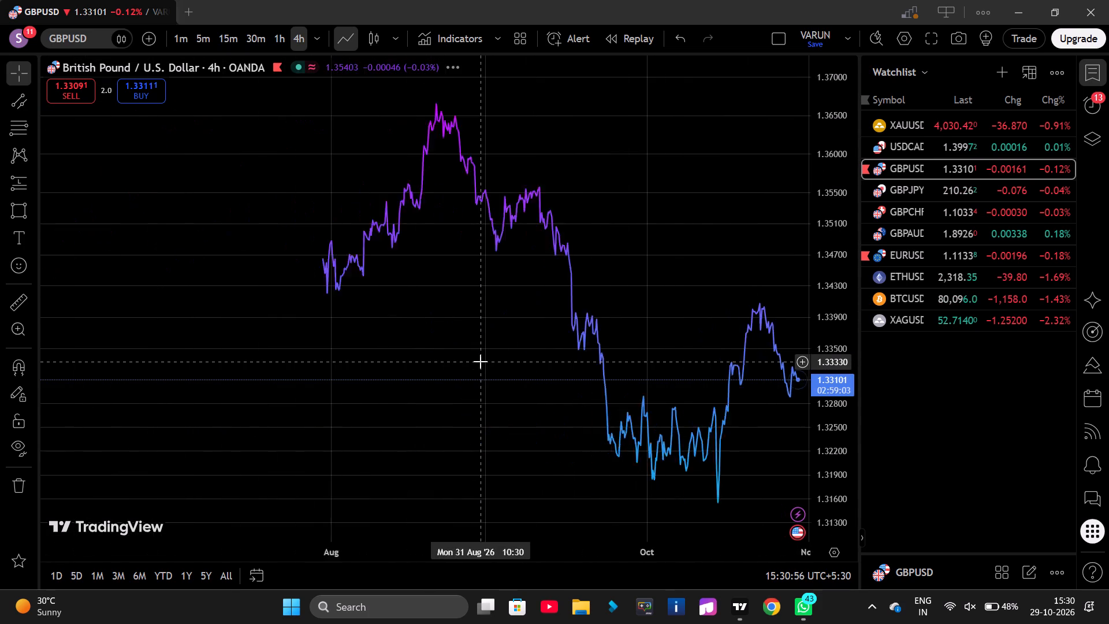
pyautogui.scroll(-17, 481, 356)
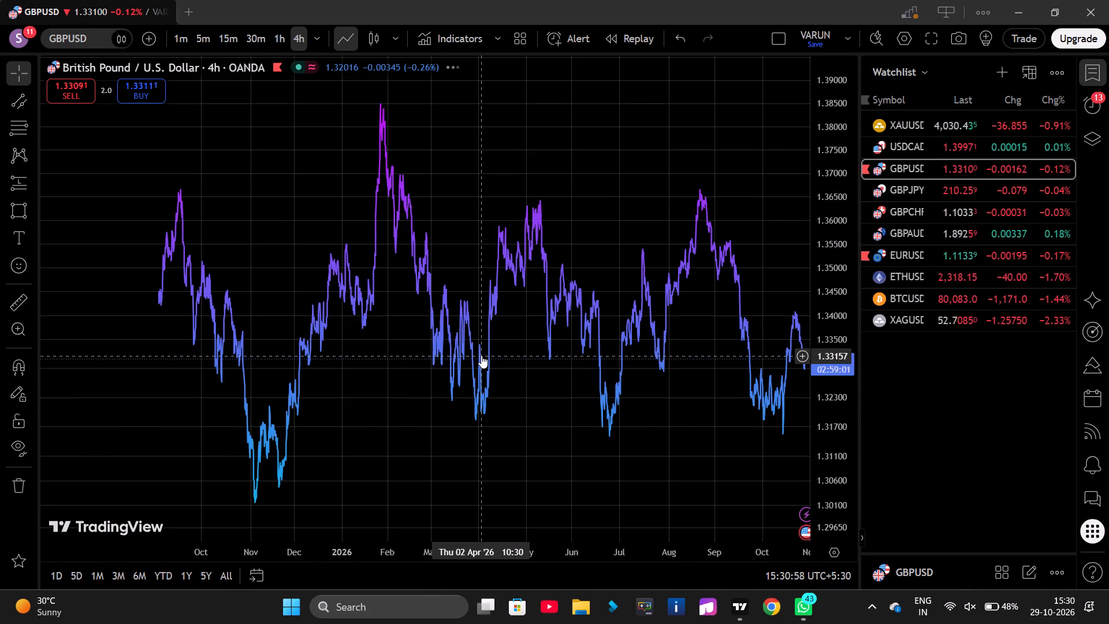
pyautogui.scroll(-5, 481, 355)
pyautogui.moveTo(461, 246); pyautogui.dragTo(444, 261)
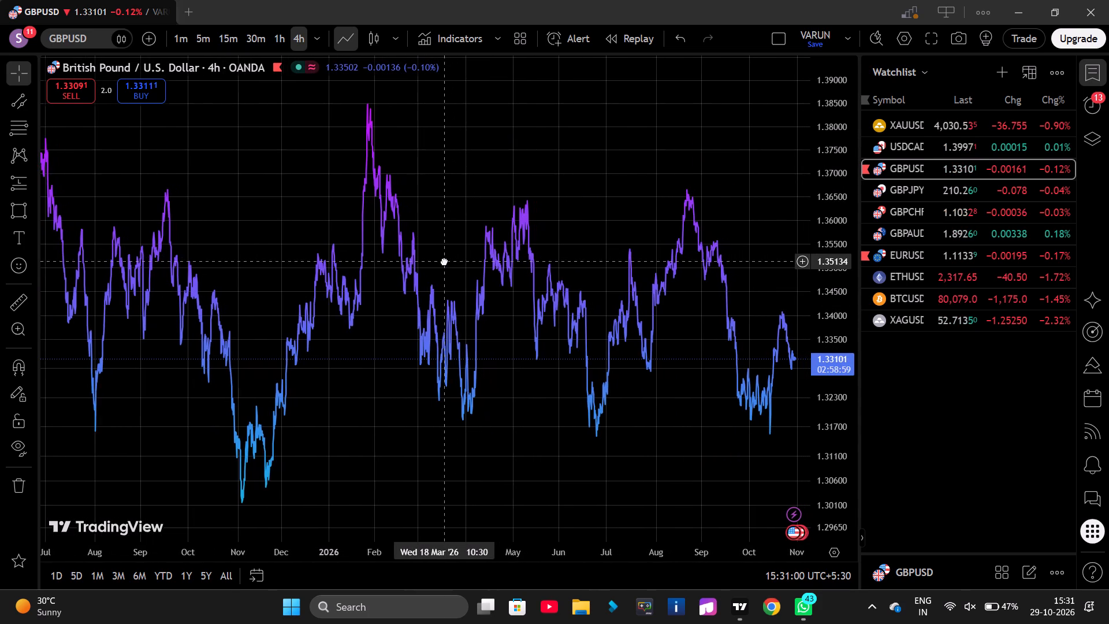
pyautogui.moveTo(444, 261); pyautogui.dragTo(400, 261)
pyautogui.scroll(-3, 395, 251)
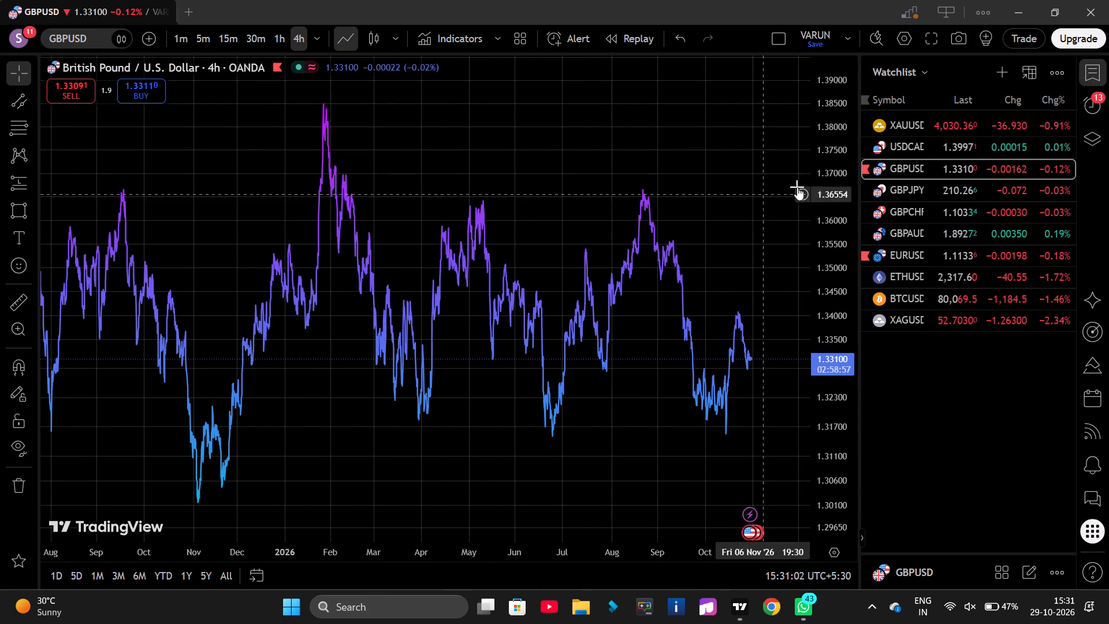
pyautogui.scroll(-10, 827, 170)
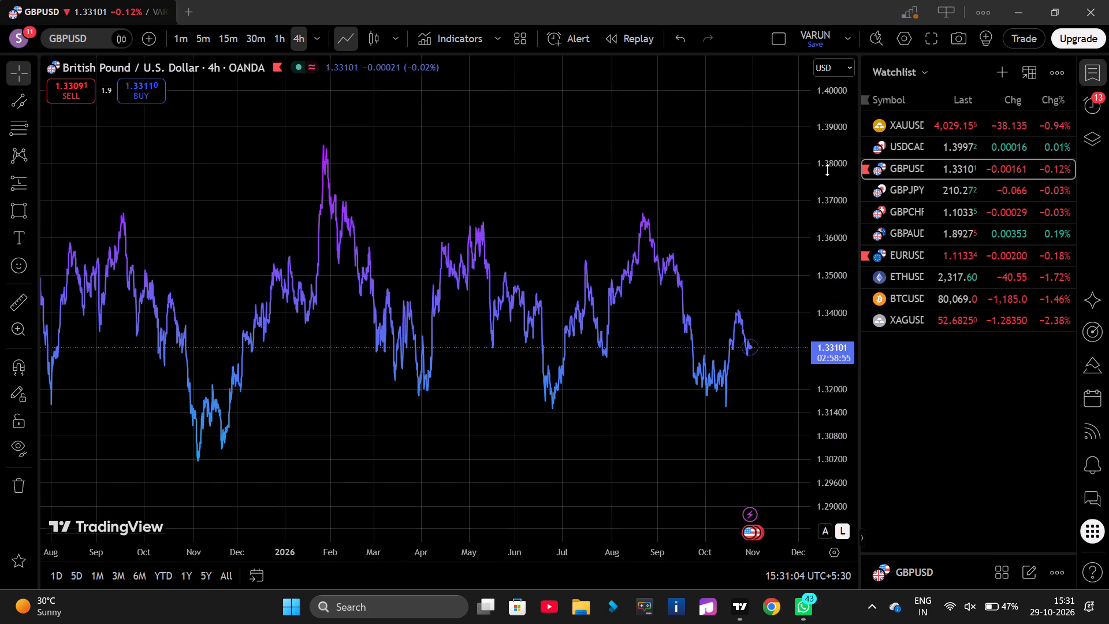
# Draw a rectangle zone at about 1.38518 to 1.38105 over the late-January 2026 GBPUSD peak, extend it to early December 2026, and lock it.
pyautogui.click(12, 214)
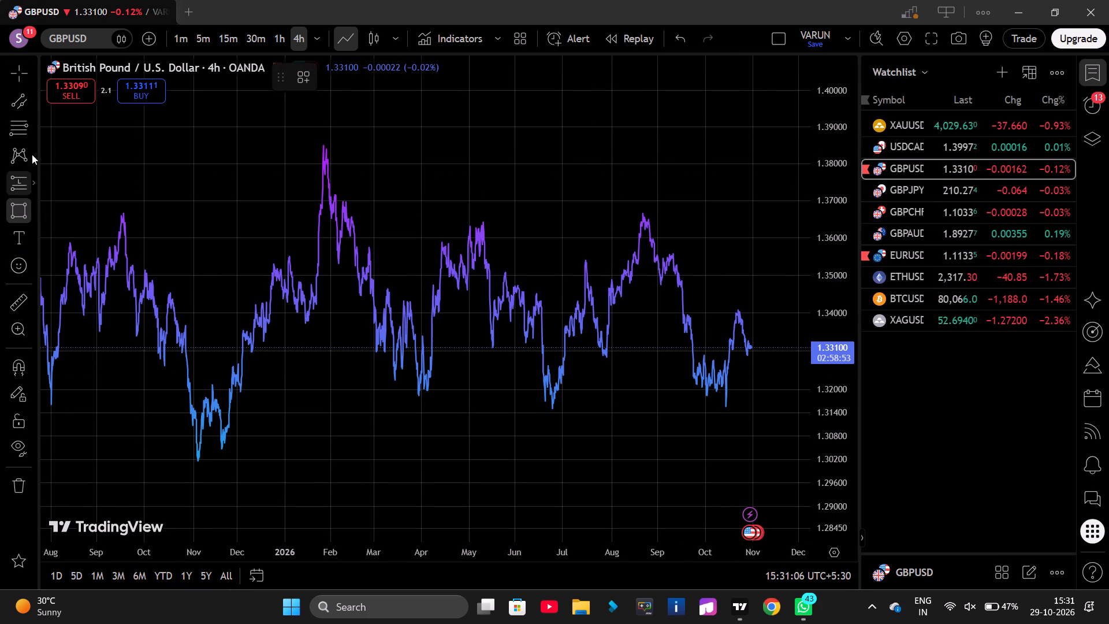
pyautogui.click(95, 144)
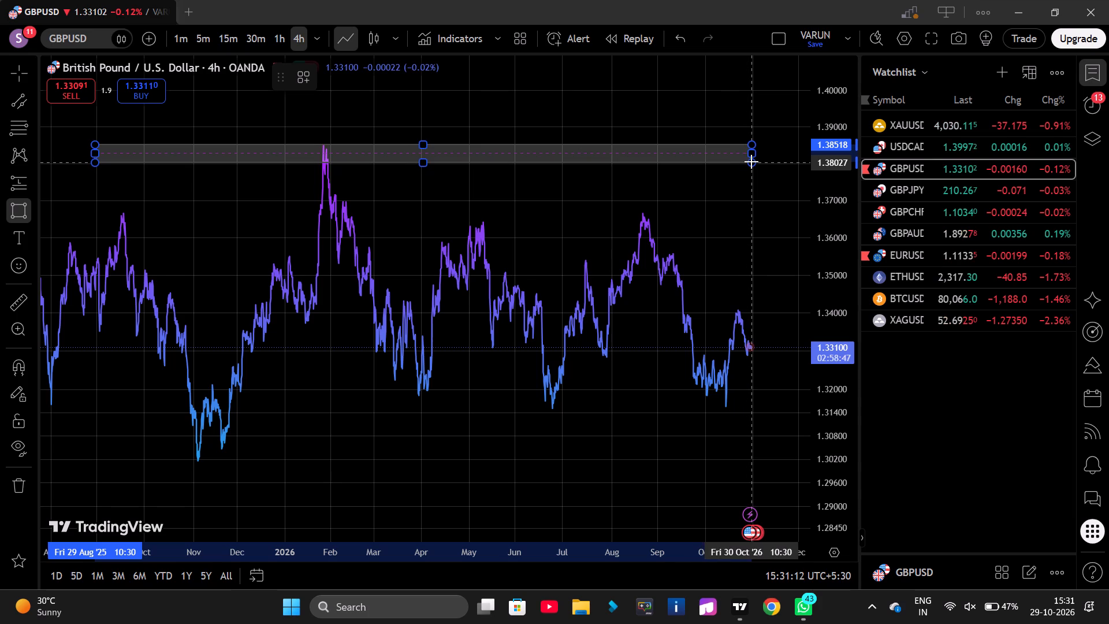
pyautogui.click(754, 159)
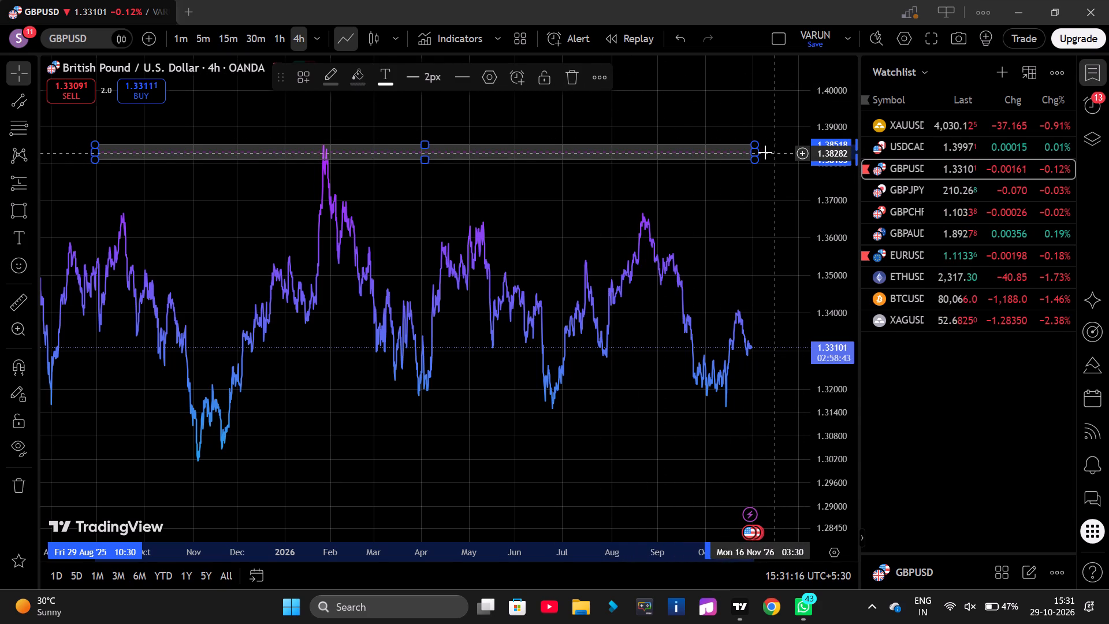
pyautogui.moveTo(754, 153); pyautogui.dragTo(777, 153)
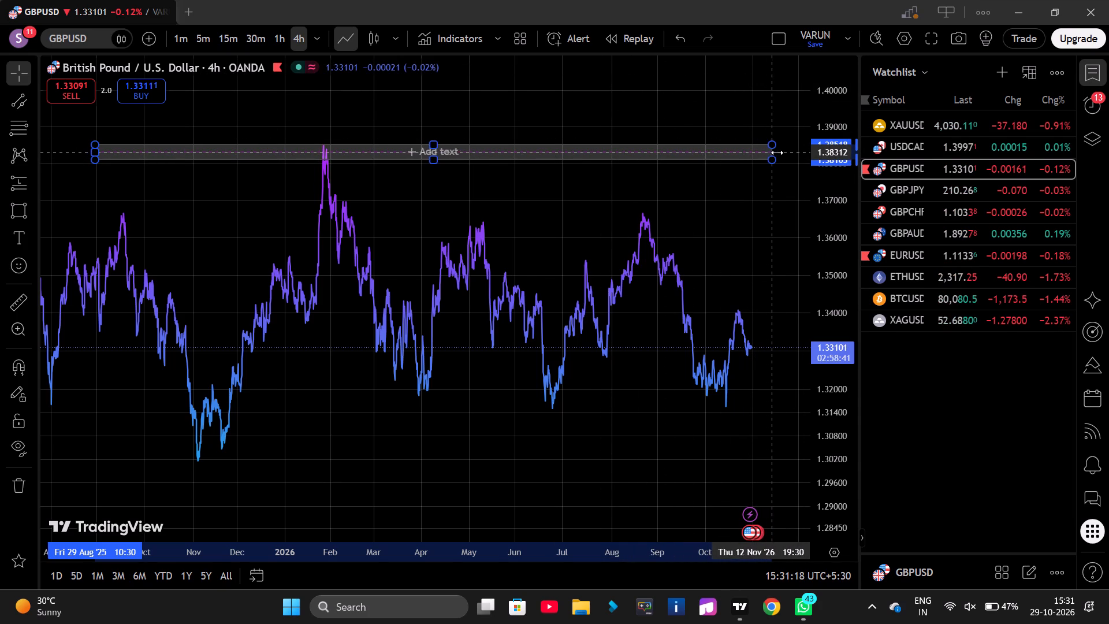
pyautogui.moveTo(777, 153); pyautogui.dragTo(802, 153)
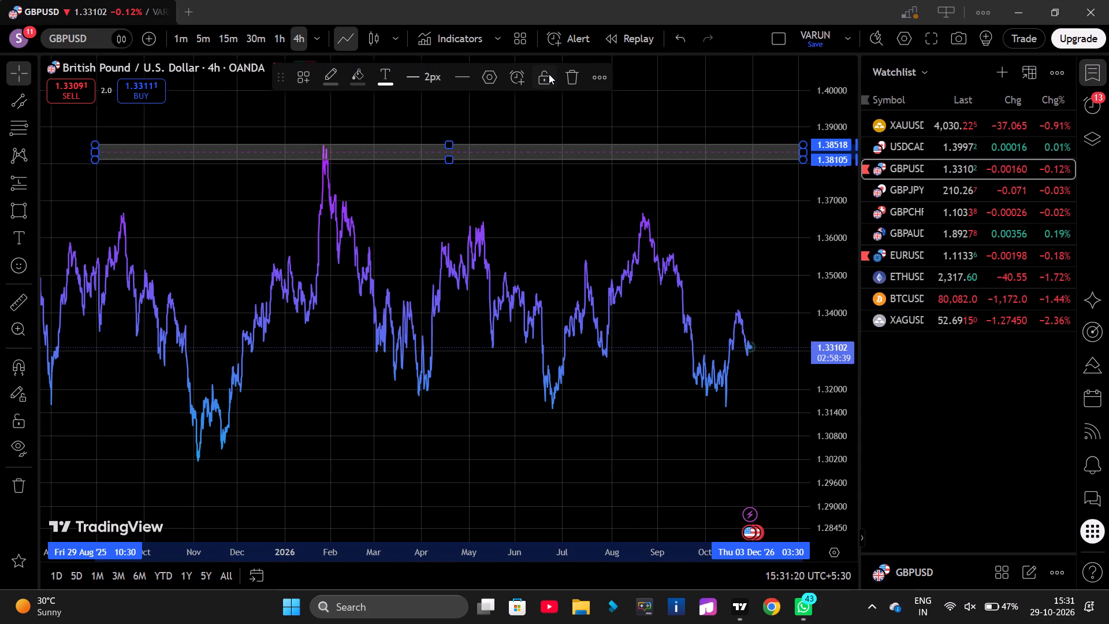
pyautogui.click(548, 74)
# Draw a rectangle zone at about 1.31686 to 1.31536 along the GBPUSD lows, from mid-November 2025 to late November 2026, and lock it.
pyautogui.moveTo(509, 231); pyautogui.dragTo(509, 190)
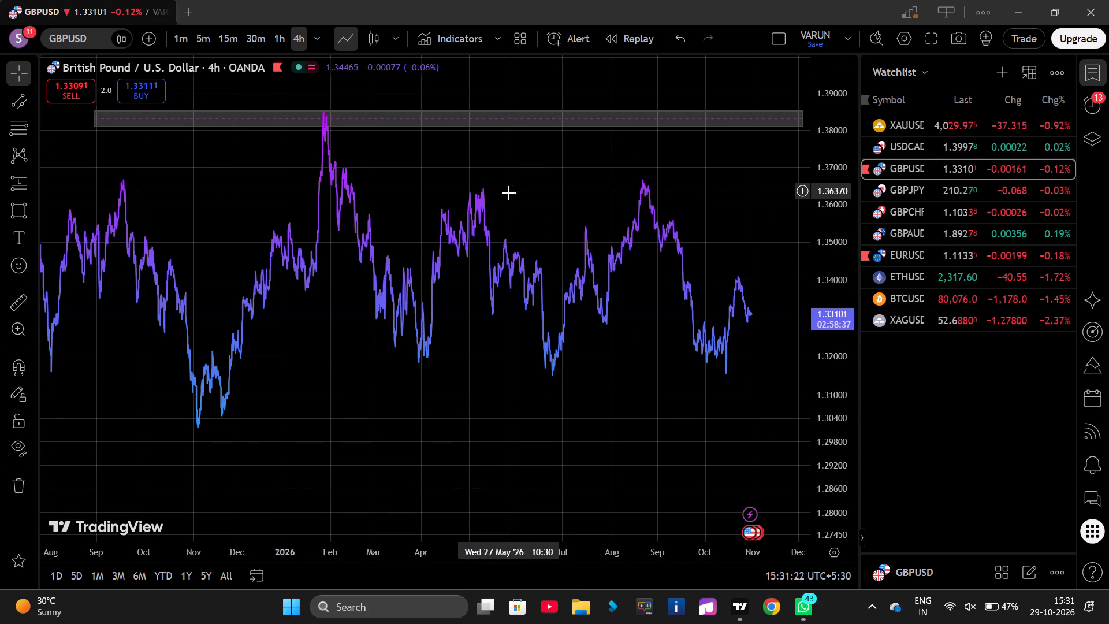
pyautogui.moveTo(466, 354); pyautogui.dragTo(467, 329)
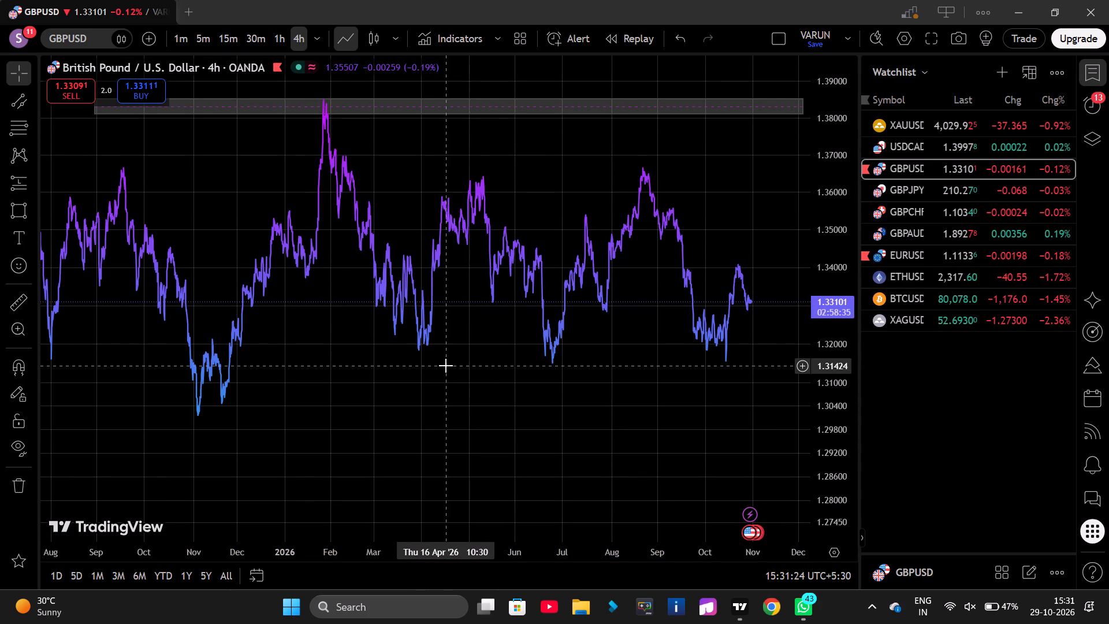
pyautogui.click(18, 212)
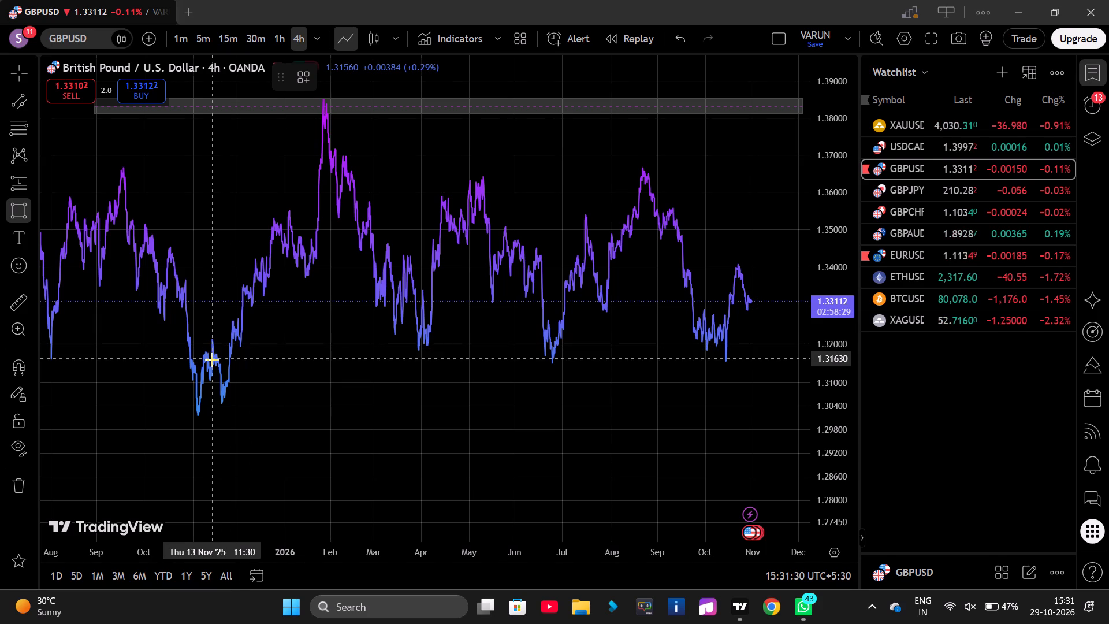
pyautogui.click(212, 361)
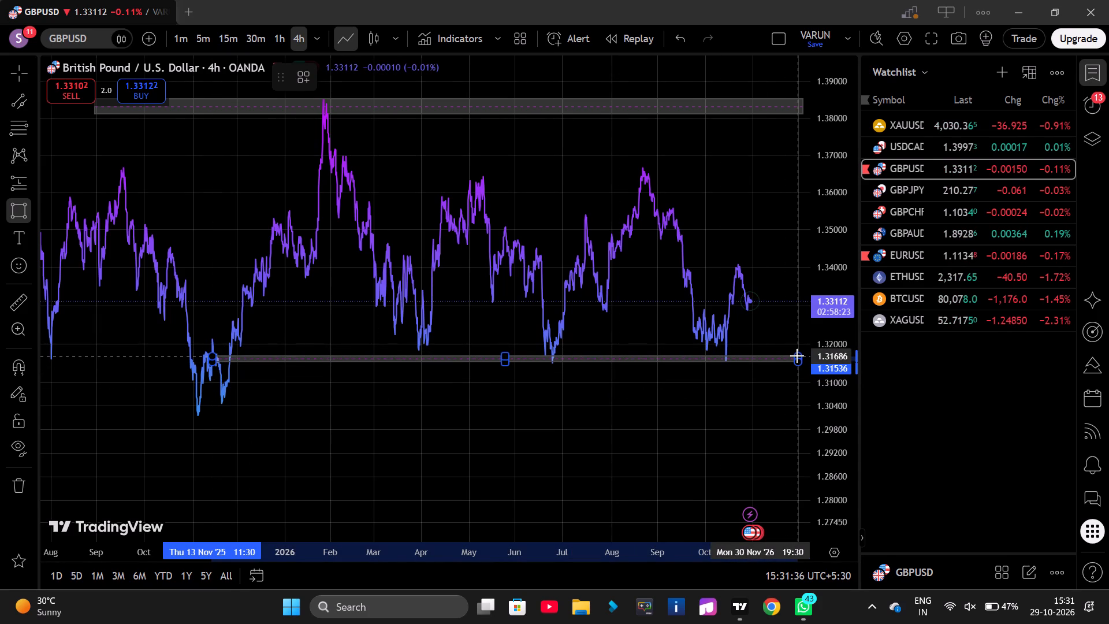
pyautogui.click(797, 356)
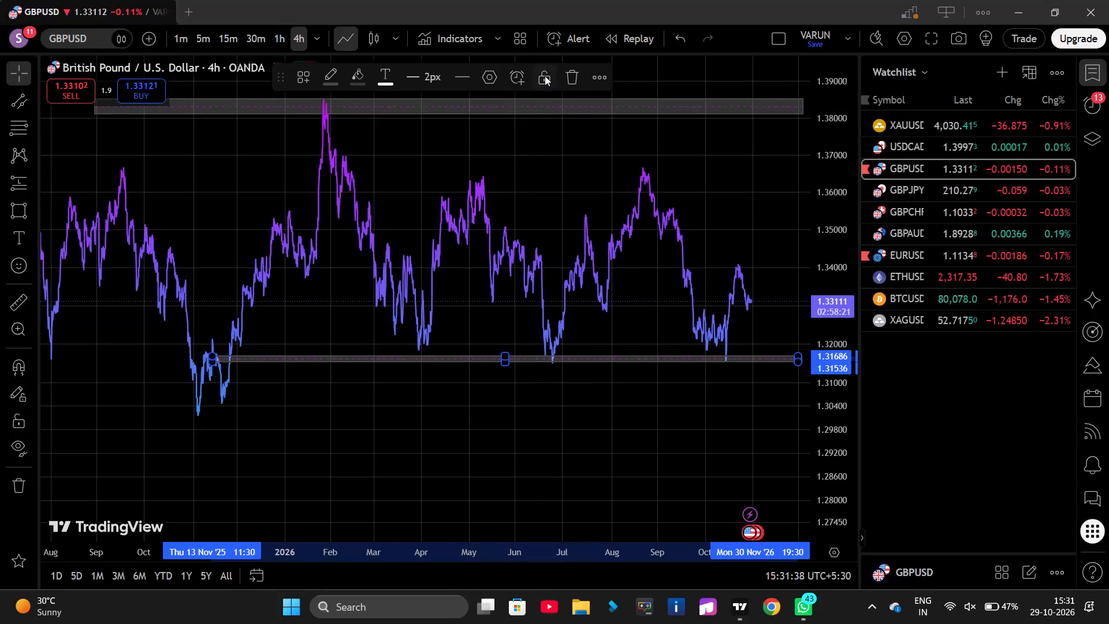
pyautogui.click(545, 76)
# On the GBPUSD 1h timeframe, add horizontal lines at about 1.32813 and 1.33305 and lock each one.
pyautogui.click(278, 35)
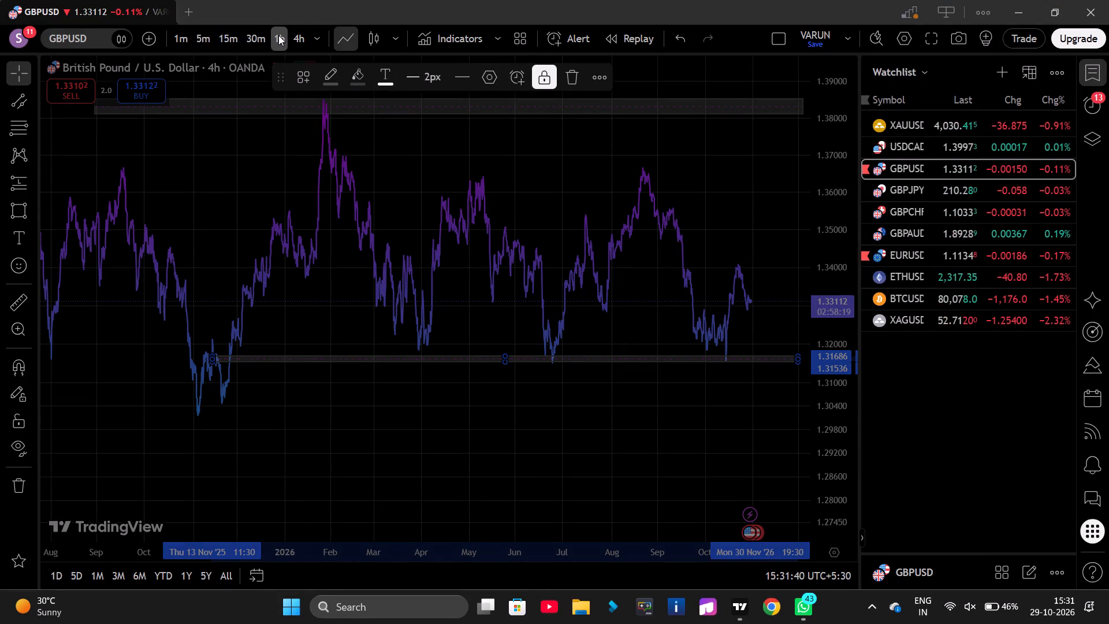
pyautogui.scroll(-6, 403, 218)
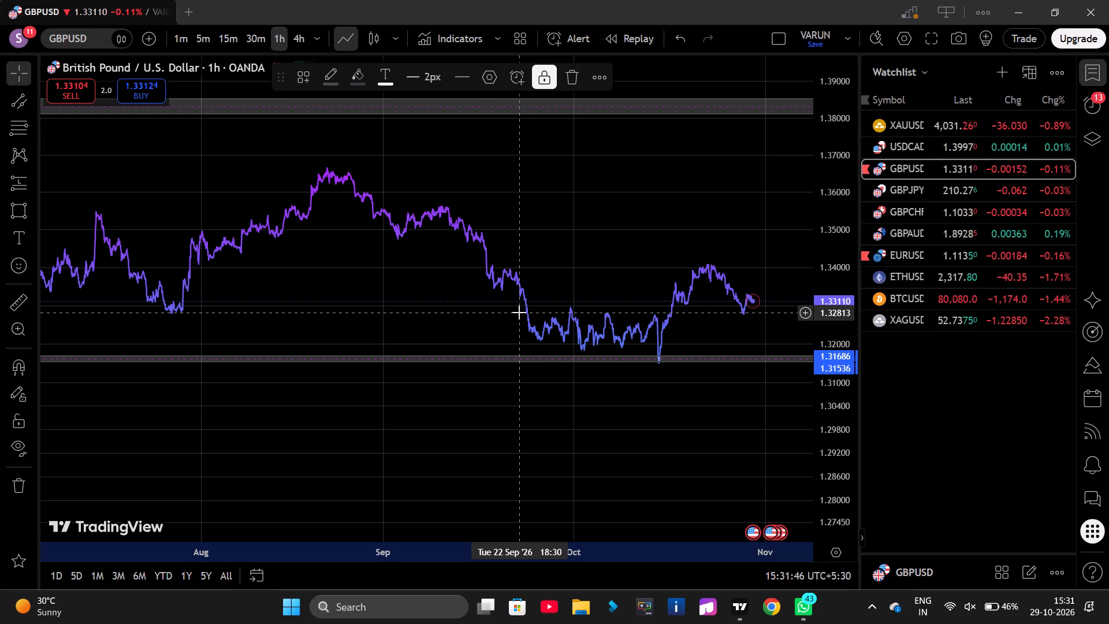
pyautogui.hotkey('alt', 'h')
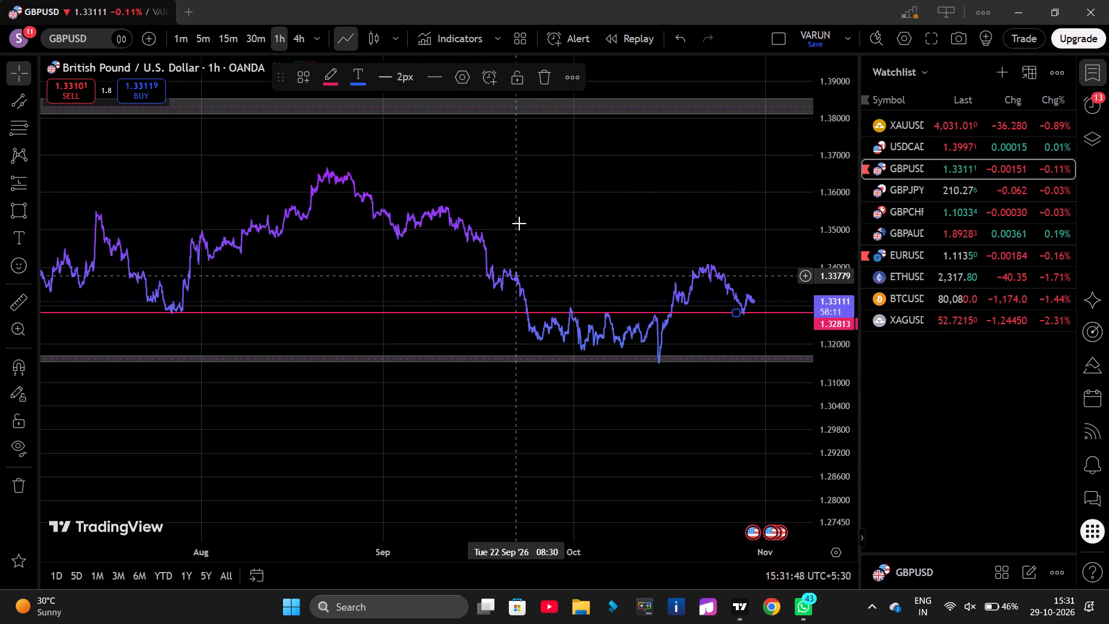
pyautogui.click(521, 79)
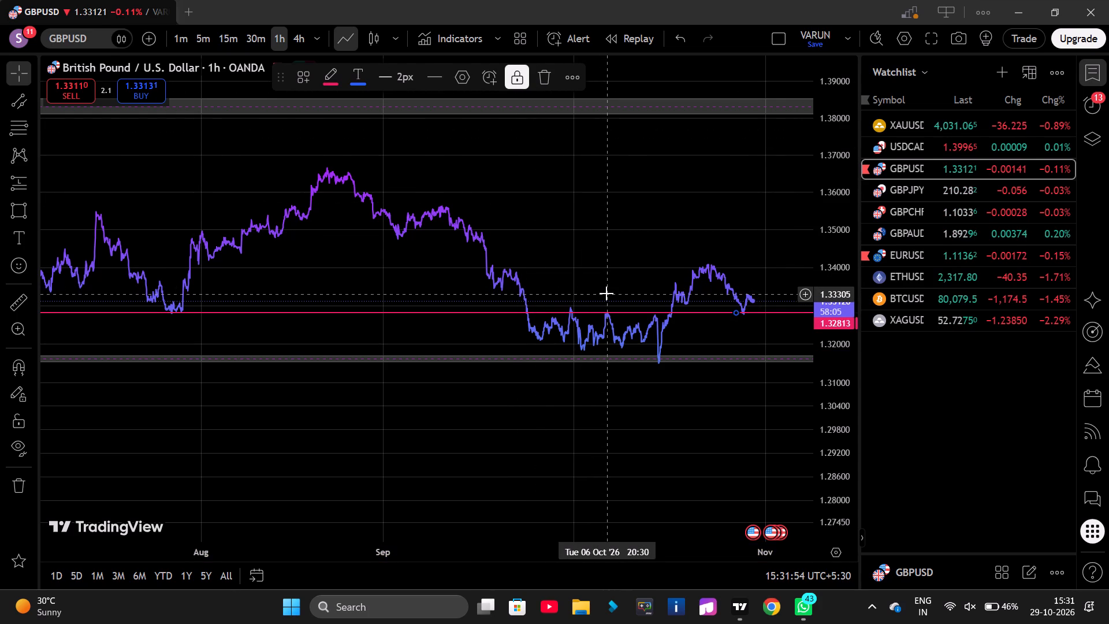
pyautogui.hotkey('alt', 'h')
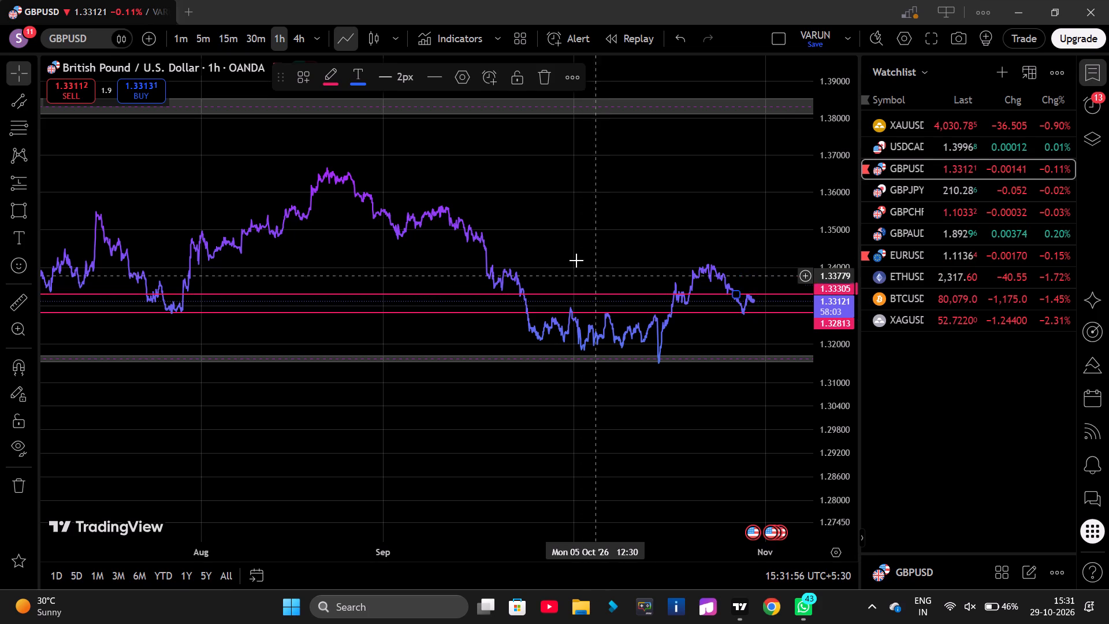
pyautogui.click(514, 76)
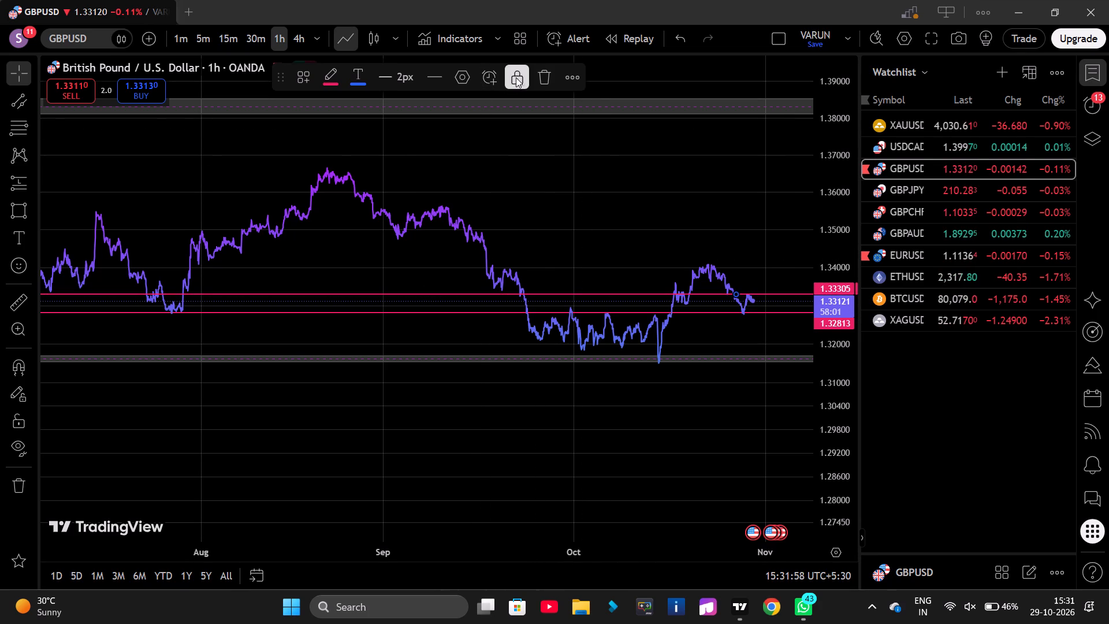
# Add a horizontal line at about 1.33627 on the GBPUSD 1h chart, check it against earlier price action, and lock it.
pyautogui.moveTo(332, 237); pyautogui.dragTo(396, 240)
pyautogui.moveTo(407, 237); pyautogui.dragTo(407, 237)
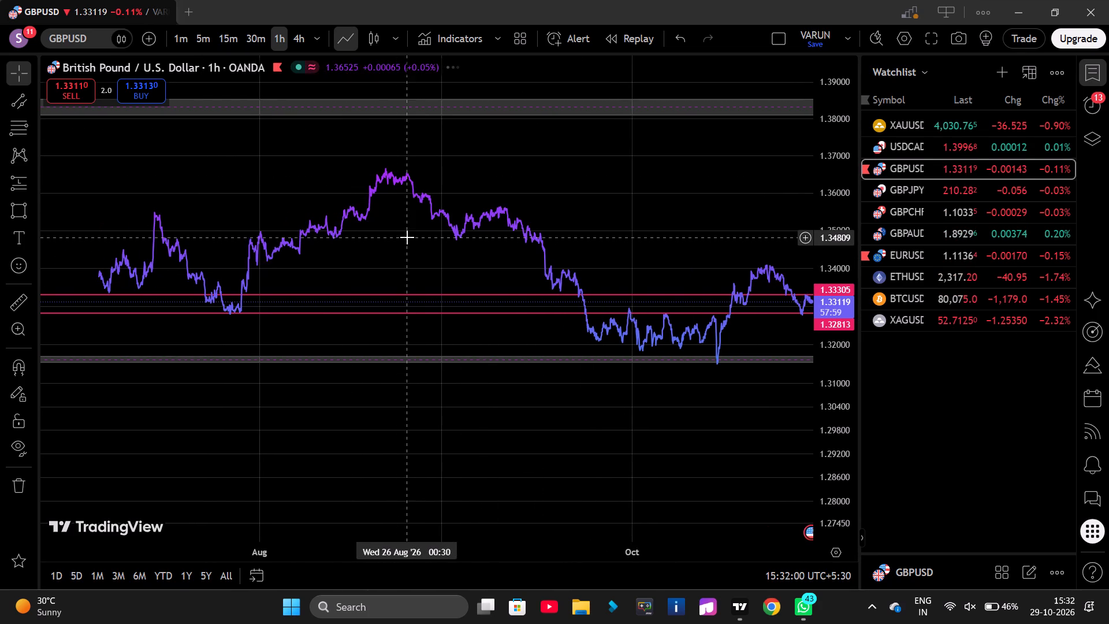
pyautogui.moveTo(407, 237); pyautogui.dragTo(504, 243)
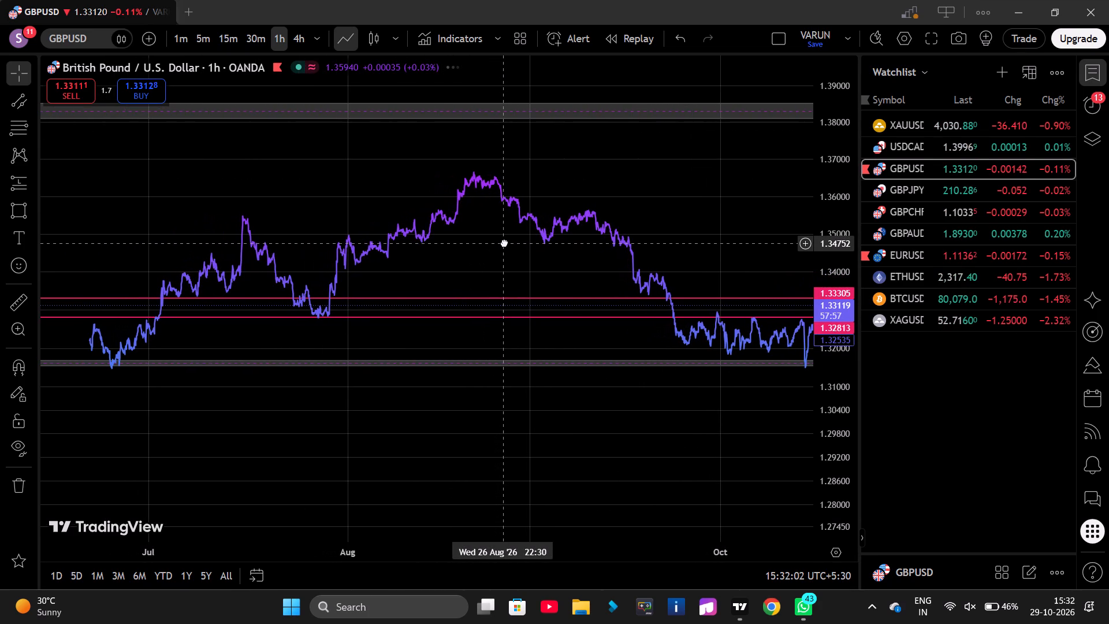
pyautogui.moveTo(504, 243); pyautogui.dragTo(333, 244)
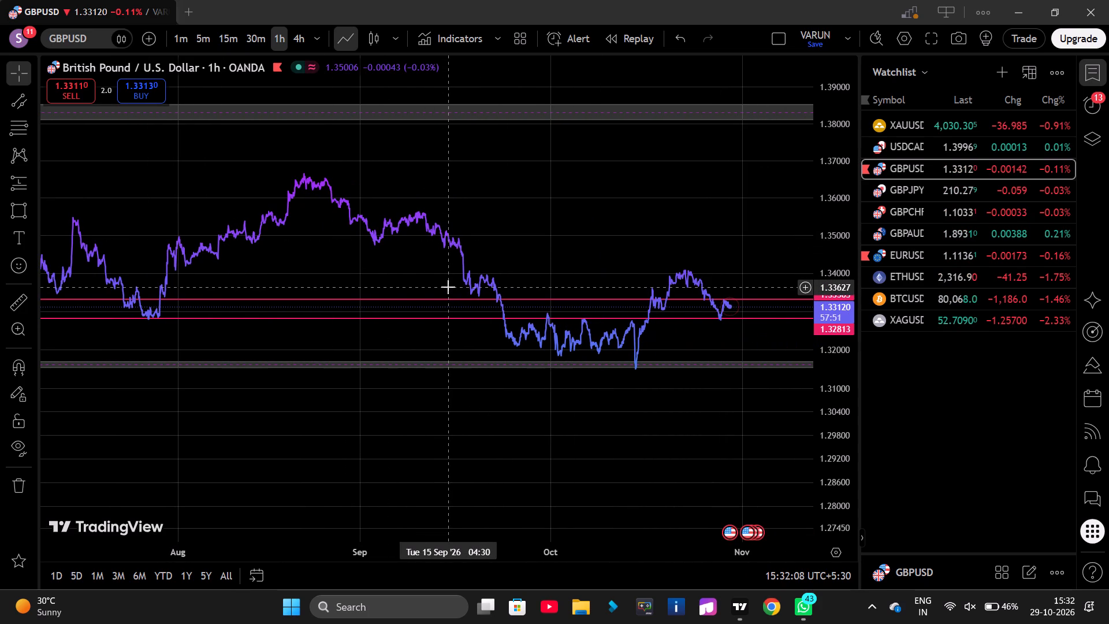
pyautogui.hotkey('alt', 'h')
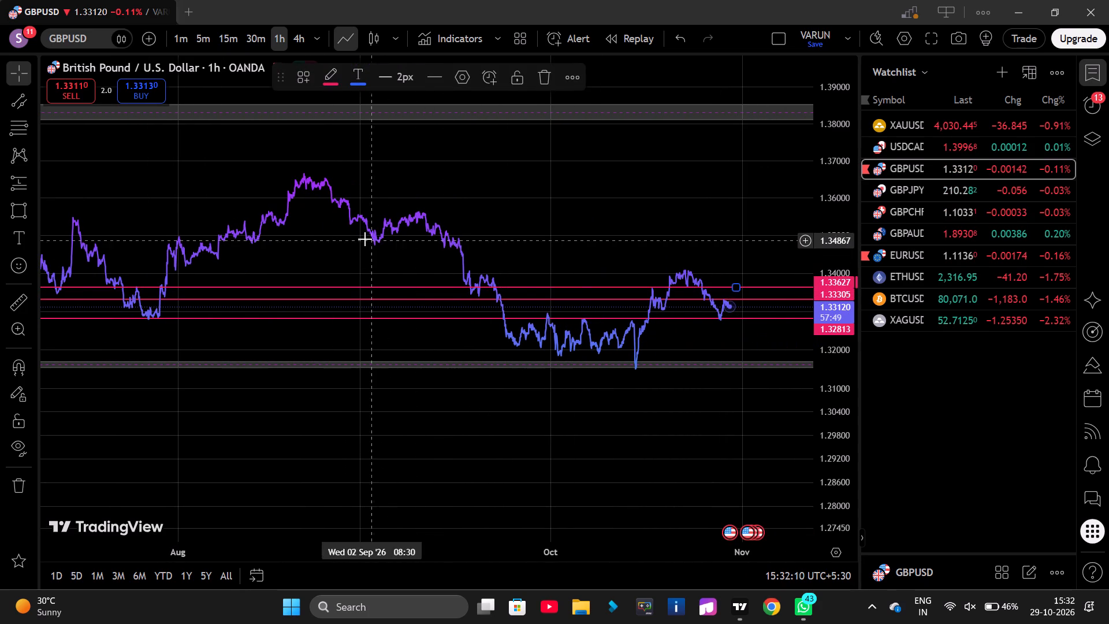
pyautogui.moveTo(365, 239); pyautogui.dragTo(570, 243)
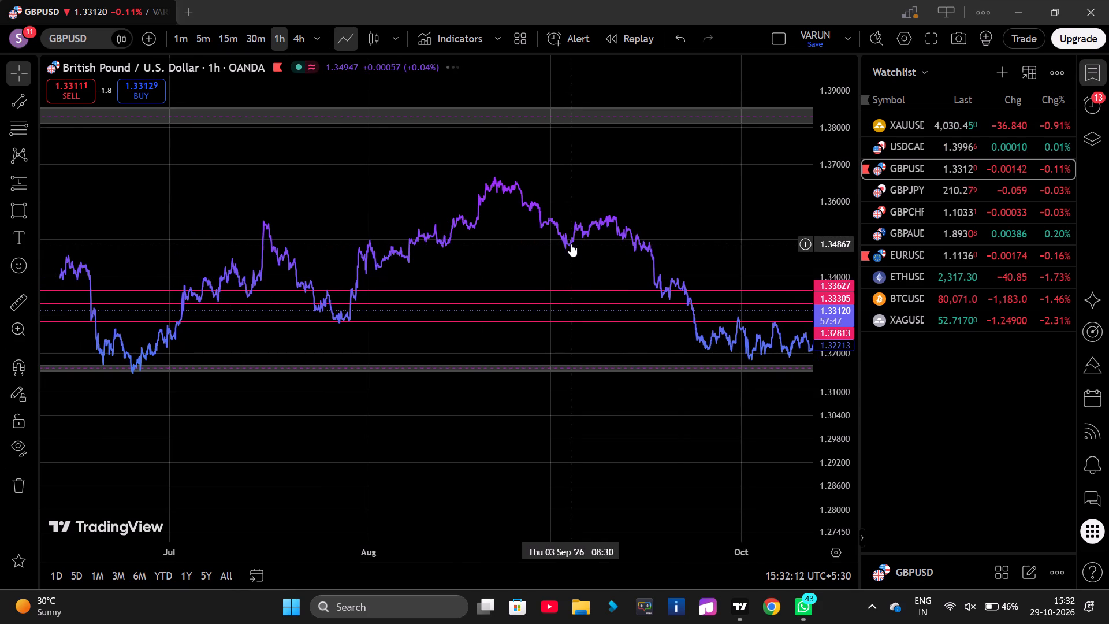
pyautogui.moveTo(333, 245); pyautogui.dragTo(462, 247)
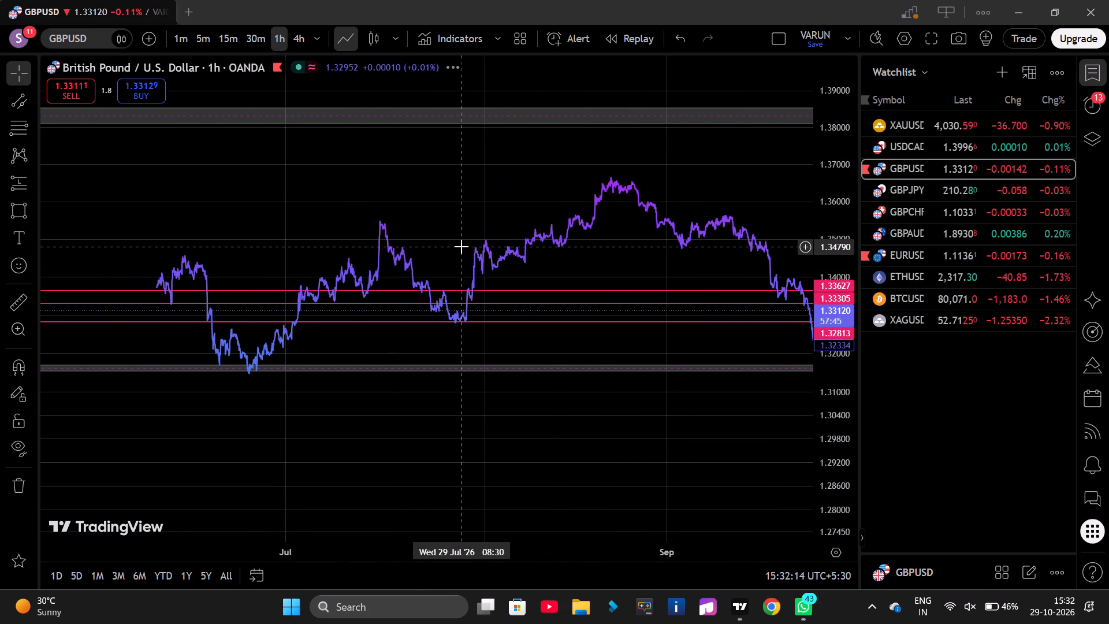
pyautogui.moveTo(321, 235); pyautogui.dragTo(499, 237)
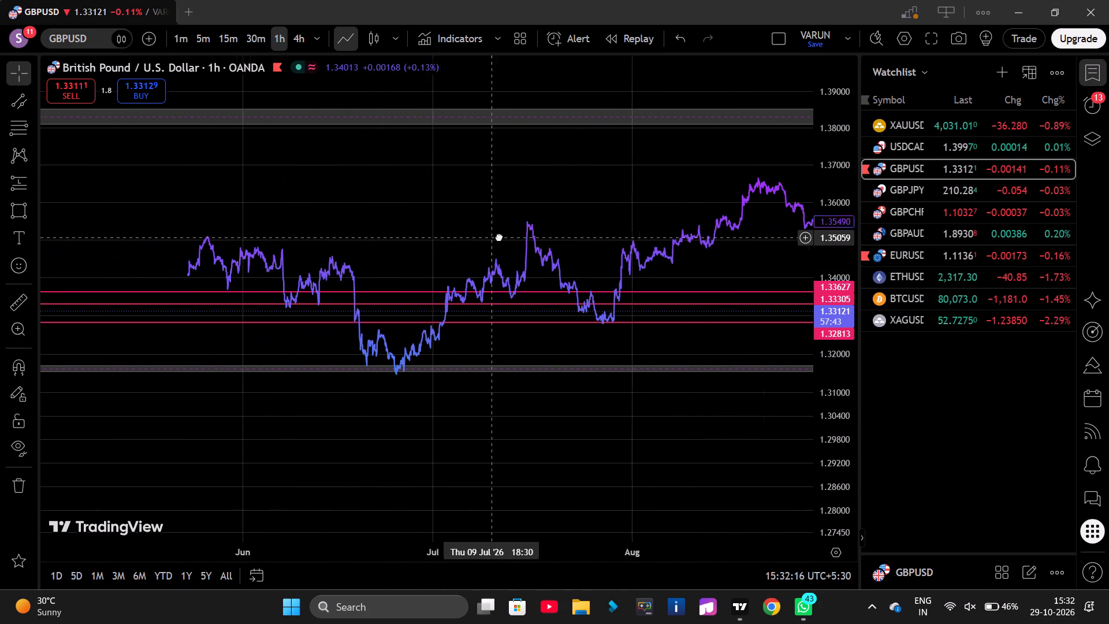
pyautogui.moveTo(499, 237); pyautogui.dragTo(500, 237)
pyautogui.moveTo(502, 237); pyautogui.dragTo(129, 232)
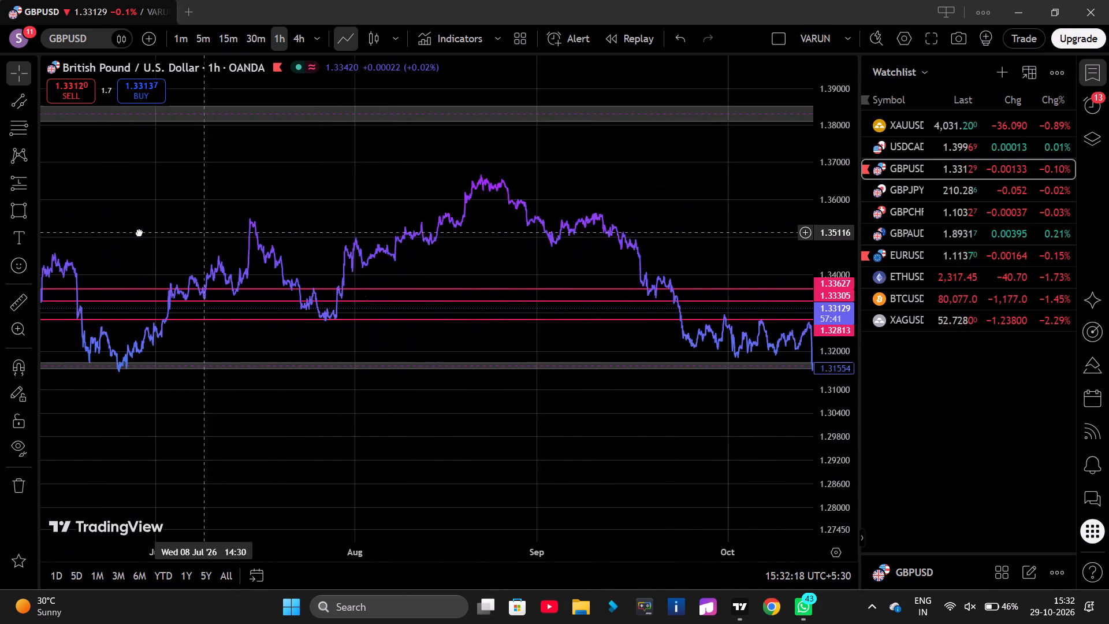
pyautogui.moveTo(129, 232); pyautogui.dragTo(0, 232)
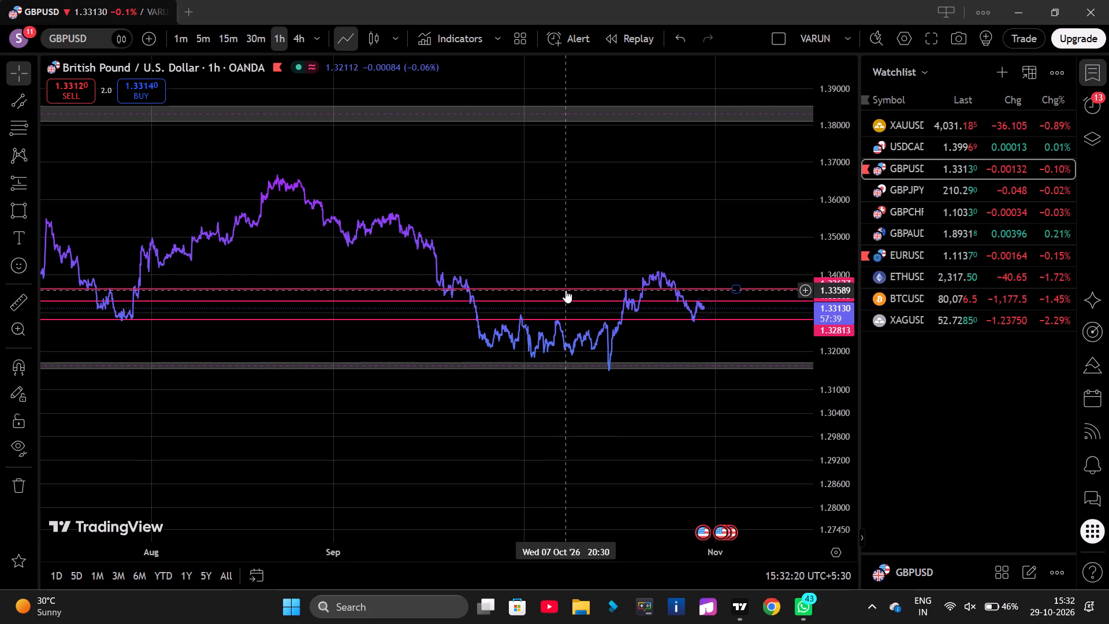
pyautogui.click(565, 290)
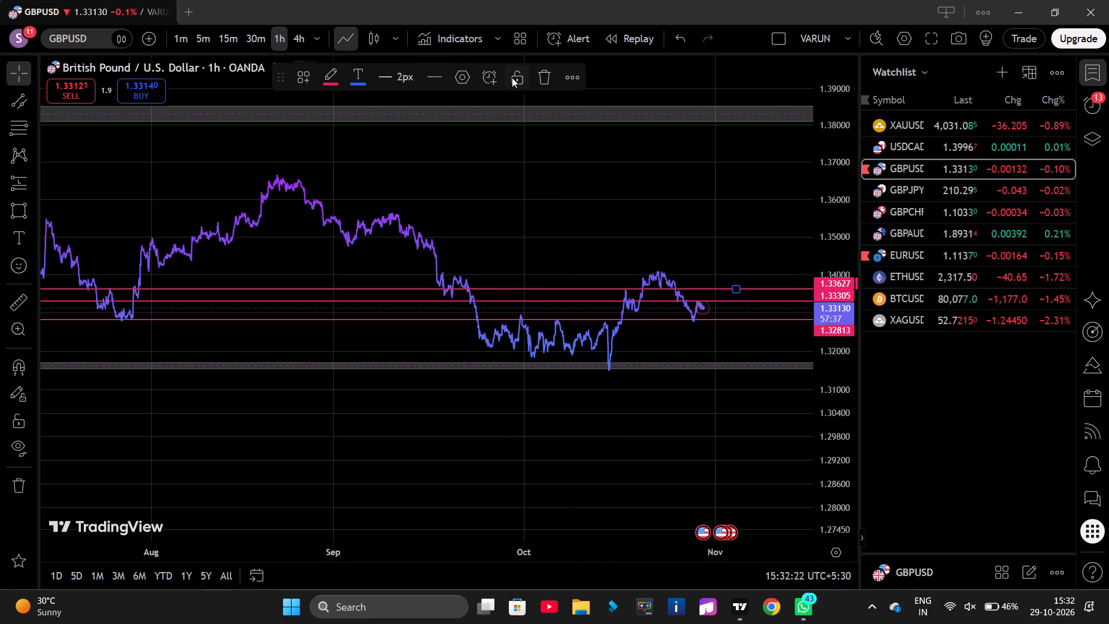
pyautogui.click(512, 77)
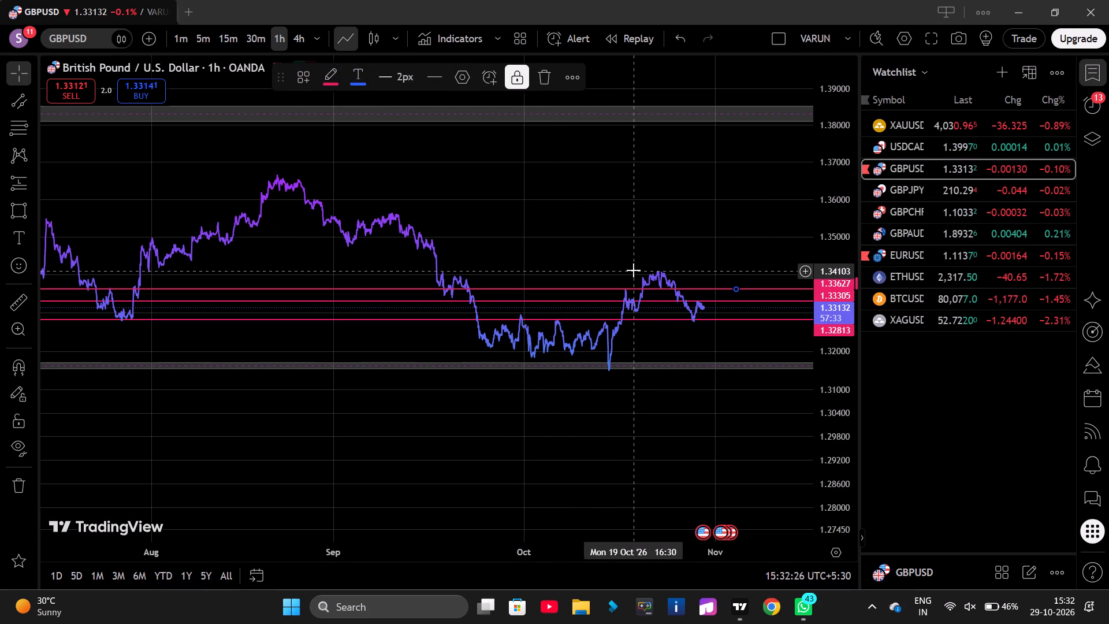
# Add a horizontal line at about 1.34103 along the late-October 2026 GBPUSD peak.
pyautogui.hotkey('alt', 'h')
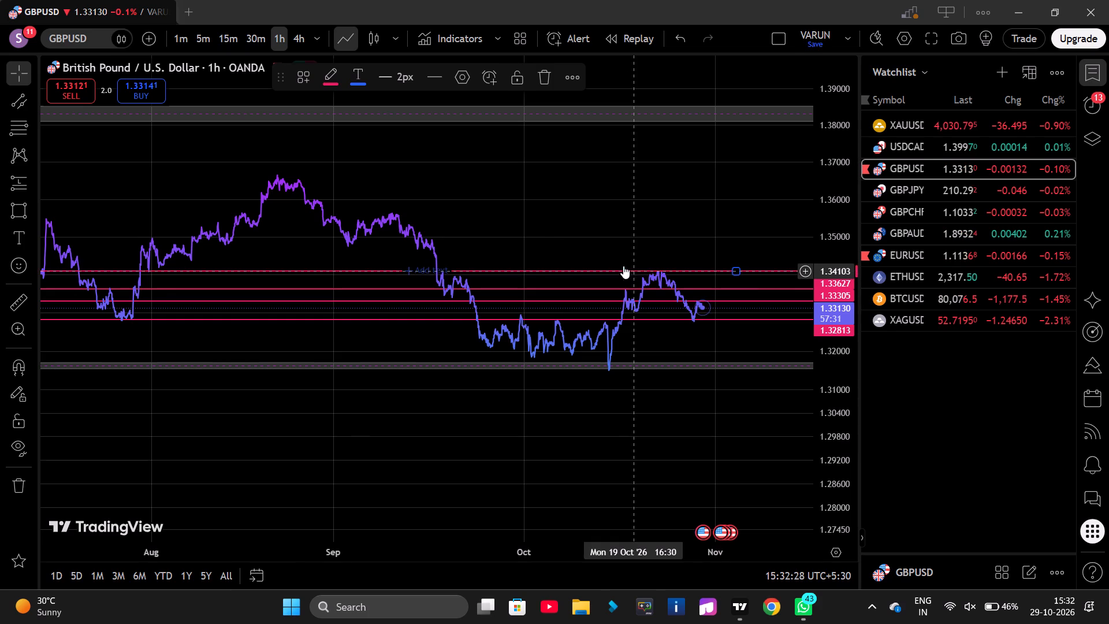
# Add horizontal lines at about 1.35906, above the mid-April 2026 high, and about 1.35424, near the mid-July 2026 high.
pyautogui.moveTo(351, 232); pyautogui.dragTo(473, 235)
pyautogui.moveTo(348, 204); pyautogui.dragTo(394, 212)
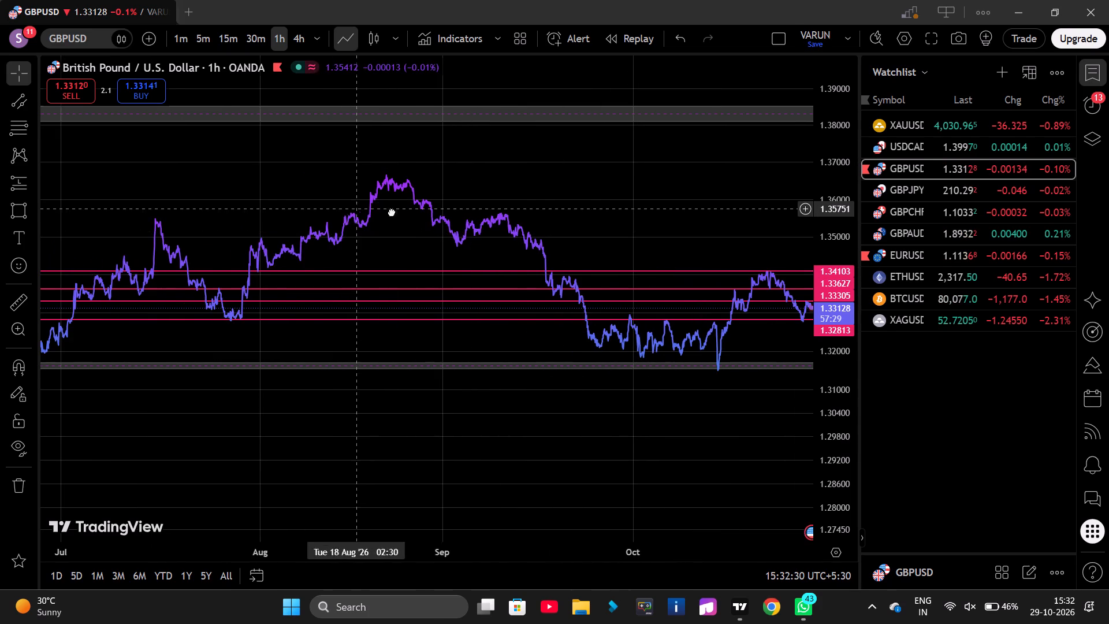
pyautogui.moveTo(394, 212); pyautogui.dragTo(561, 215)
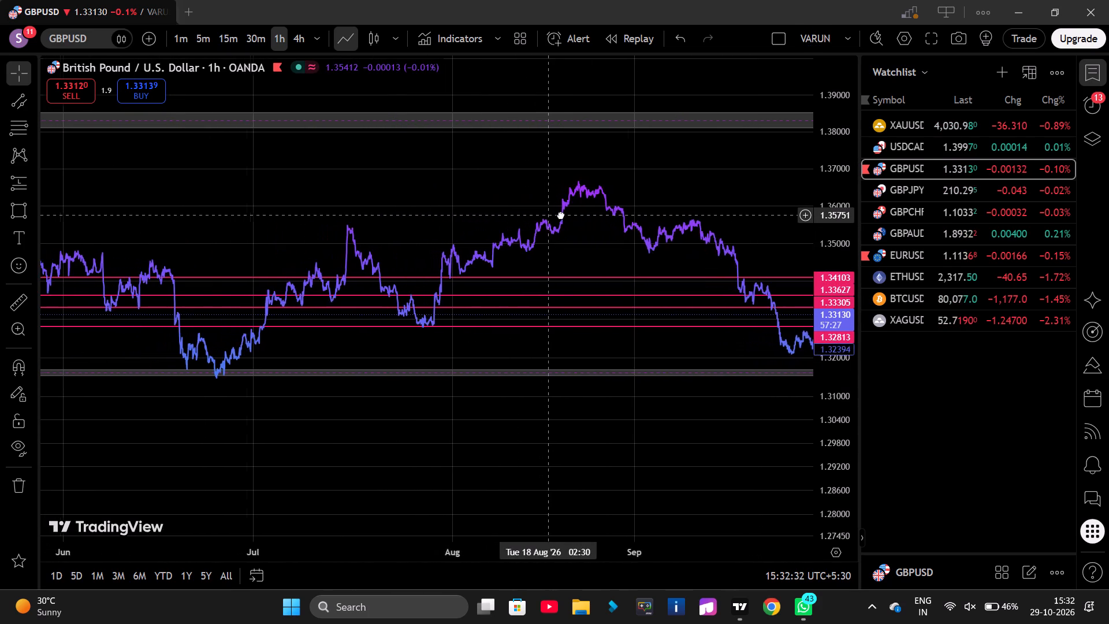
pyautogui.moveTo(561, 215); pyautogui.dragTo(720, 214)
pyautogui.moveTo(336, 212); pyautogui.dragTo(550, 217)
pyautogui.moveTo(229, 210); pyautogui.dragTo(408, 206)
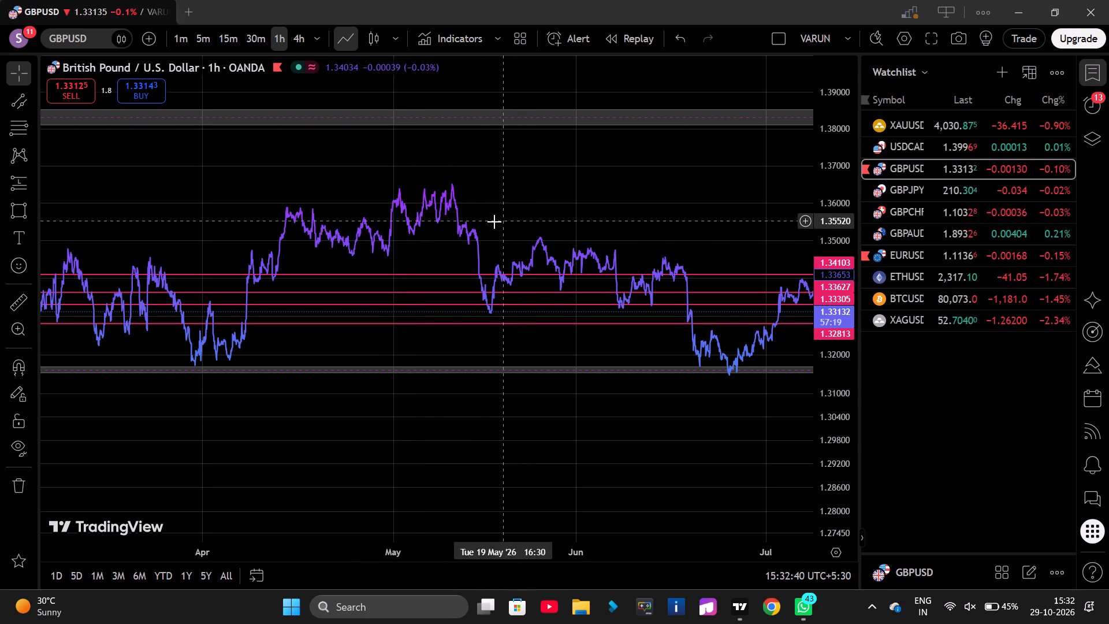
pyautogui.moveTo(392, 228); pyautogui.dragTo(582, 214)
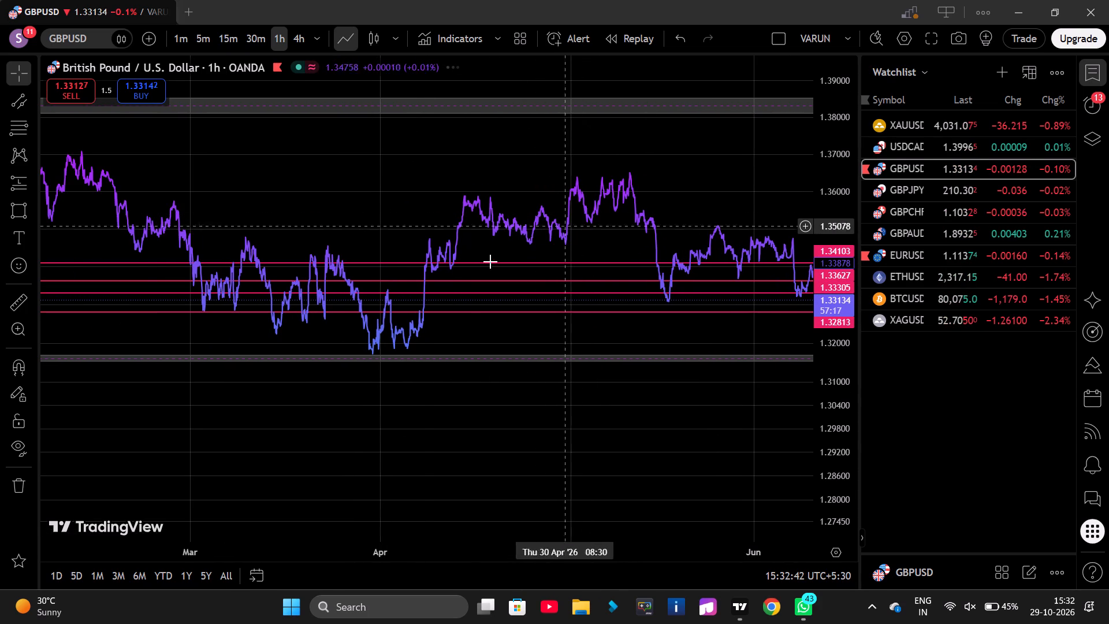
pyautogui.click(415, 265)
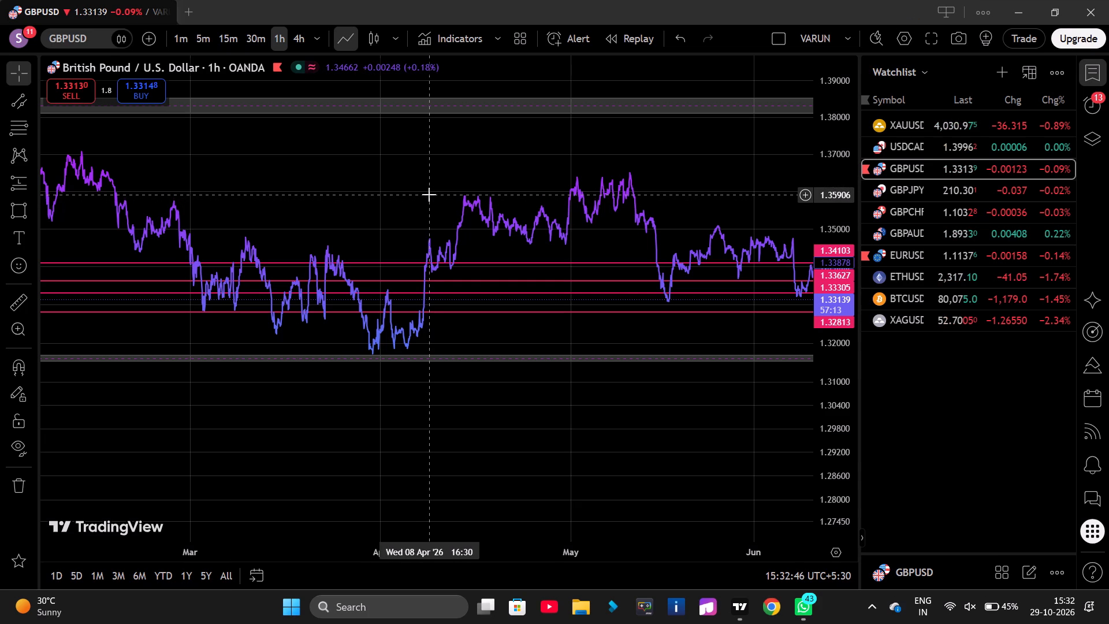
pyautogui.hotkey('alt', 'h')
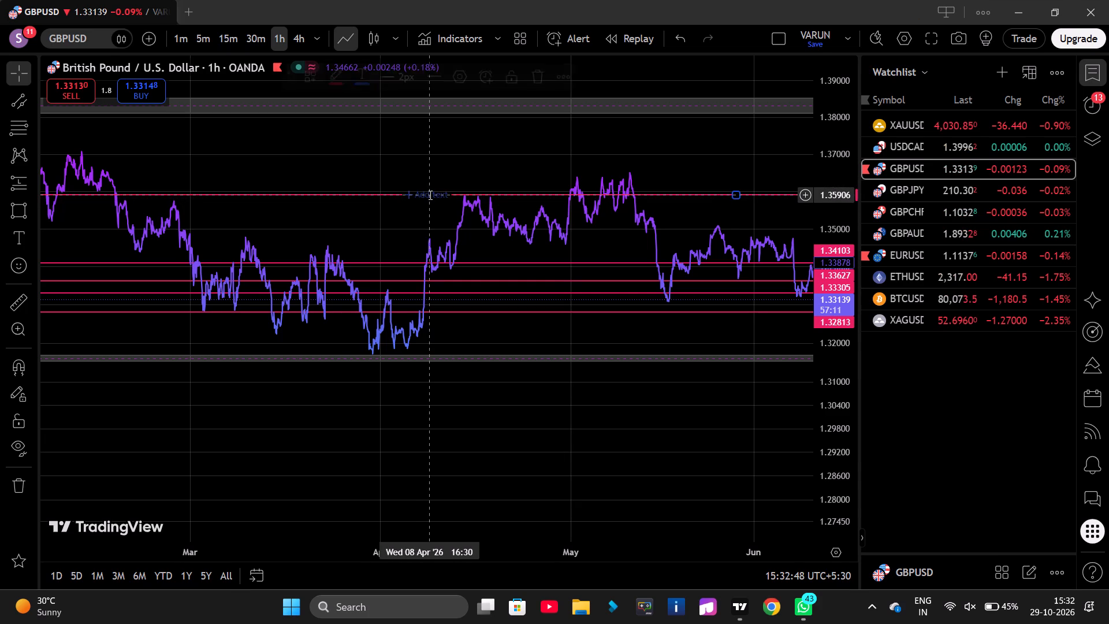
pyautogui.moveTo(632, 235); pyautogui.dragTo(145, 232)
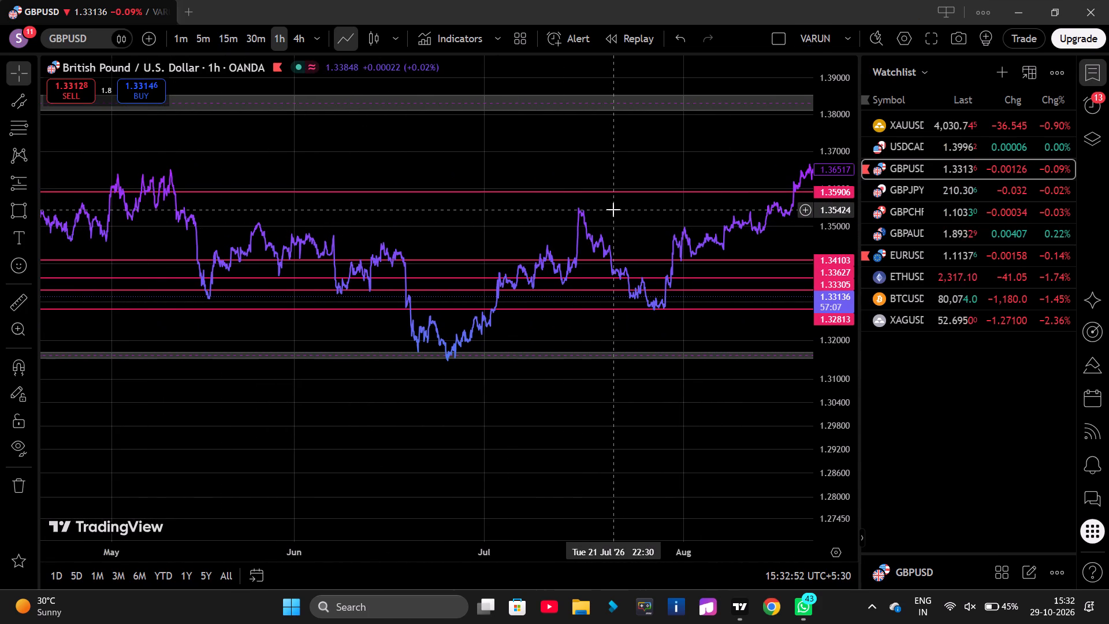
pyautogui.hotkey('alt', 'h')
# Check the GBPUSD 1h horizontal levels, especially 1.35906 and 1.35424, against price action from January through October 2026.
pyautogui.moveTo(635, 222); pyautogui.dragTo(426, 231)
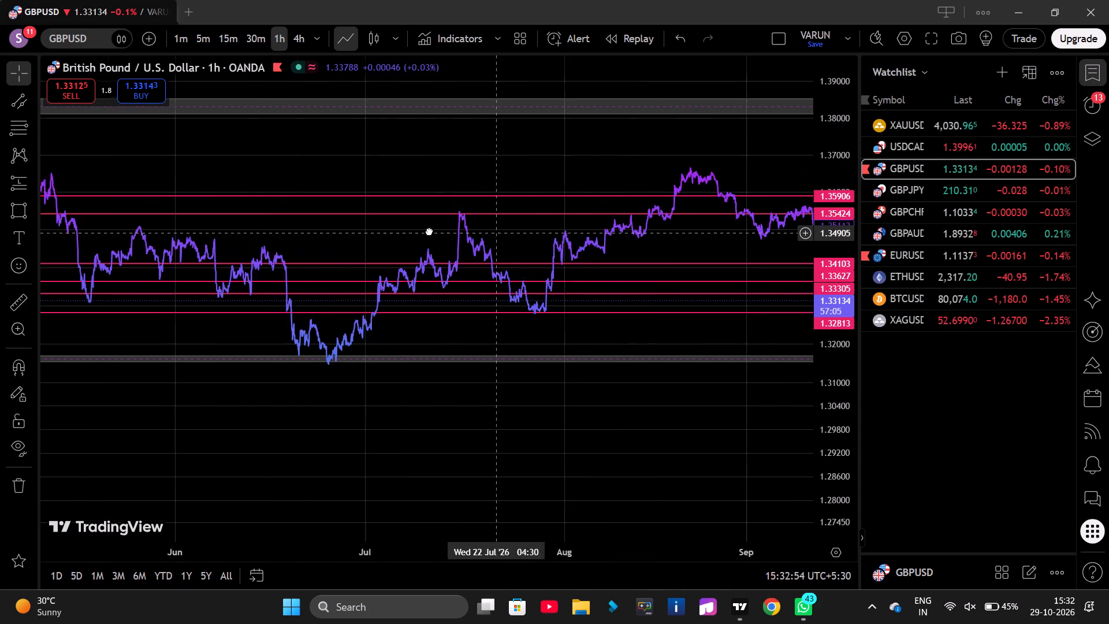
pyautogui.moveTo(426, 231); pyautogui.dragTo(341, 225)
pyautogui.moveTo(637, 226); pyautogui.dragTo(345, 230)
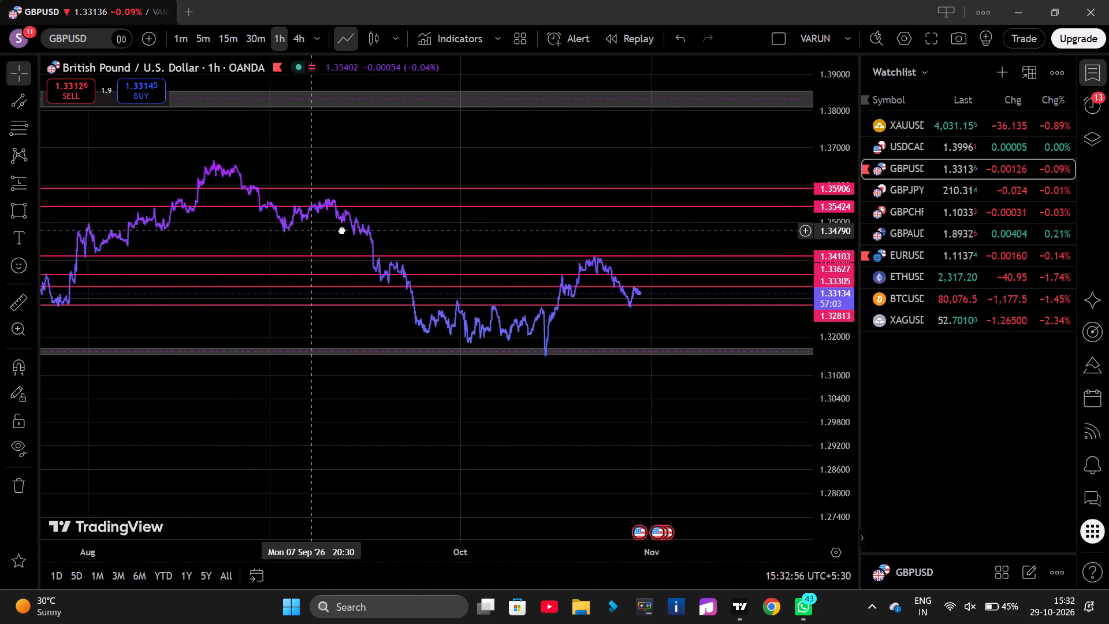
pyautogui.moveTo(345, 230); pyautogui.dragTo(600, 231)
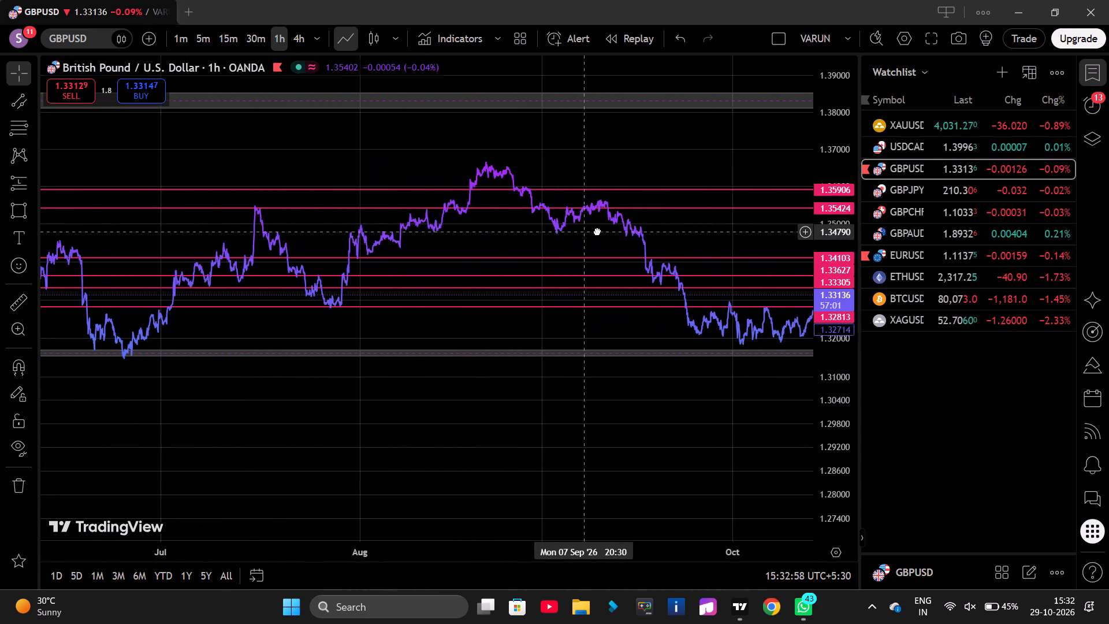
pyautogui.moveTo(600, 231); pyautogui.dragTo(629, 231)
pyautogui.moveTo(264, 239); pyautogui.dragTo(574, 240)
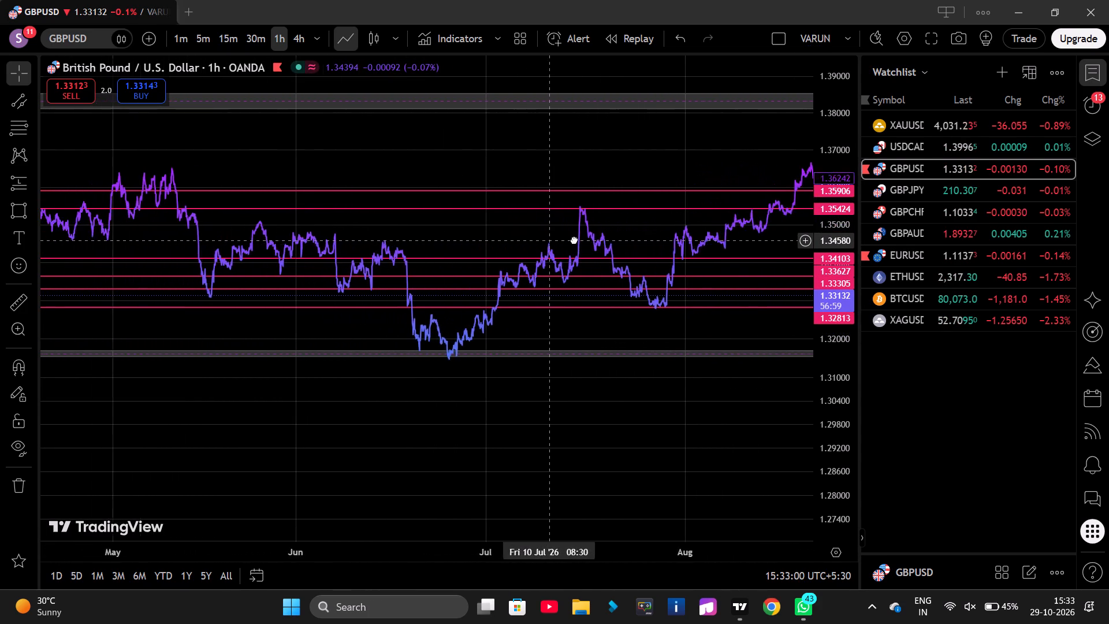
pyautogui.moveTo(574, 240); pyautogui.dragTo(897, 254)
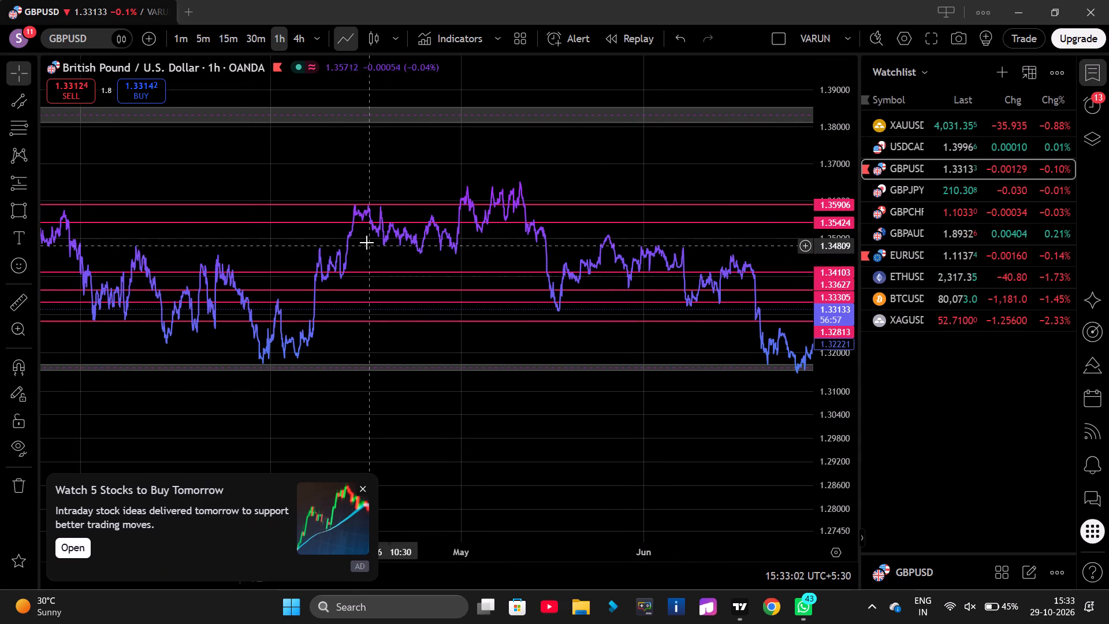
pyautogui.moveTo(366, 241); pyautogui.dragTo(676, 243)
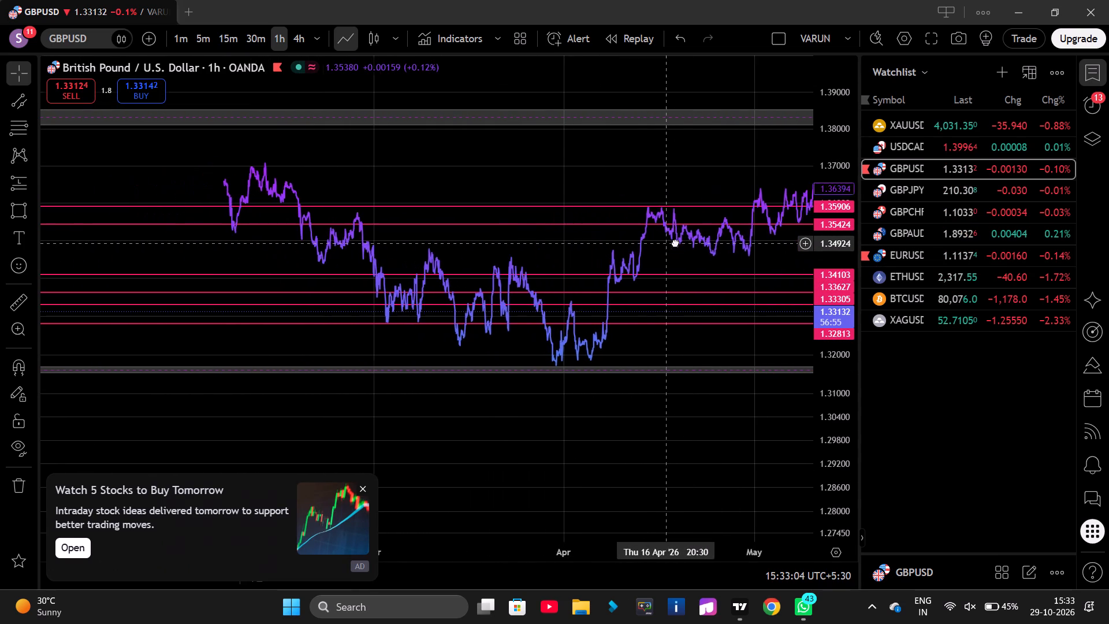
pyautogui.moveTo(676, 243); pyautogui.dragTo(677, 243)
pyautogui.moveTo(738, 250); pyautogui.dragTo(886, 254)
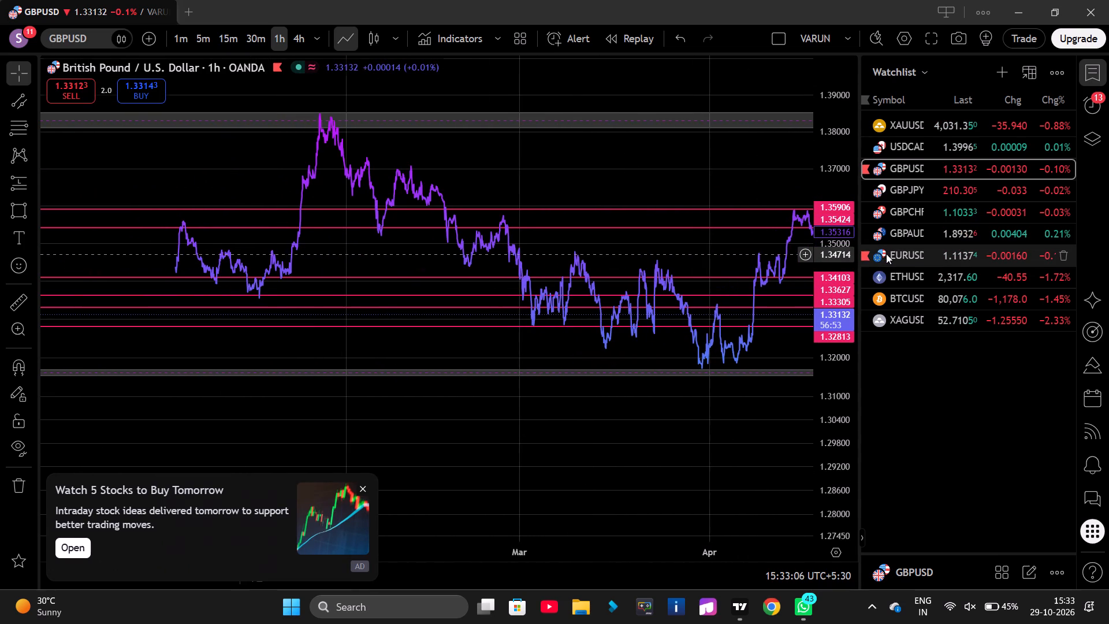
pyautogui.moveTo(886, 254); pyautogui.dragTo(900, 254)
pyautogui.moveTo(338, 243); pyautogui.dragTo(276, 240)
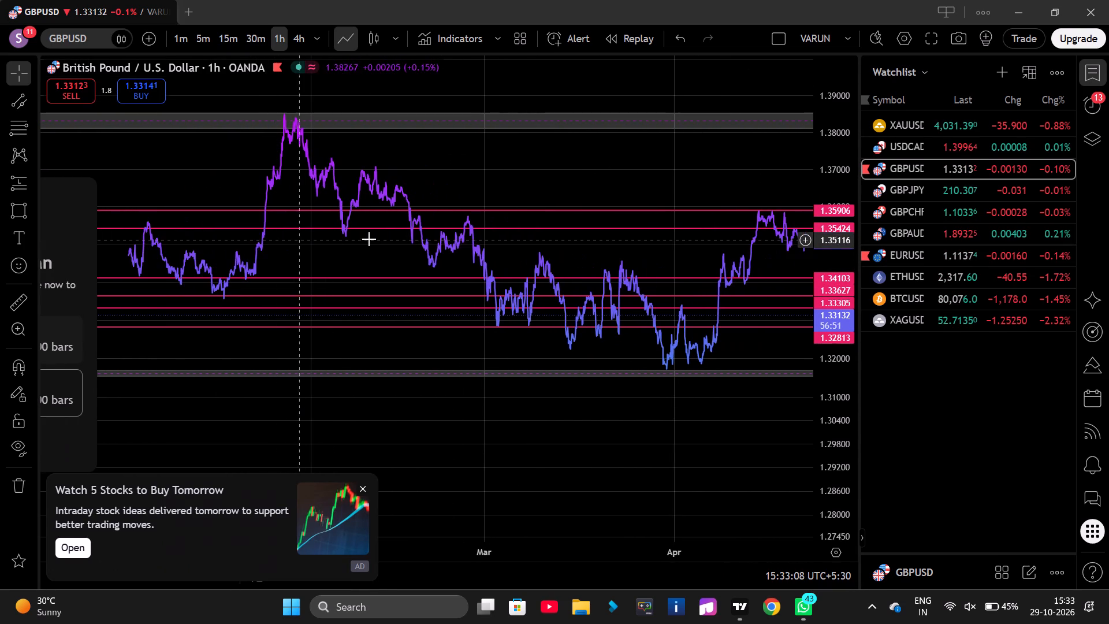
pyautogui.moveTo(523, 247); pyautogui.dragTo(304, 248)
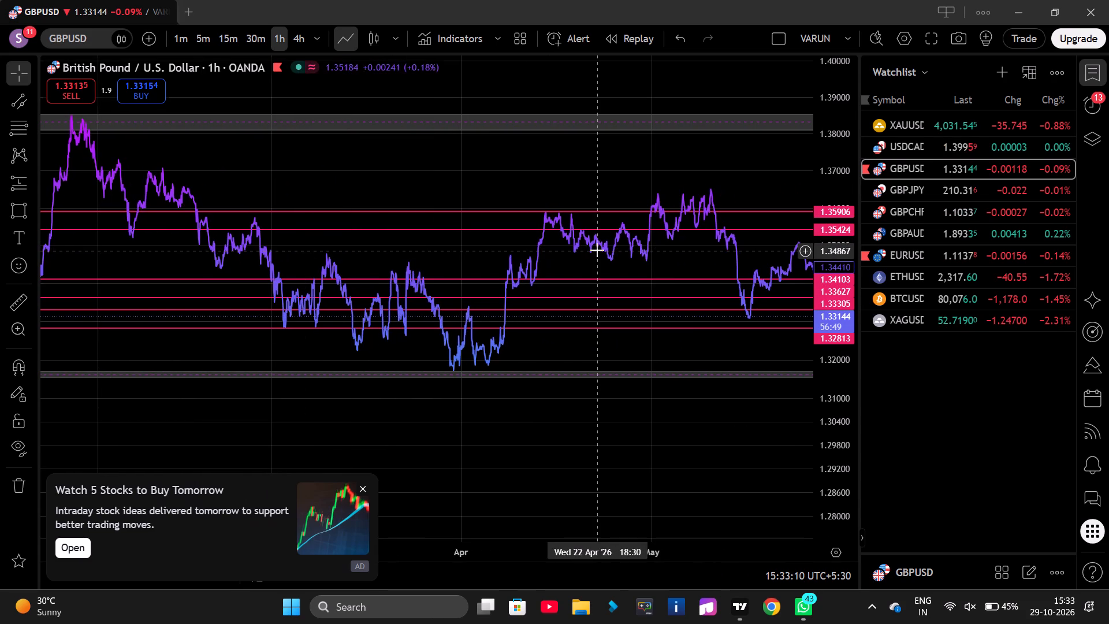
pyautogui.moveTo(597, 250); pyautogui.dragTo(428, 247)
pyautogui.moveTo(578, 257); pyautogui.dragTo(274, 258)
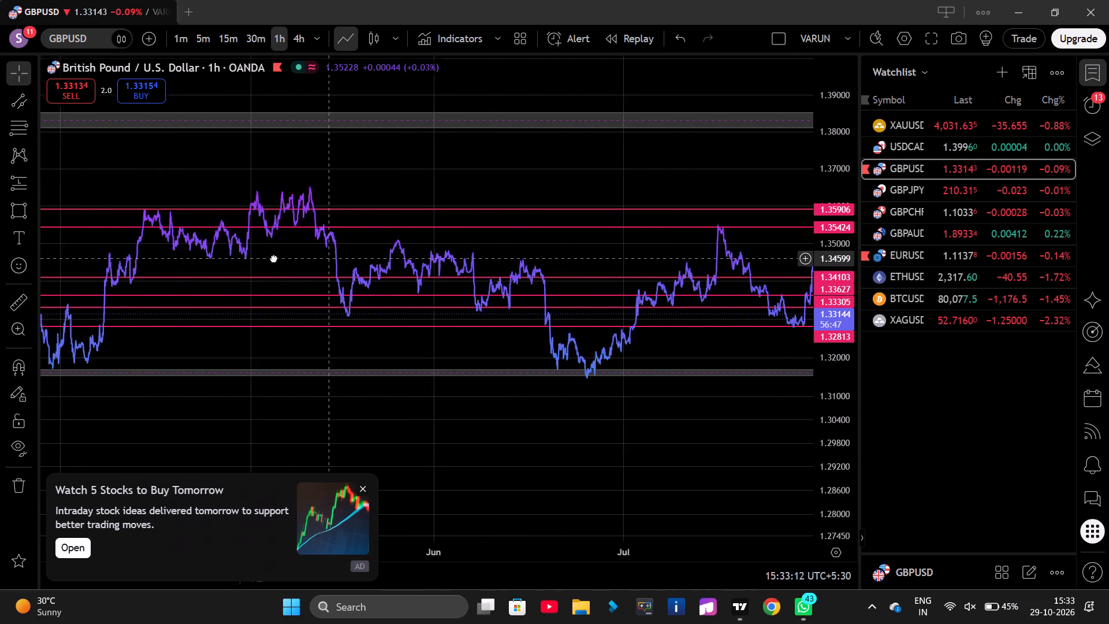
pyautogui.moveTo(274, 258); pyautogui.dragTo(78, 258)
pyautogui.moveTo(582, 250); pyautogui.dragTo(389, 249)
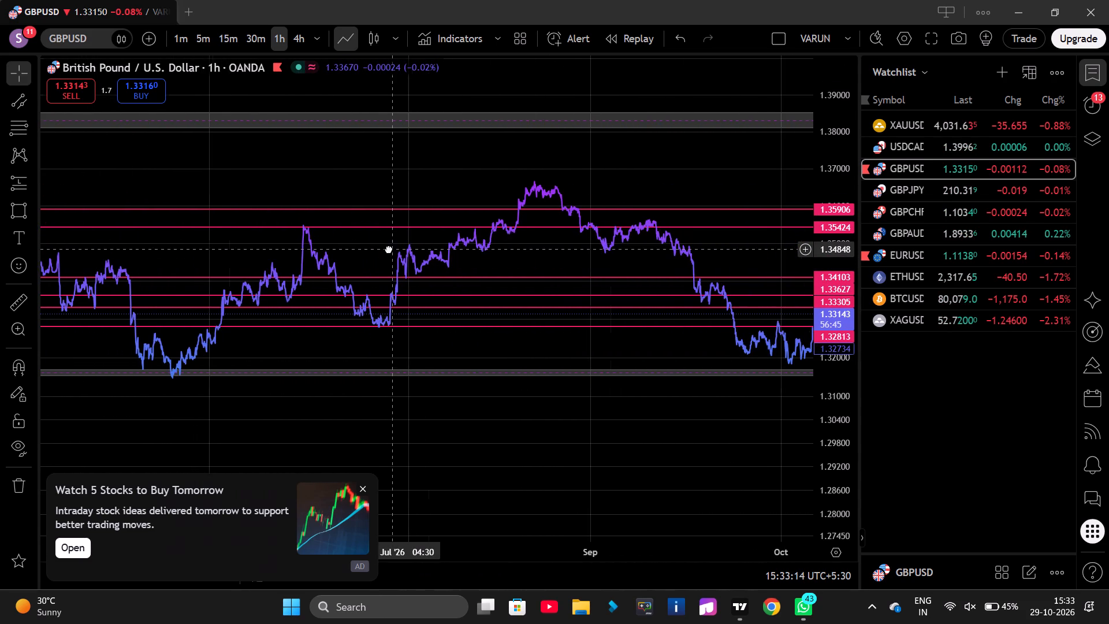
pyautogui.moveTo(389, 249); pyautogui.dragTo(380, 249)
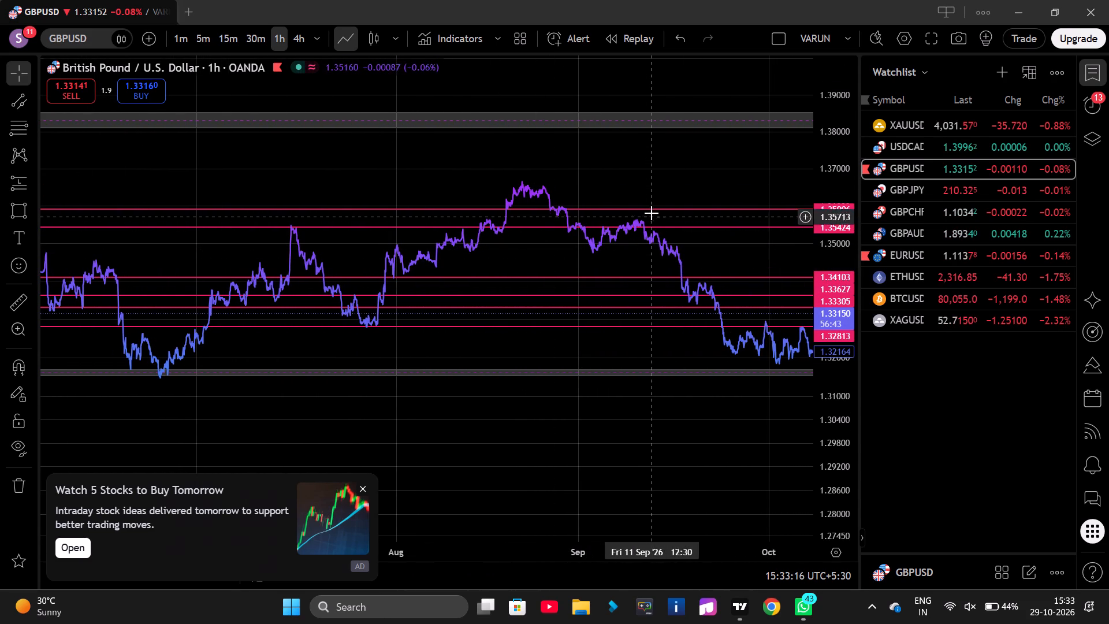
# Delete the horizontal line at 1.35906 from the GBPUSD 1h chart.
pyautogui.click(653, 209)
pyautogui.click(535, 79)
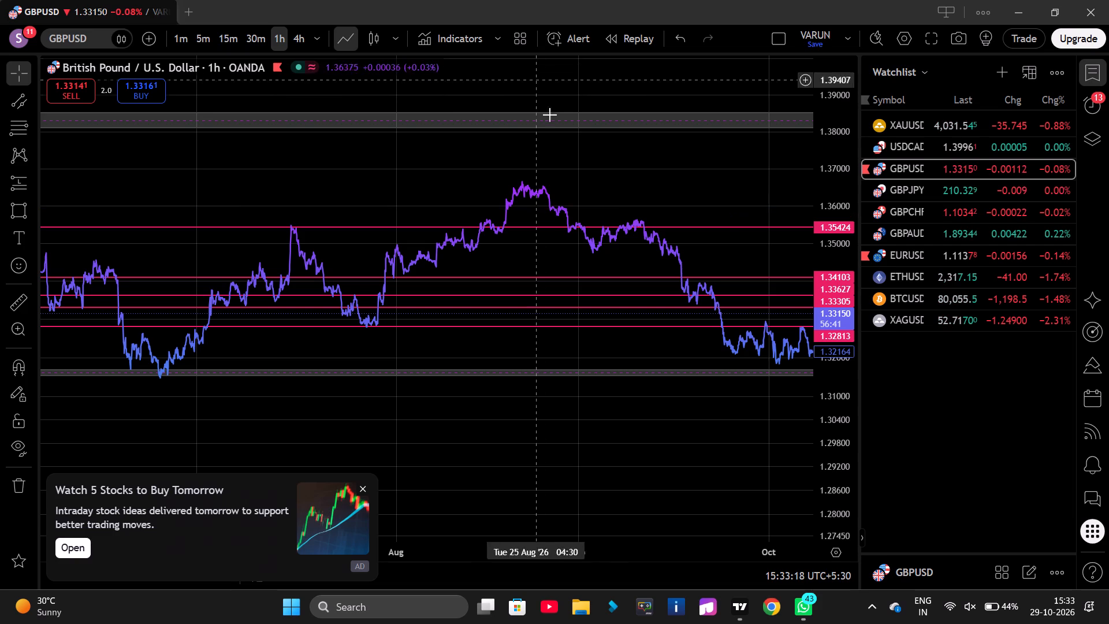
# Lock the horizontal line at 1.35424 on the GBPUSD 1h chart.
pyautogui.moveTo(675, 248); pyautogui.dragTo(456, 233)
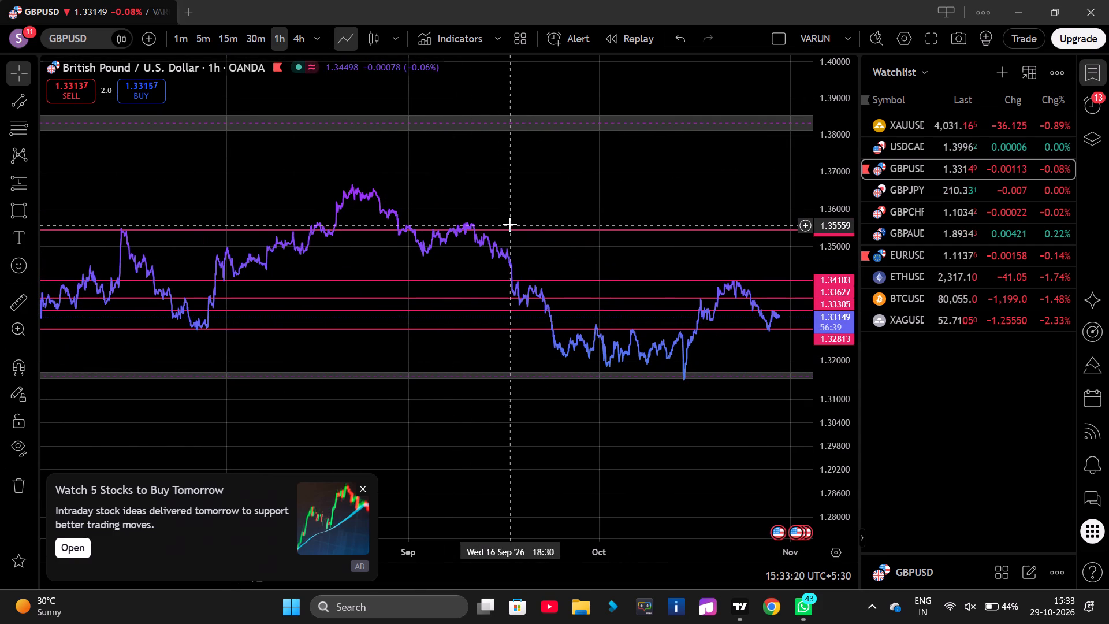
pyautogui.click(518, 229)
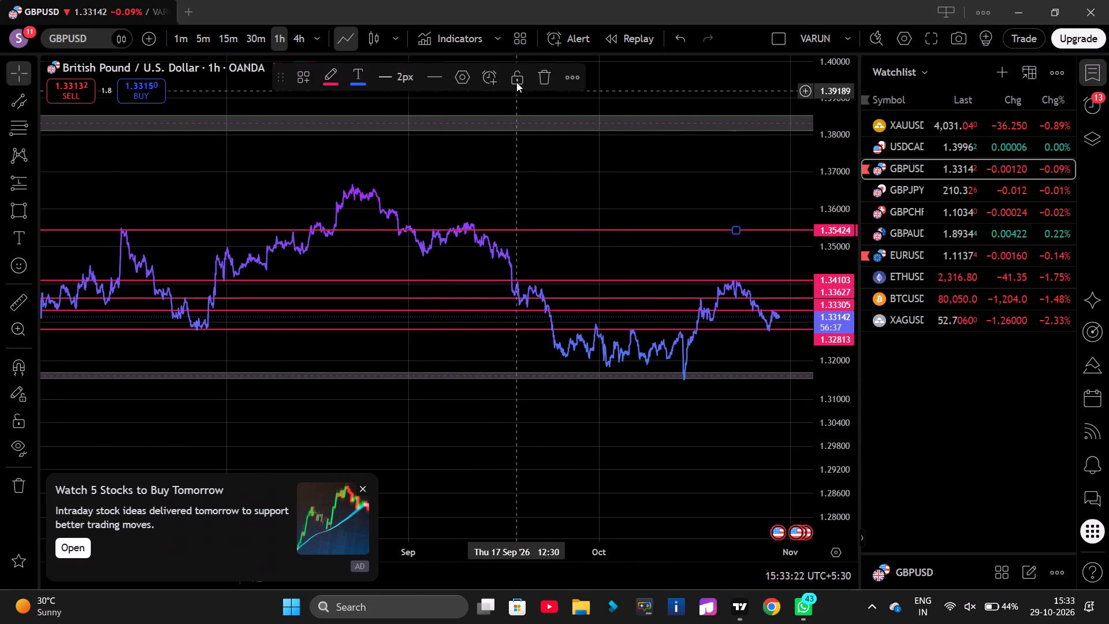
pyautogui.click(518, 77)
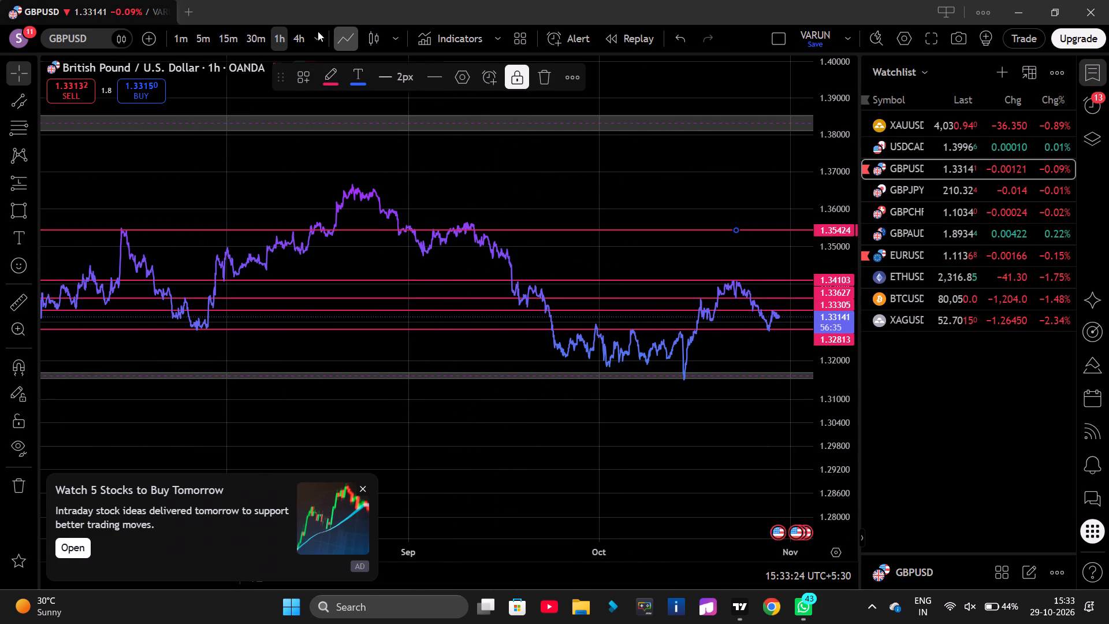
# On the GBPUSD 30m timeframe, draw and lock a rising parallel channel from the 28 October low, about 1.32767, to about 1.33267, upper edge ending near 1.33701.
pyautogui.click(255, 36)
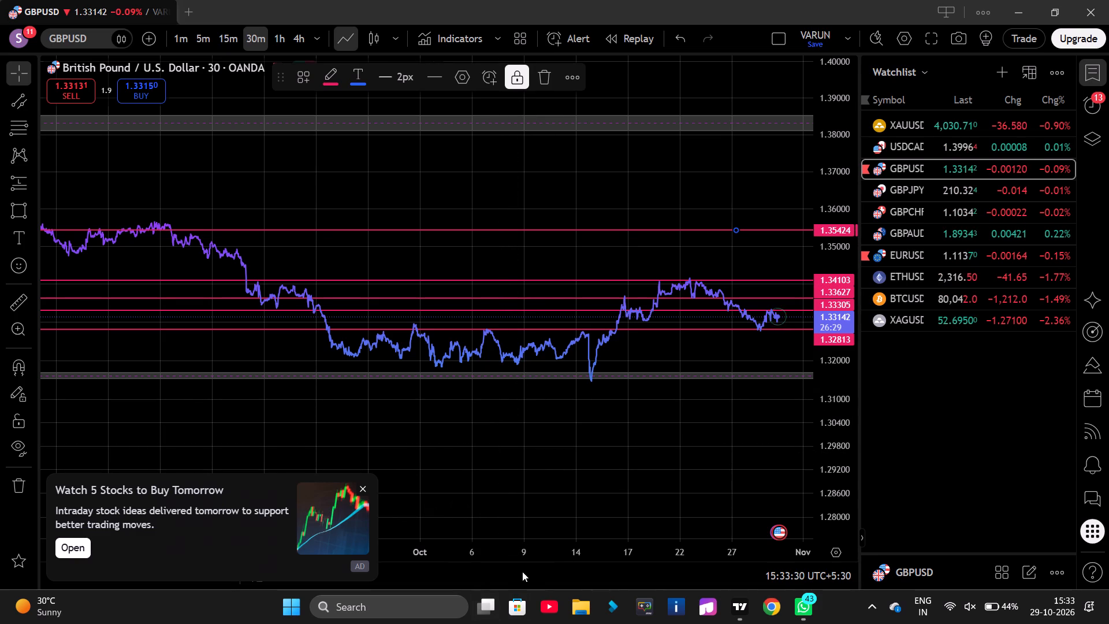
pyautogui.click(490, 508)
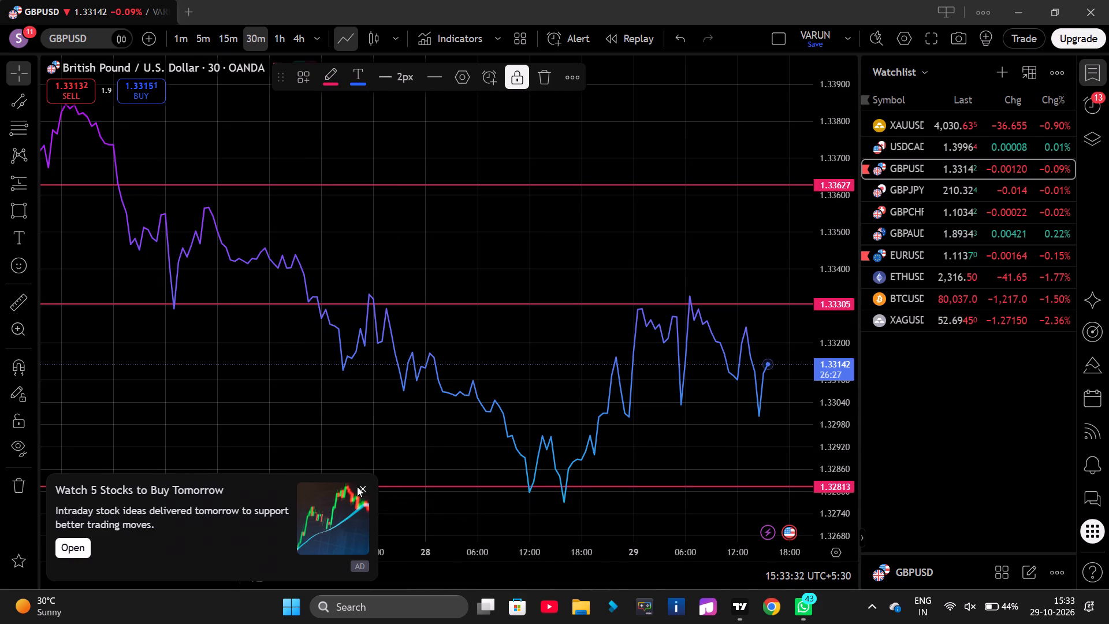
pyautogui.click(363, 491)
pyautogui.scroll(-4, 404, 416)
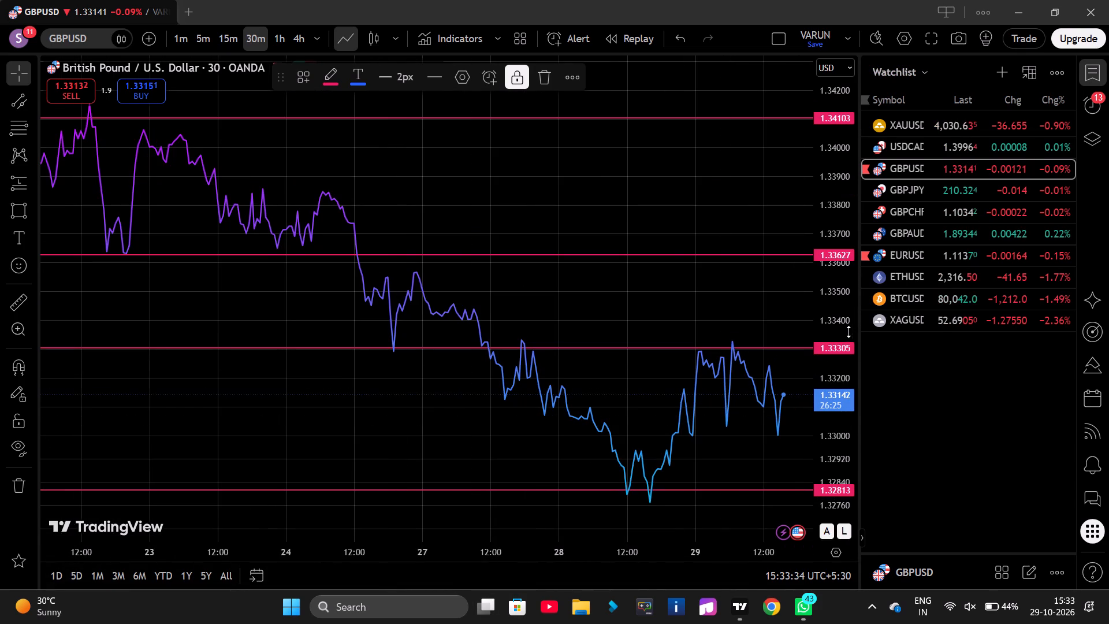
pyautogui.scroll(-3, 835, 326)
pyautogui.moveTo(626, 315); pyautogui.dragTo(399, 314)
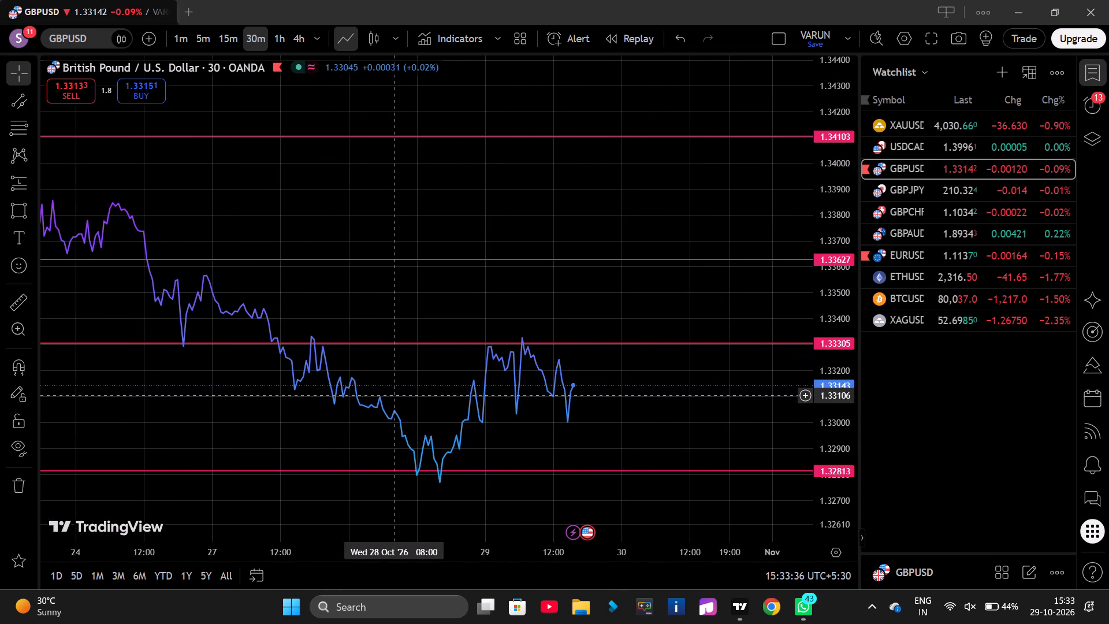
pyautogui.moveTo(393, 424); pyautogui.dragTo(366, 344)
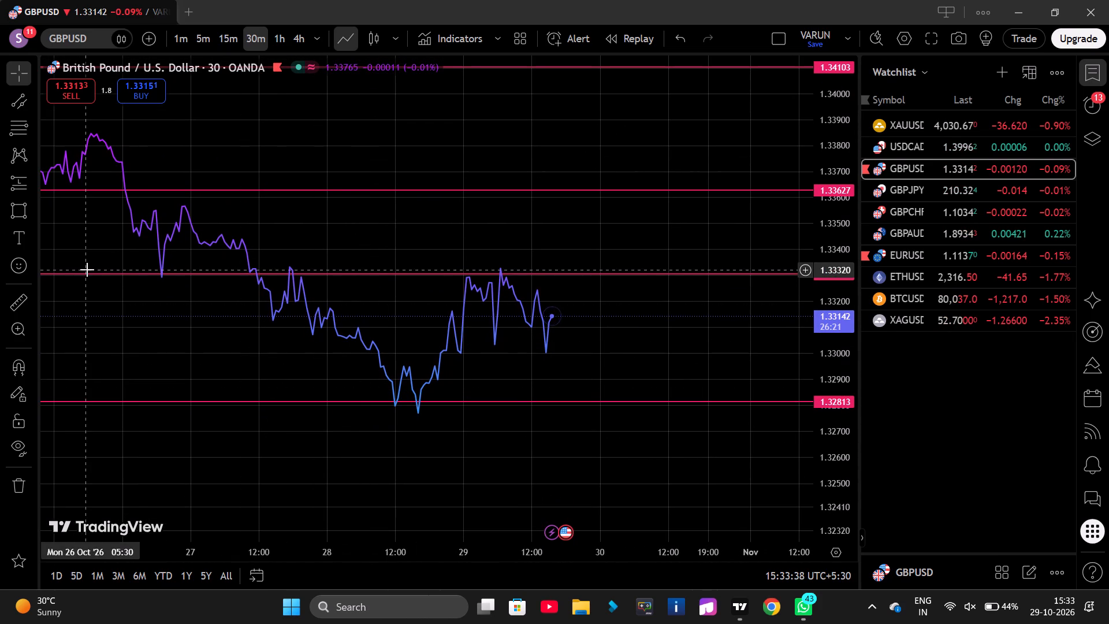
pyautogui.click(14, 92)
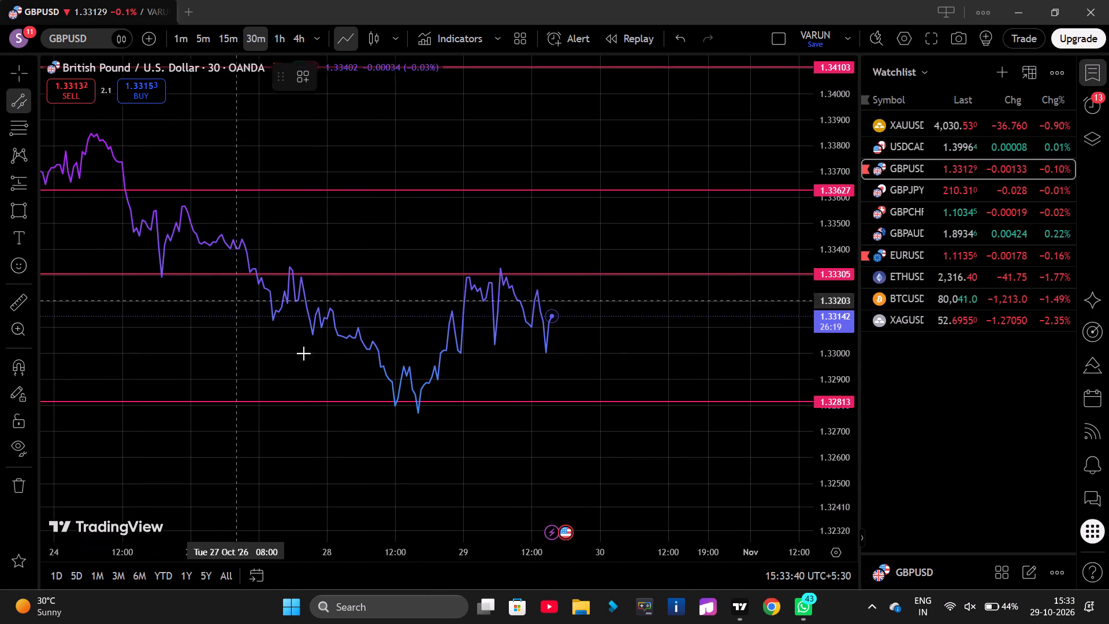
pyautogui.click(414, 413)
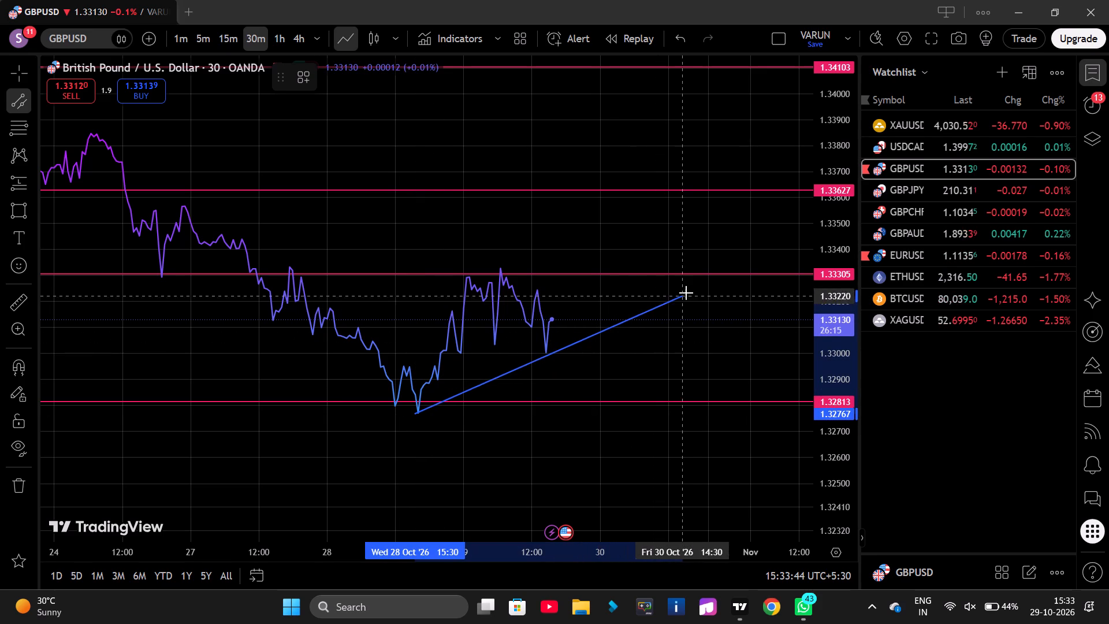
pyautogui.click(702, 283)
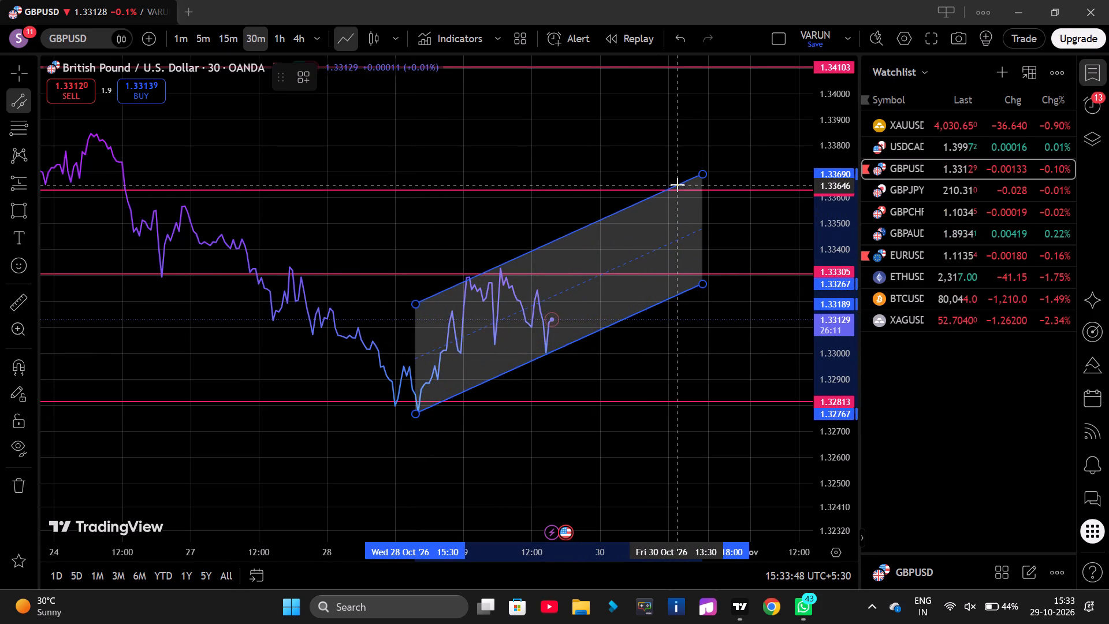
pyautogui.click(678, 182)
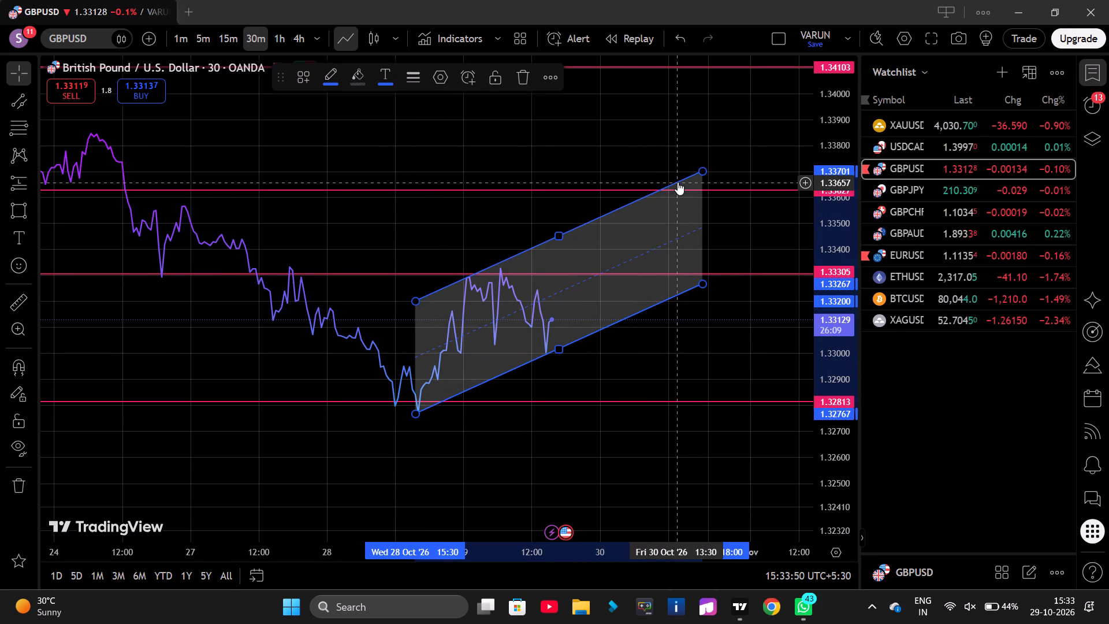
pyautogui.click(494, 73)
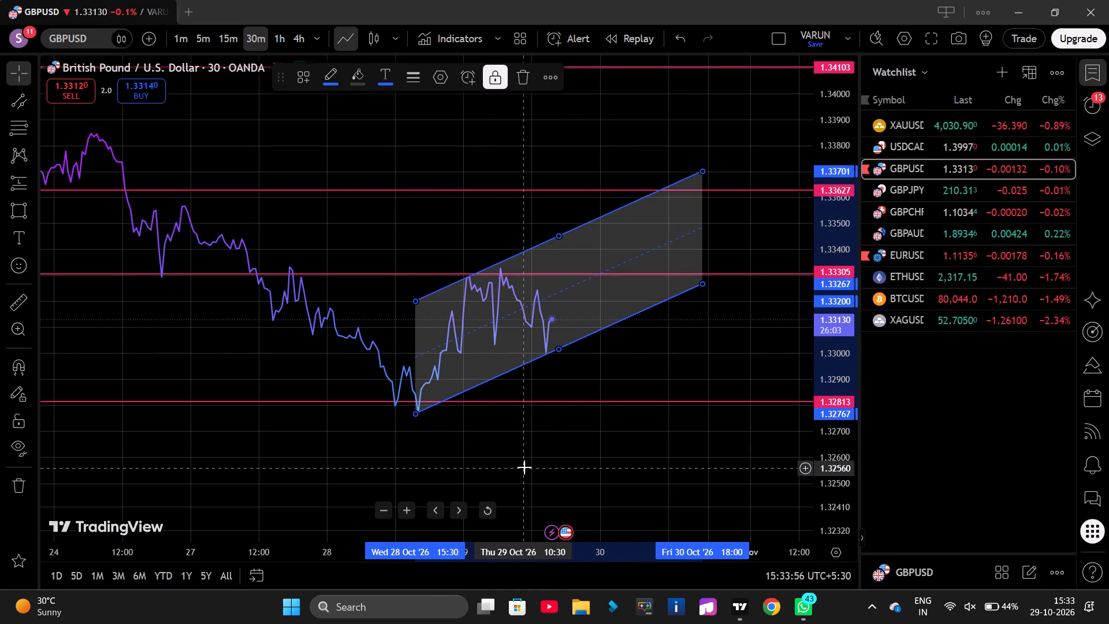
pyautogui.moveTo(514, 466); pyautogui.dragTo(419, 459)
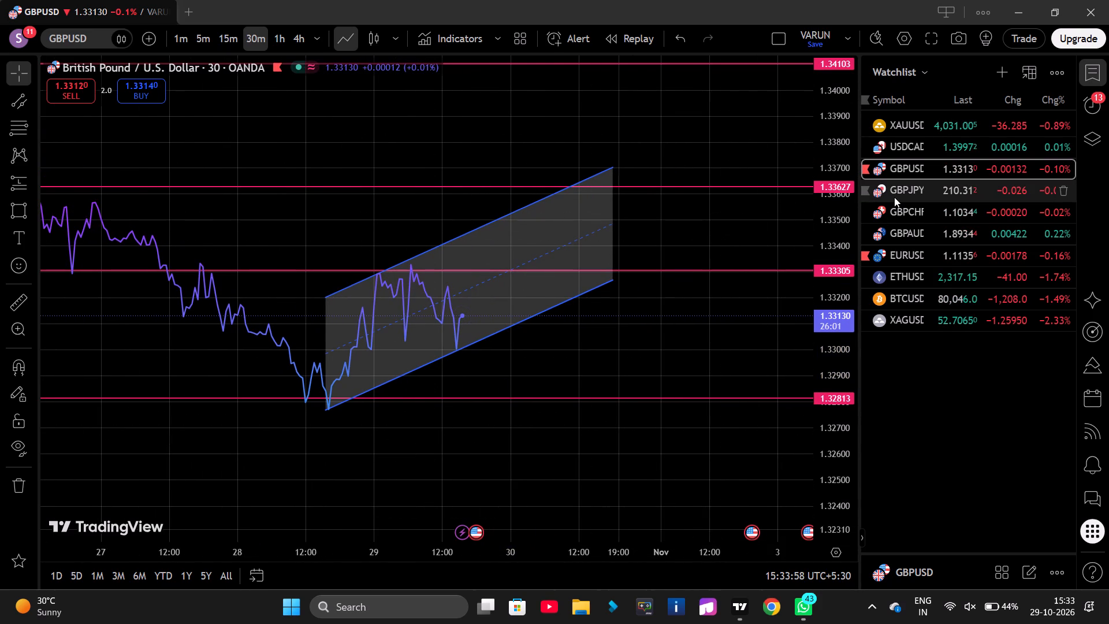
# Open the GBPJPY chart on the 4h timeframe and examine its price swings from mid-2025 through October 2026.
pyautogui.click(894, 197)
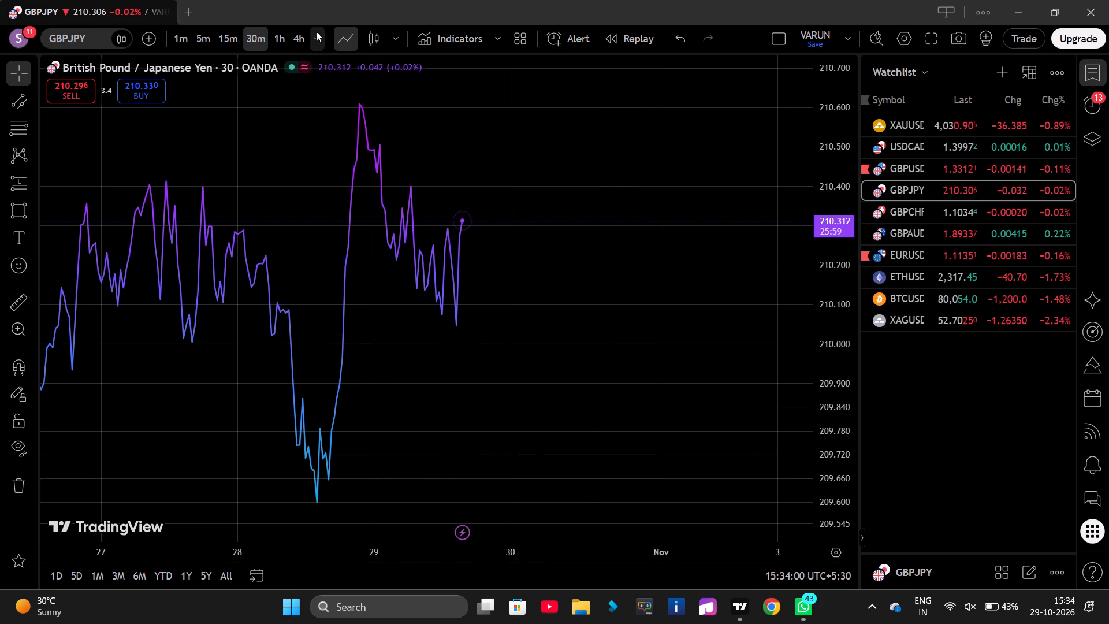
pyautogui.click(304, 34)
pyautogui.scroll(-6, 304, 34)
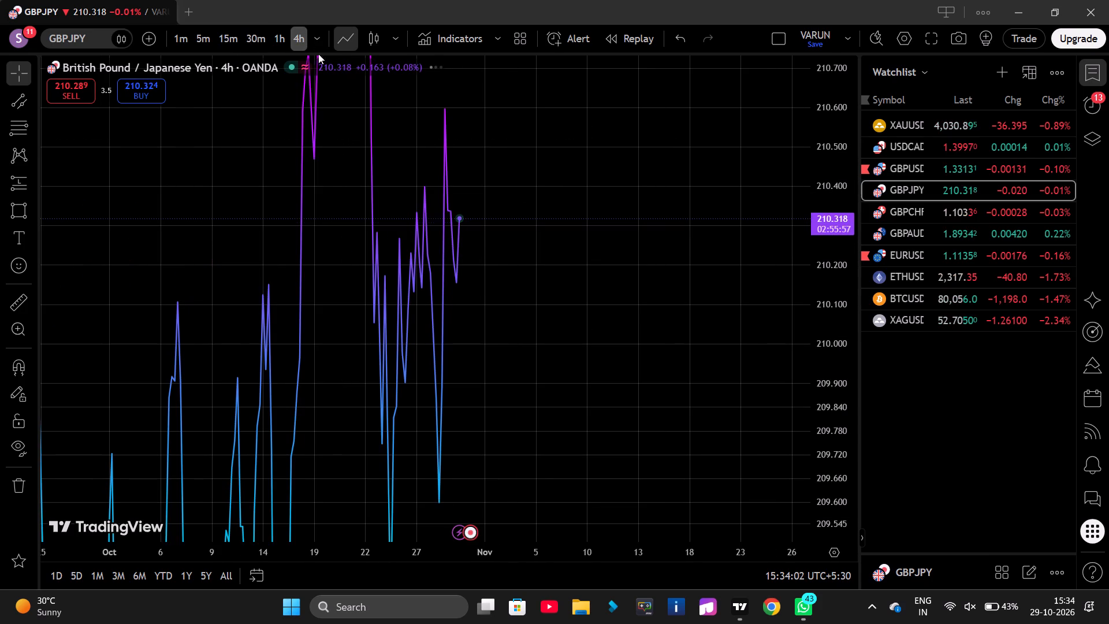
pyautogui.click(483, 510)
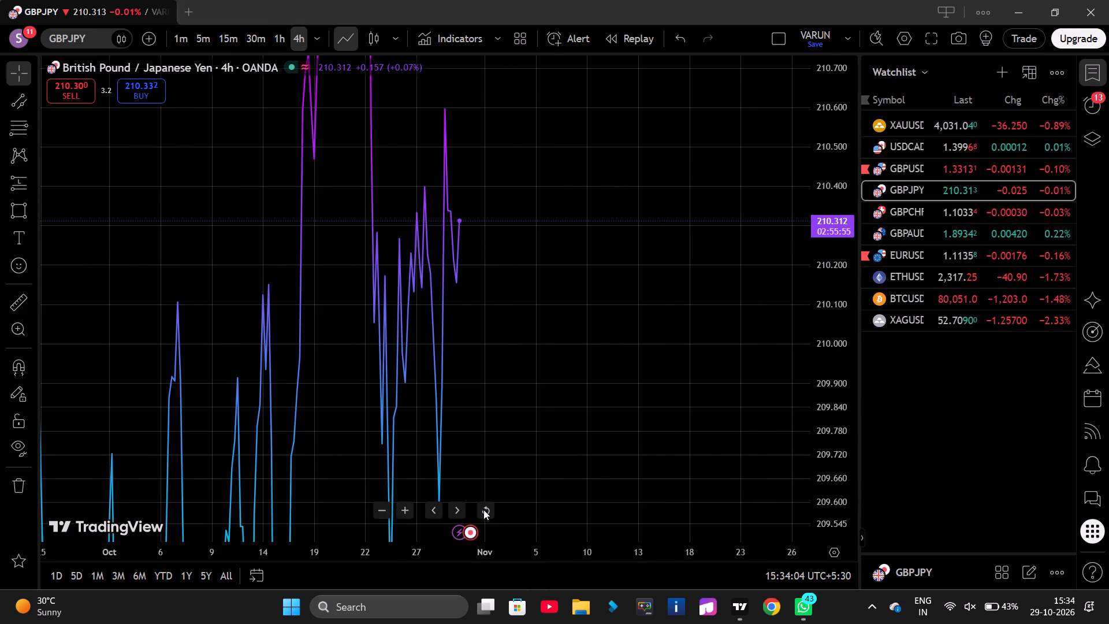
pyautogui.scroll(-17, 489, 395)
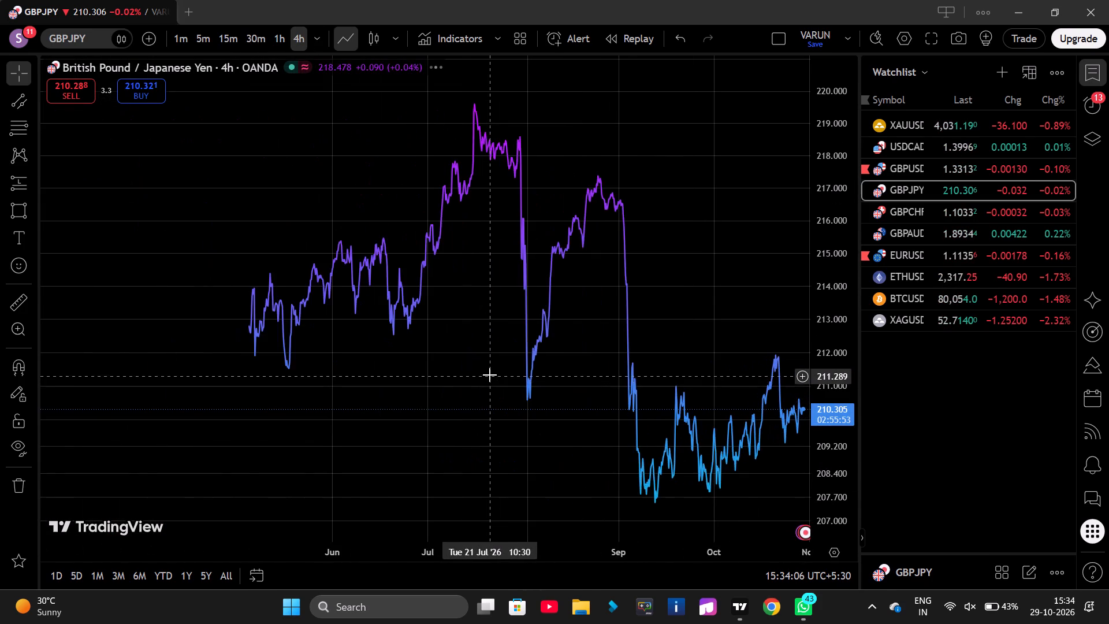
pyautogui.scroll(-16, 490, 375)
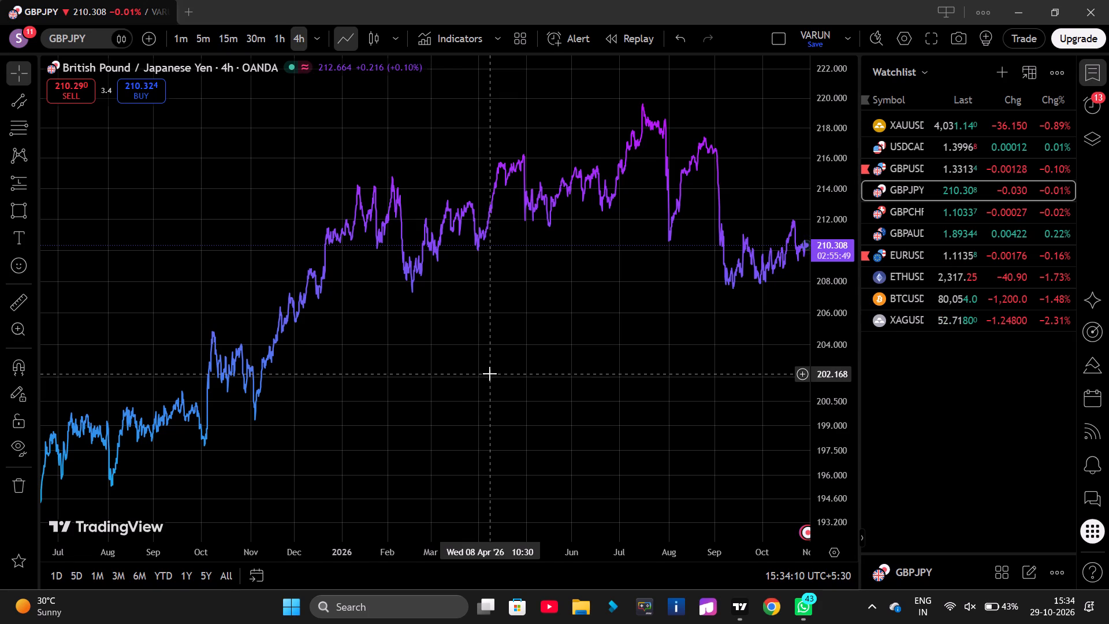
pyautogui.scroll(-4, 490, 374)
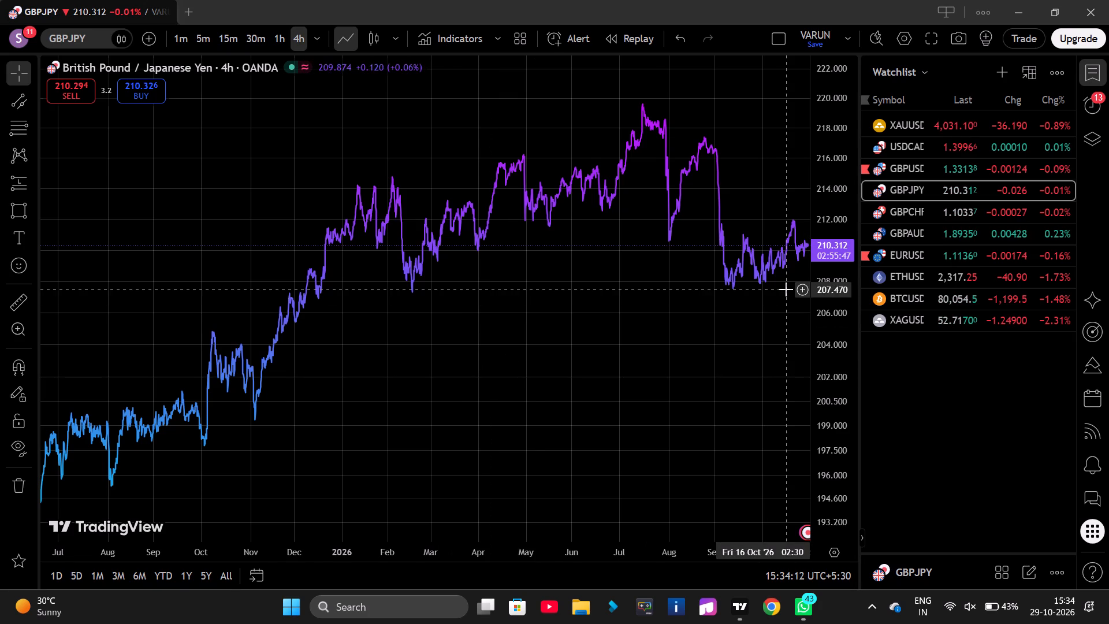
pyautogui.scroll(3, 787, 287)
pyautogui.scroll(-7, 787, 287)
pyautogui.moveTo(659, 289); pyautogui.dragTo(578, 311)
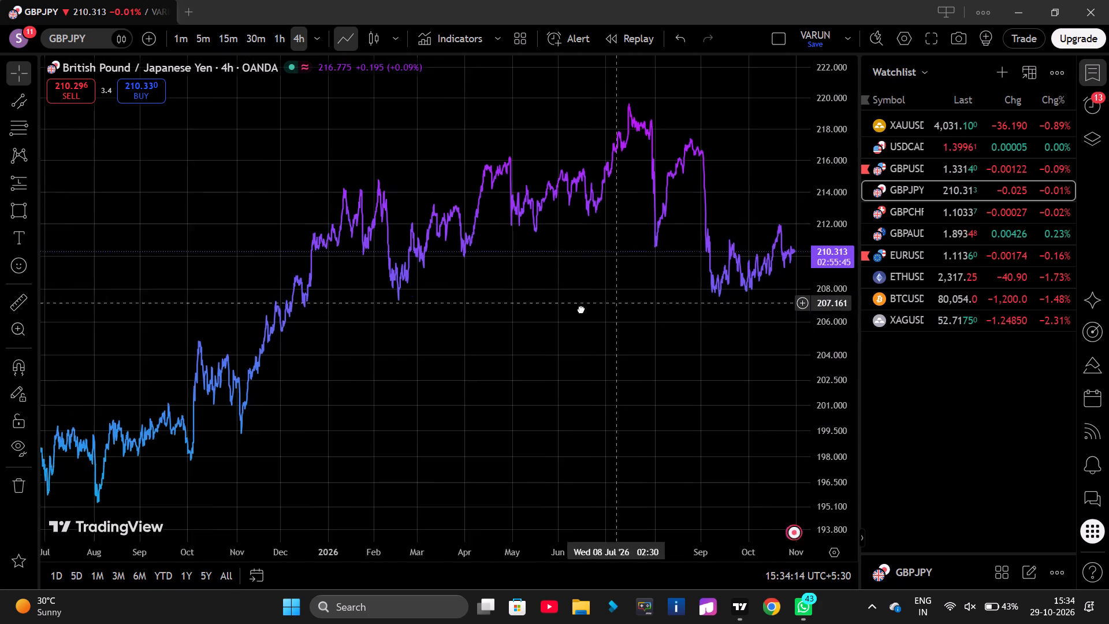
pyautogui.moveTo(578, 311); pyautogui.dragTo(546, 263)
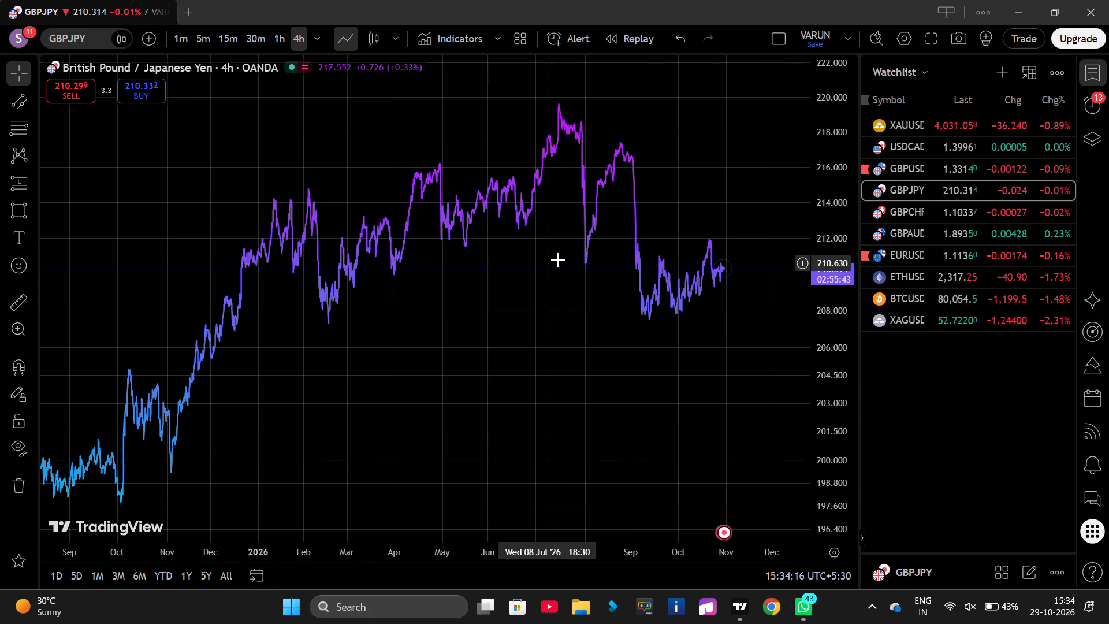
pyautogui.scroll(-7, 816, 228)
pyautogui.scroll(-2, 455, 265)
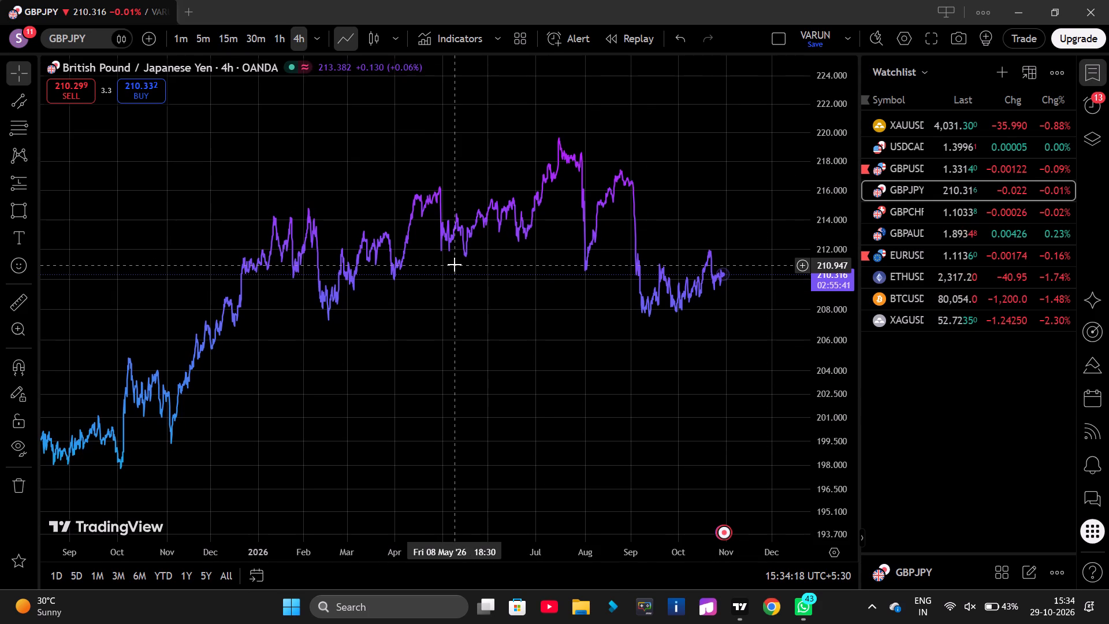
pyautogui.scroll(-3, 455, 265)
pyautogui.scroll(2, 455, 265)
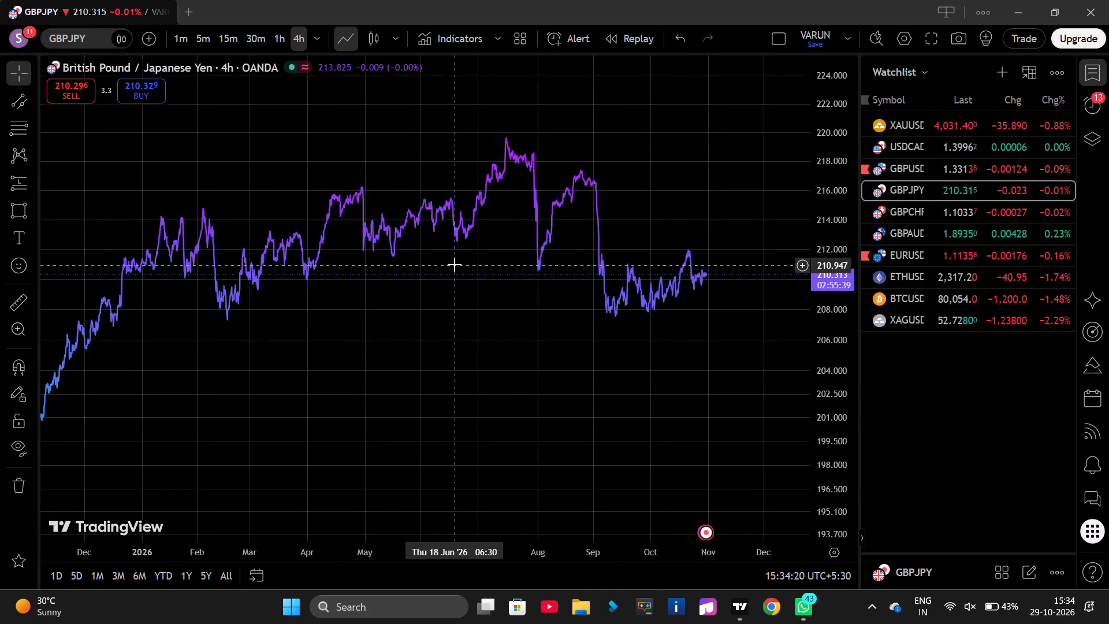
pyautogui.scroll(-7, 455, 265)
pyautogui.moveTo(470, 285); pyautogui.dragTo(481, 312)
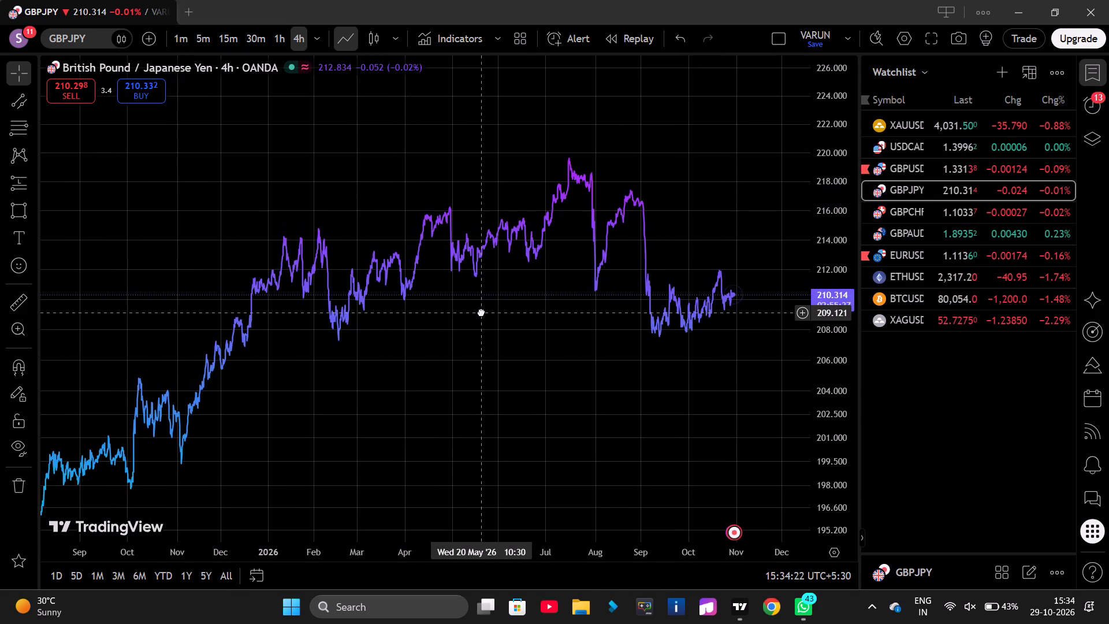
pyautogui.moveTo(481, 312); pyautogui.dragTo(458, 328)
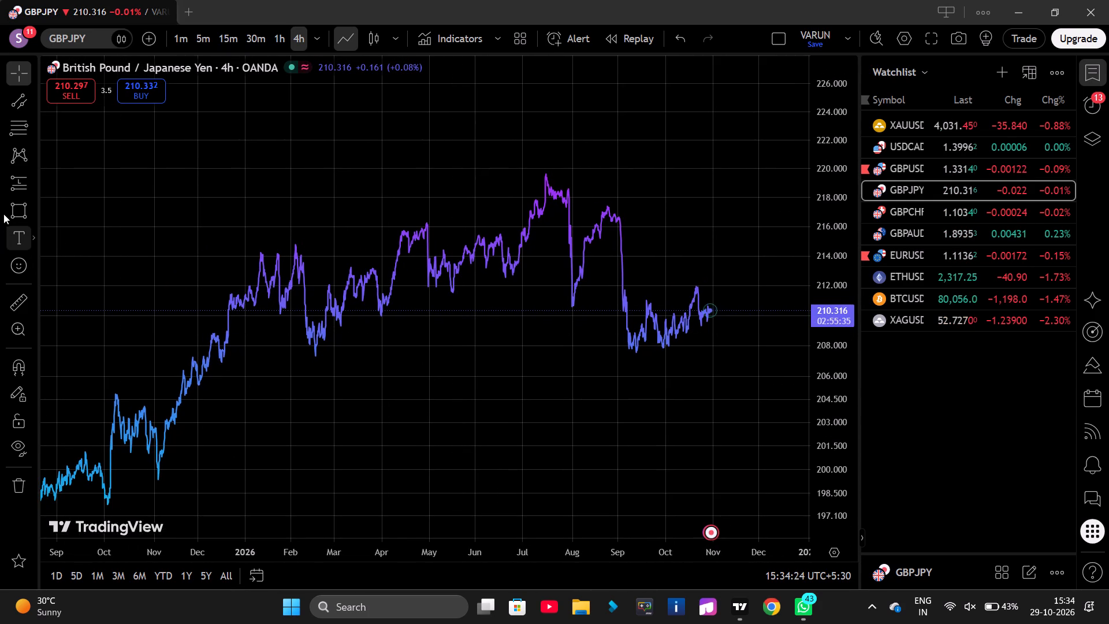
# Draw and lock a rectangle zone over the July 2026 high, about 218.66 to 219.72, from late September 2025 to 21 December 2026.
pyautogui.click(3, 211)
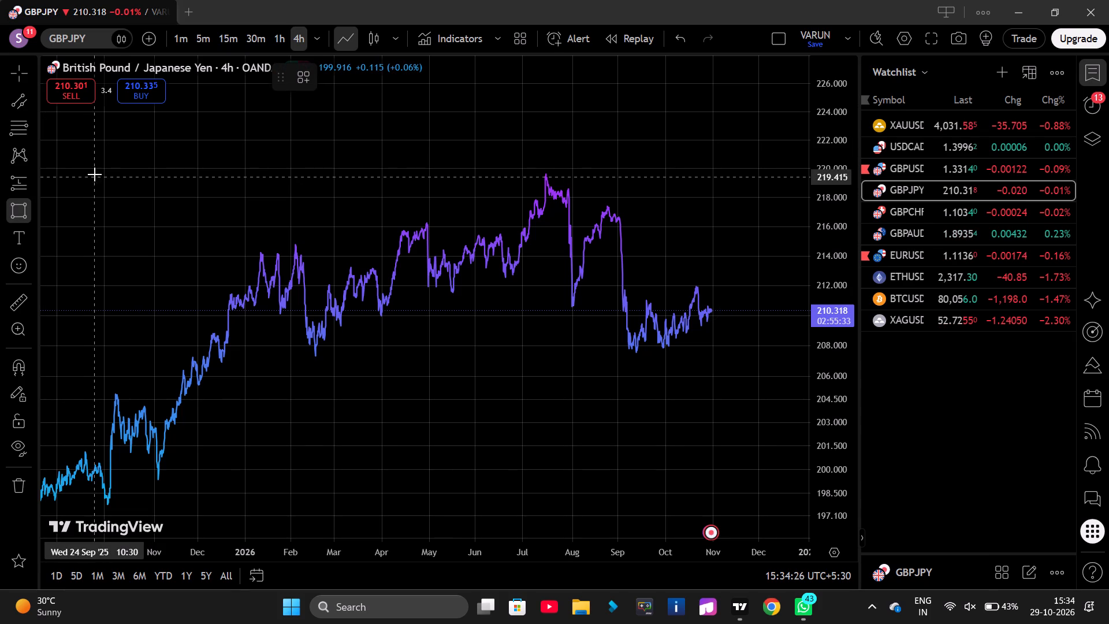
pyautogui.click(97, 172)
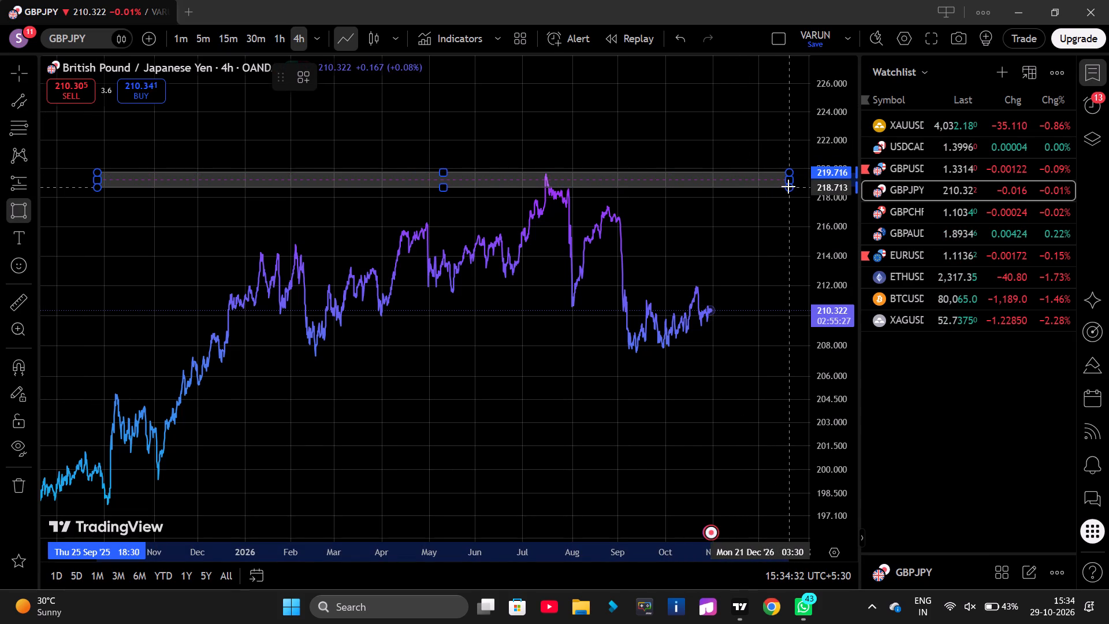
pyautogui.click(790, 187)
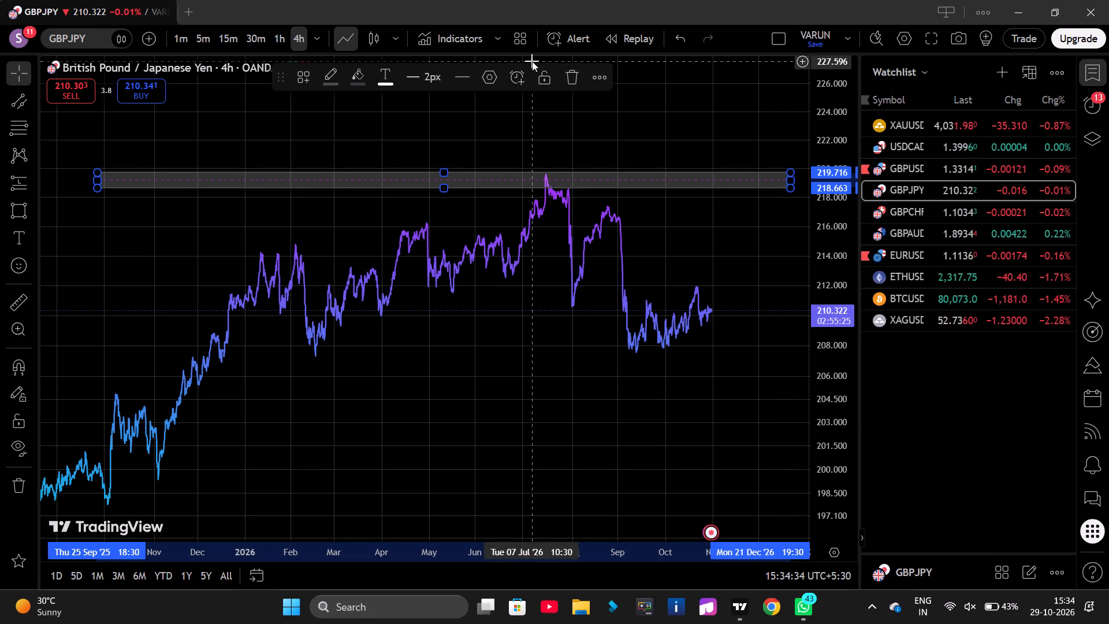
pyautogui.click(546, 78)
# Draw and lock a thin rectangle zone below the lows, about 206.93 to 207.26, from 19 November 2025 to 21 December 2026.
pyautogui.moveTo(559, 279); pyautogui.dragTo(560, 245)
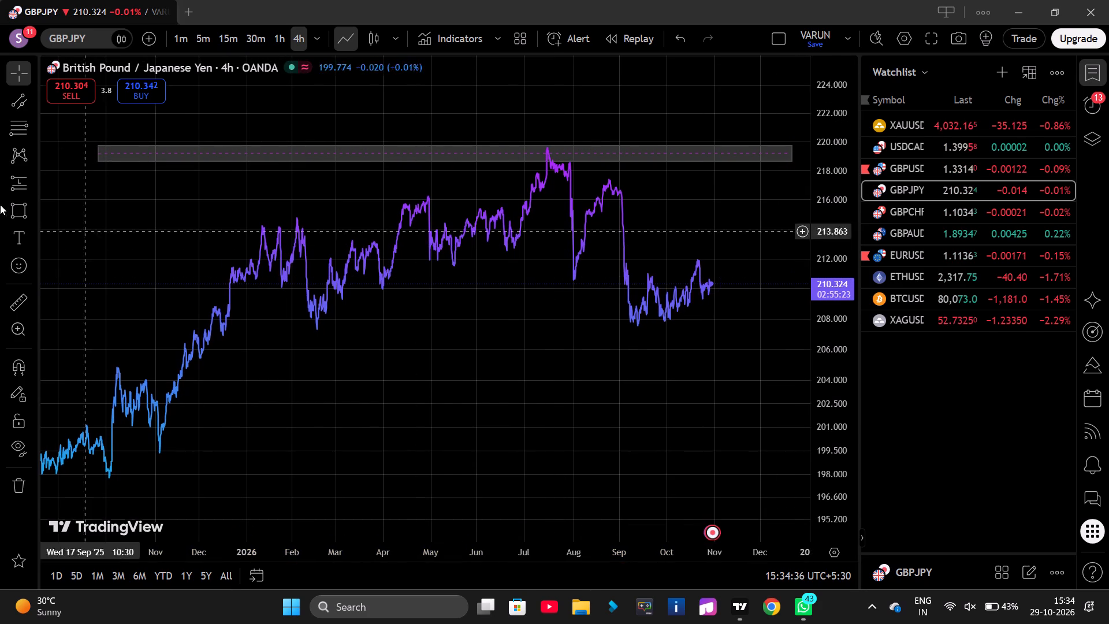
pyautogui.click(17, 209)
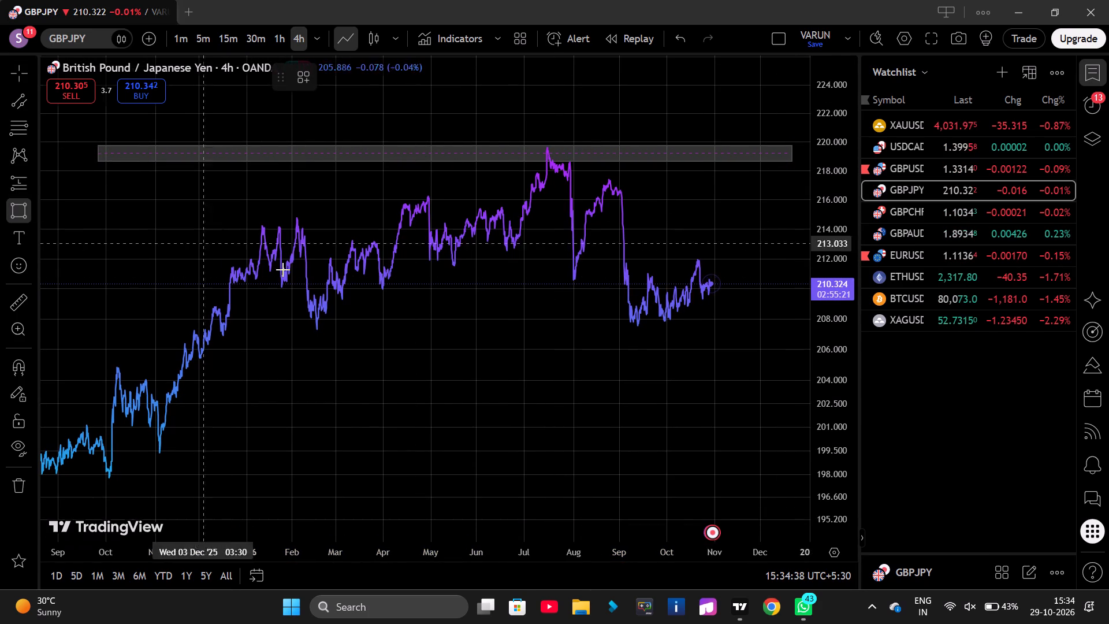
pyautogui.click(183, 335)
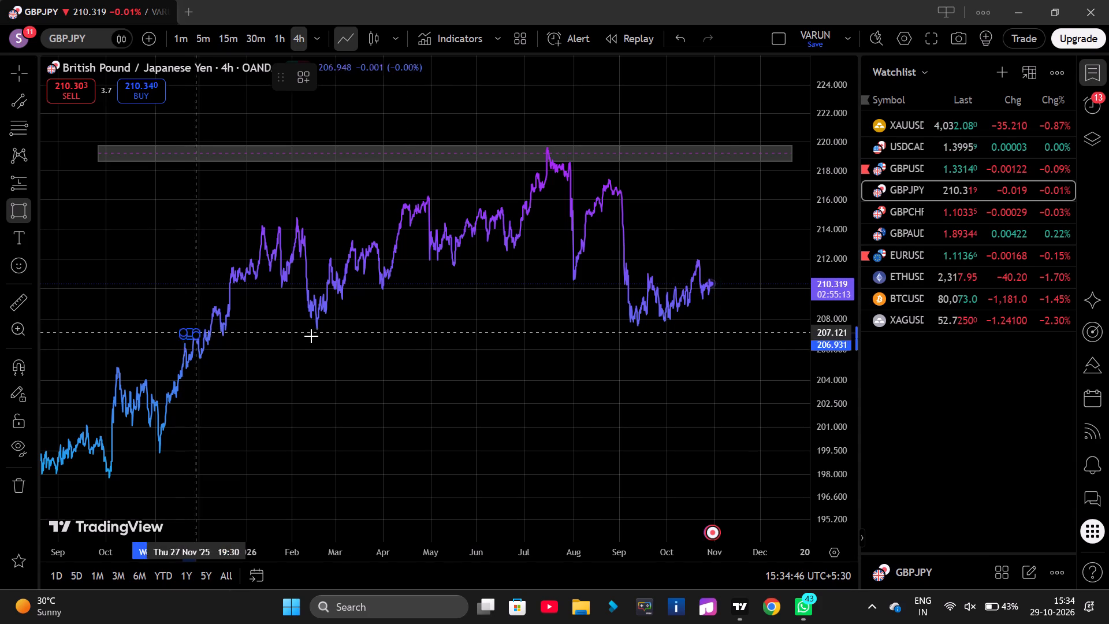
pyautogui.click(791, 329)
pyautogui.click(538, 84)
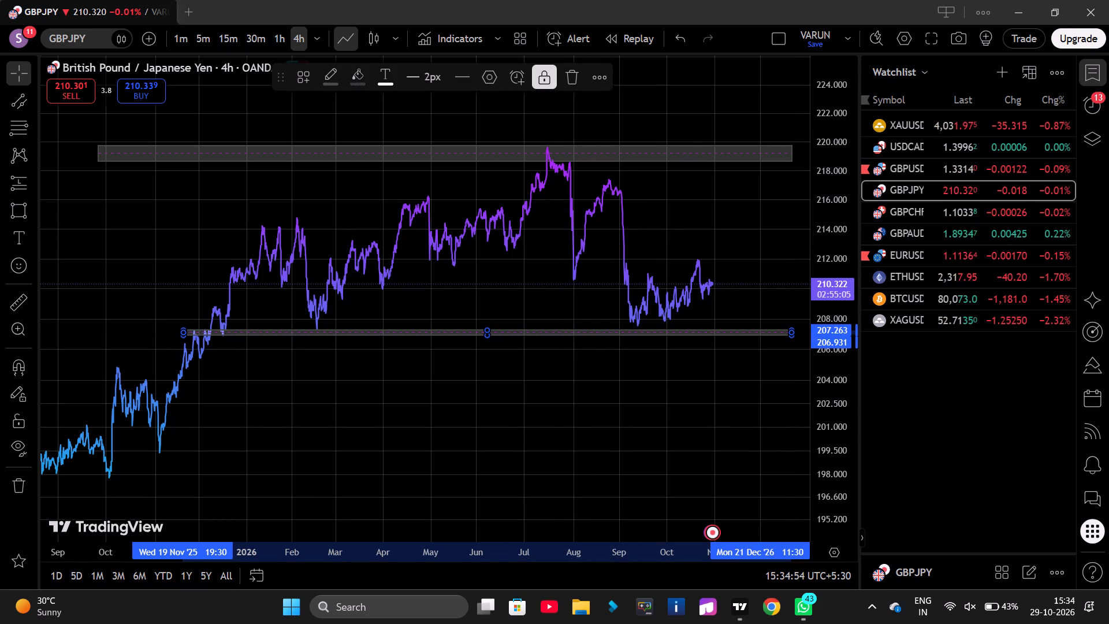
# On the GBPJPY 1h timeframe, place a horizontal line at about 209.792.
pyautogui.click(270, 36)
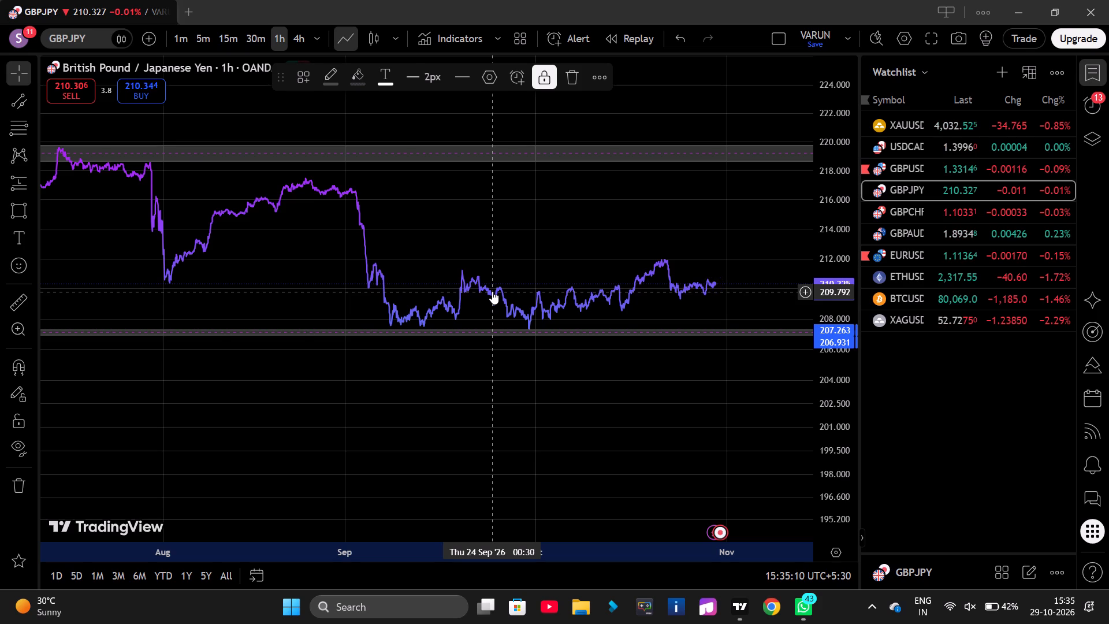
pyautogui.hotkey('alt', 'h')
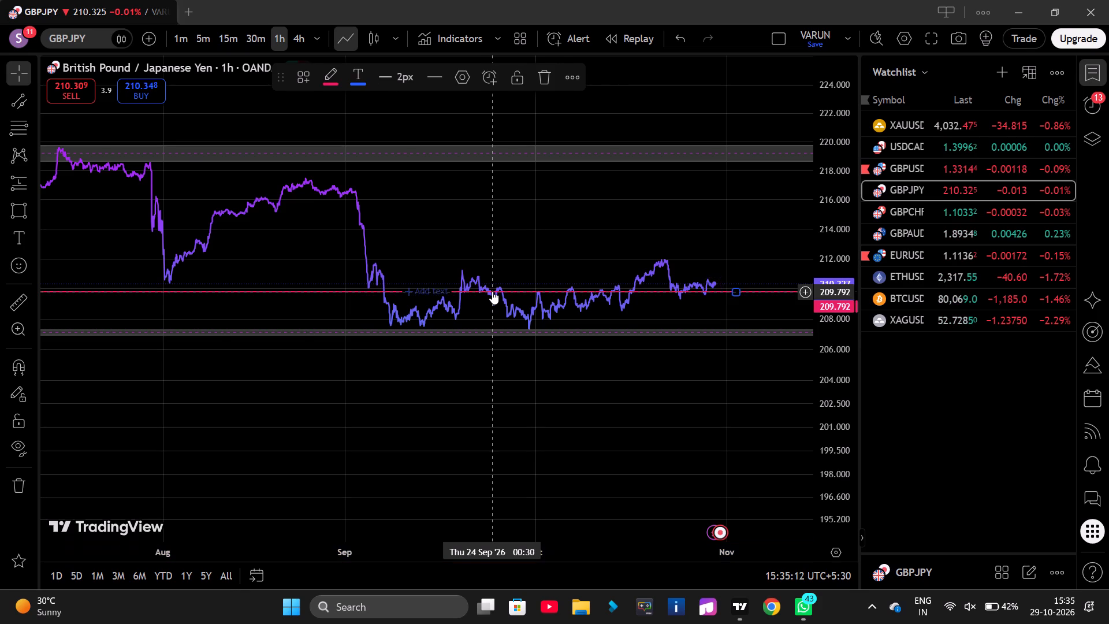
# Place and lock a horizontal line at about 212.497 on the GBPJPY 1h chart.
pyautogui.moveTo(524, 252); pyautogui.dragTo(593, 251)
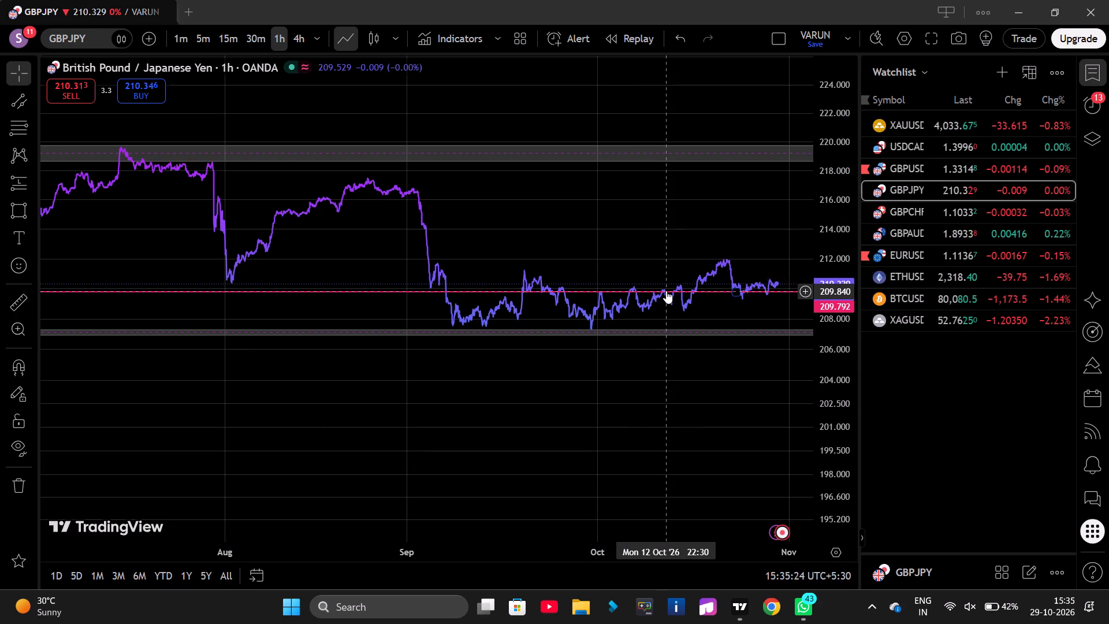
pyautogui.moveTo(679, 264); pyautogui.dragTo(587, 261)
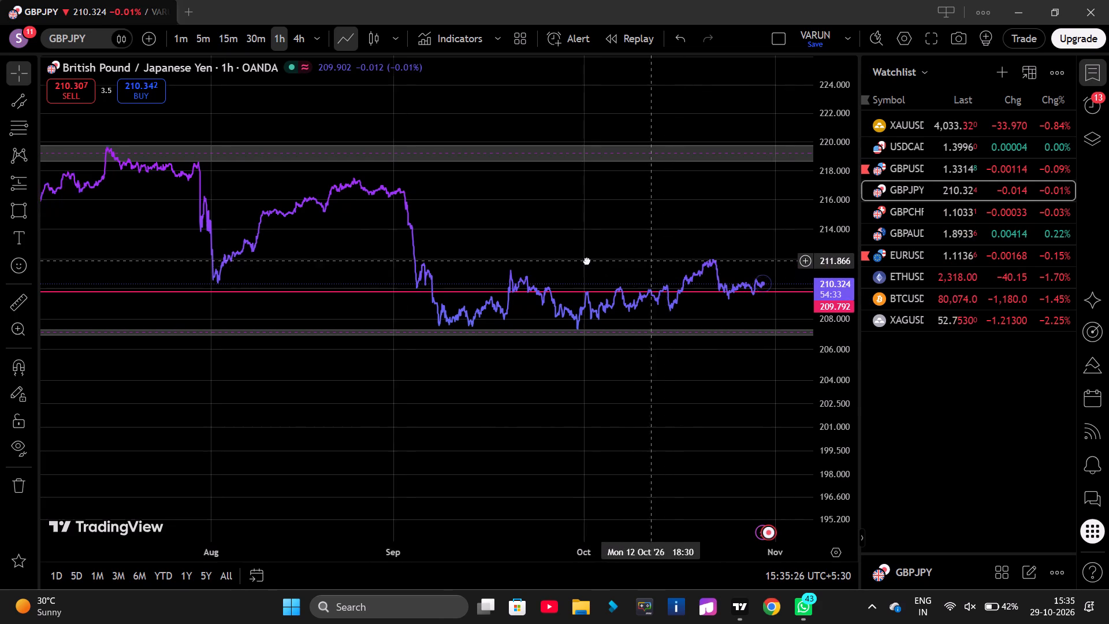
pyautogui.moveTo(587, 261); pyautogui.dragTo(546, 261)
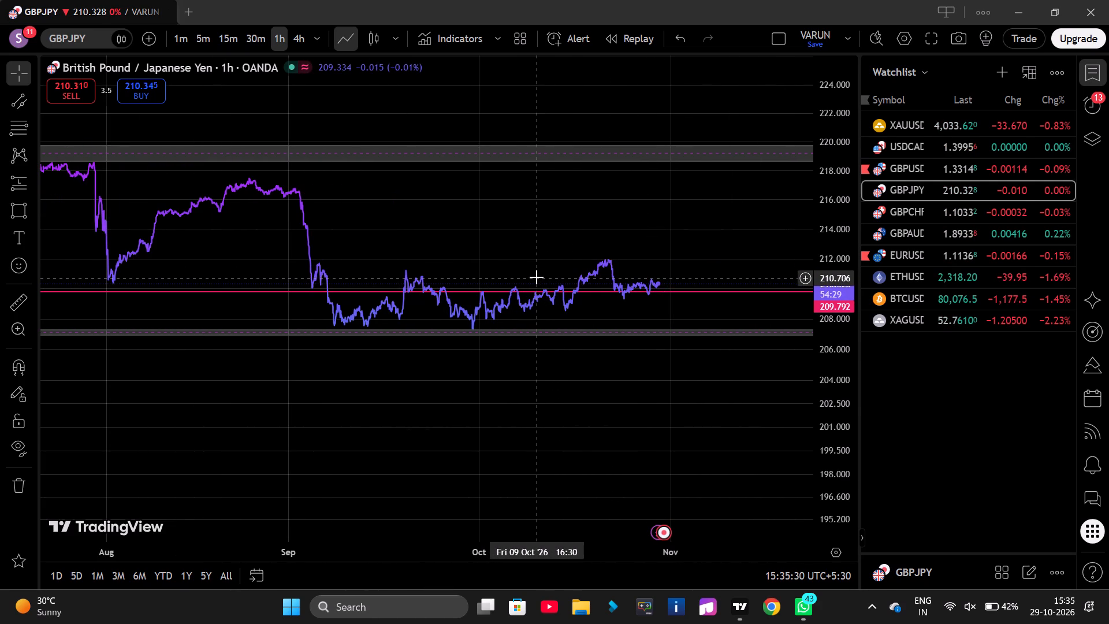
pyautogui.moveTo(539, 278); pyautogui.dragTo(706, 276)
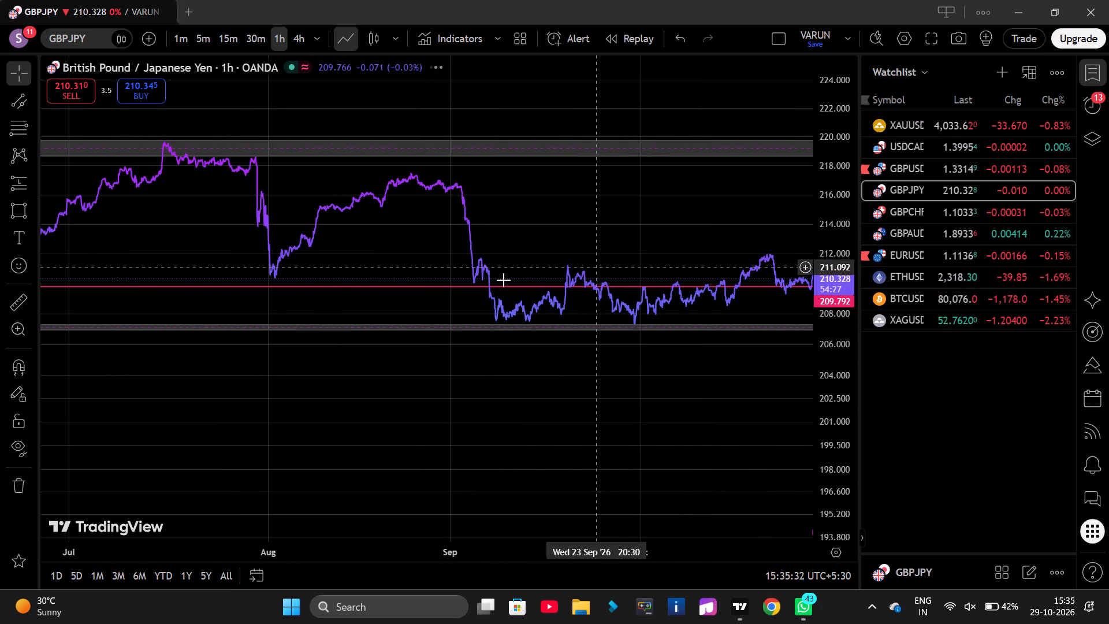
pyautogui.moveTo(302, 317); pyautogui.dragTo(466, 319)
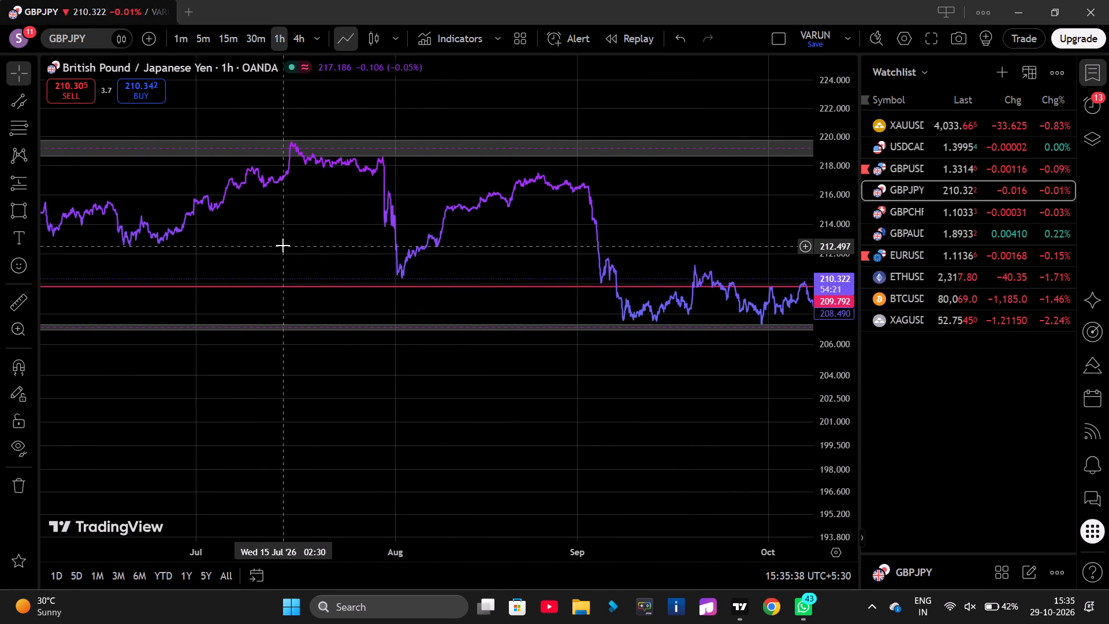
pyautogui.hotkey('alt', 'h')
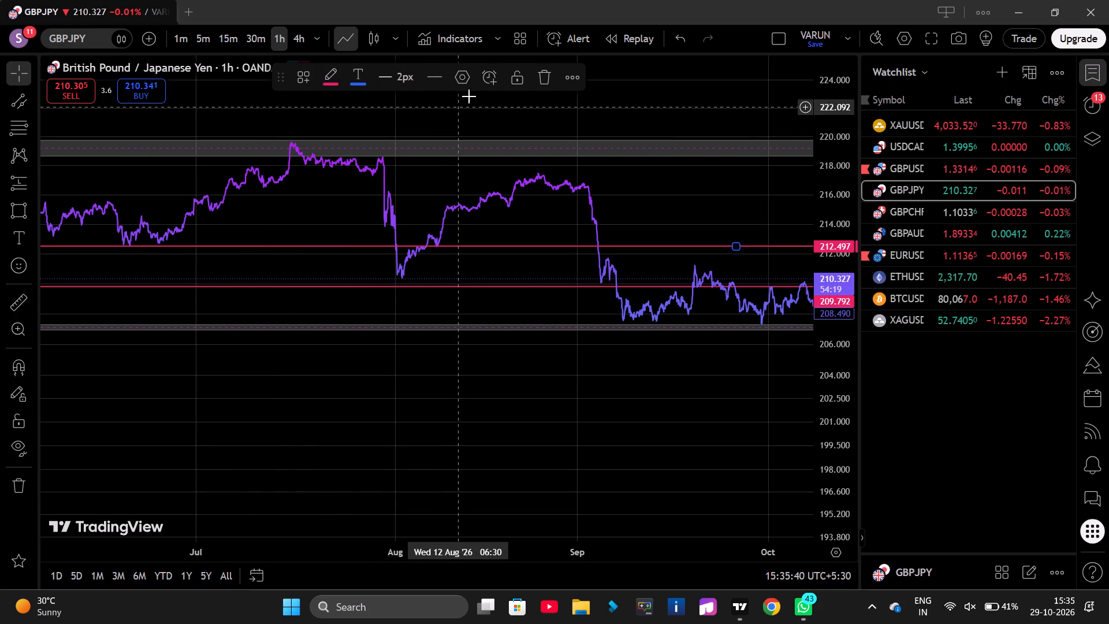
pyautogui.click(517, 81)
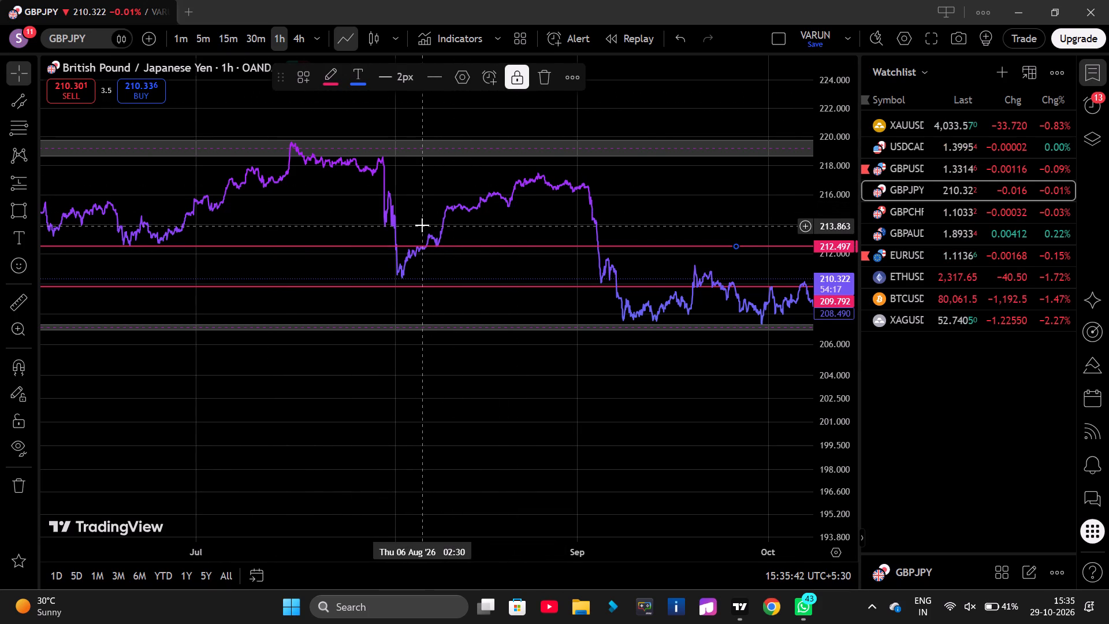
# Add and lock two more horizontal lines on the GBPJPY 1h chart, at about 213.863 and 215.484.
pyautogui.hotkey('alt', 'h')
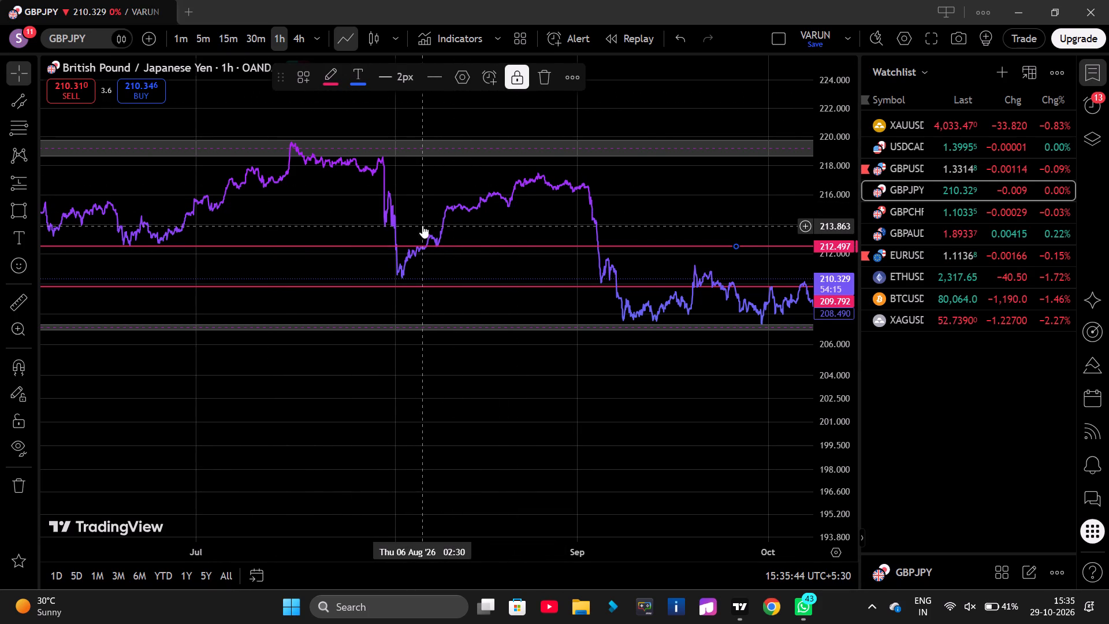
pyautogui.click(508, 75)
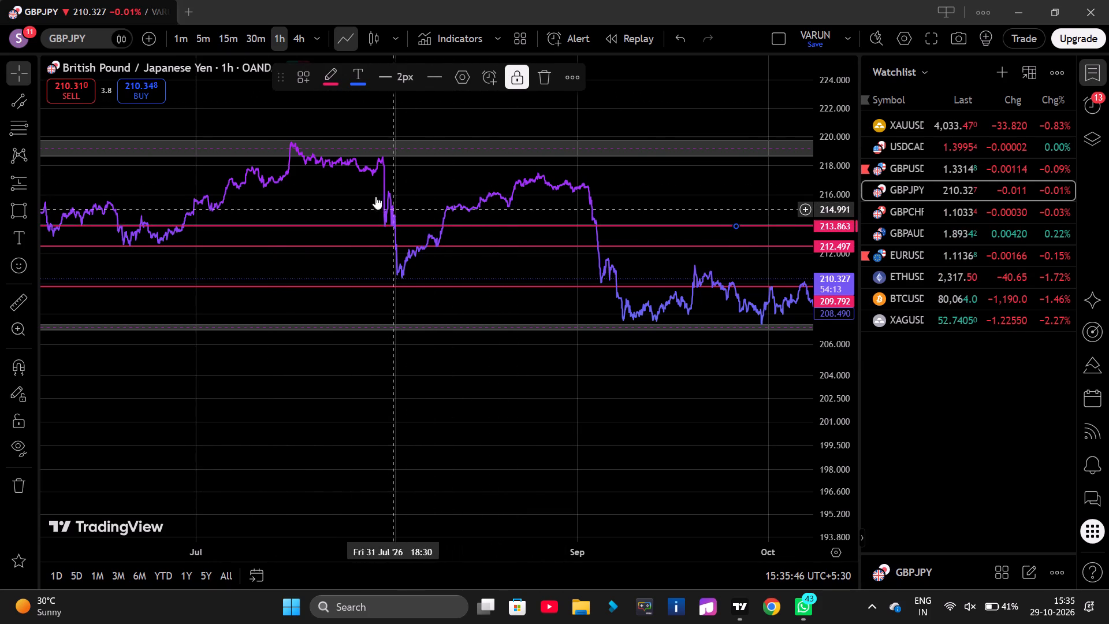
pyautogui.moveTo(368, 195); pyautogui.dragTo(534, 203)
pyautogui.moveTo(362, 191); pyautogui.dragTo(416, 192)
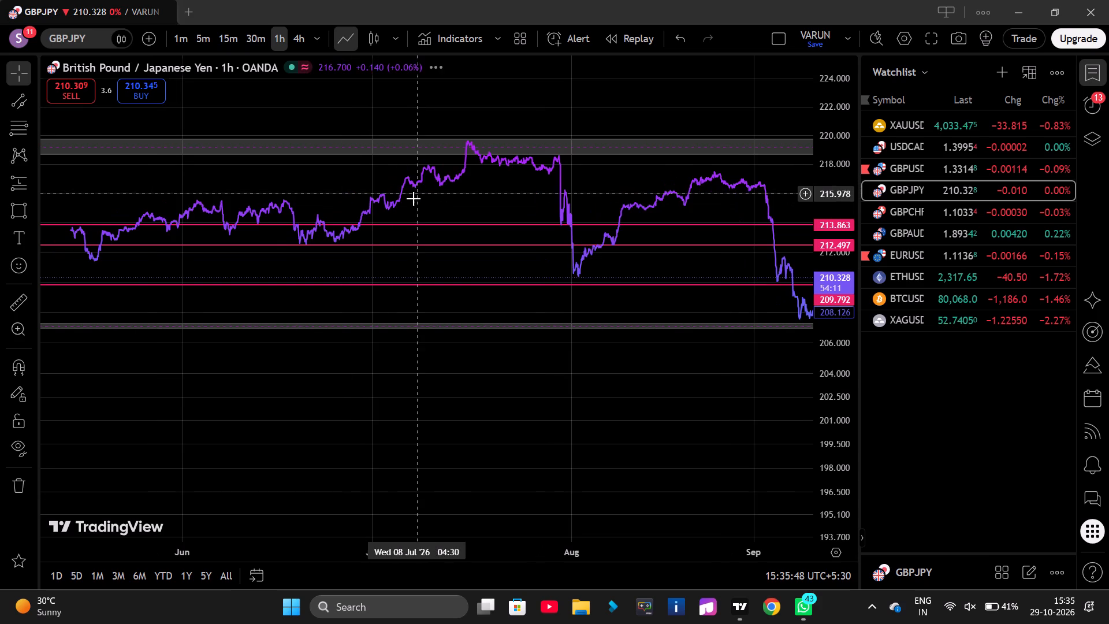
pyautogui.hotkey('alt', 'h')
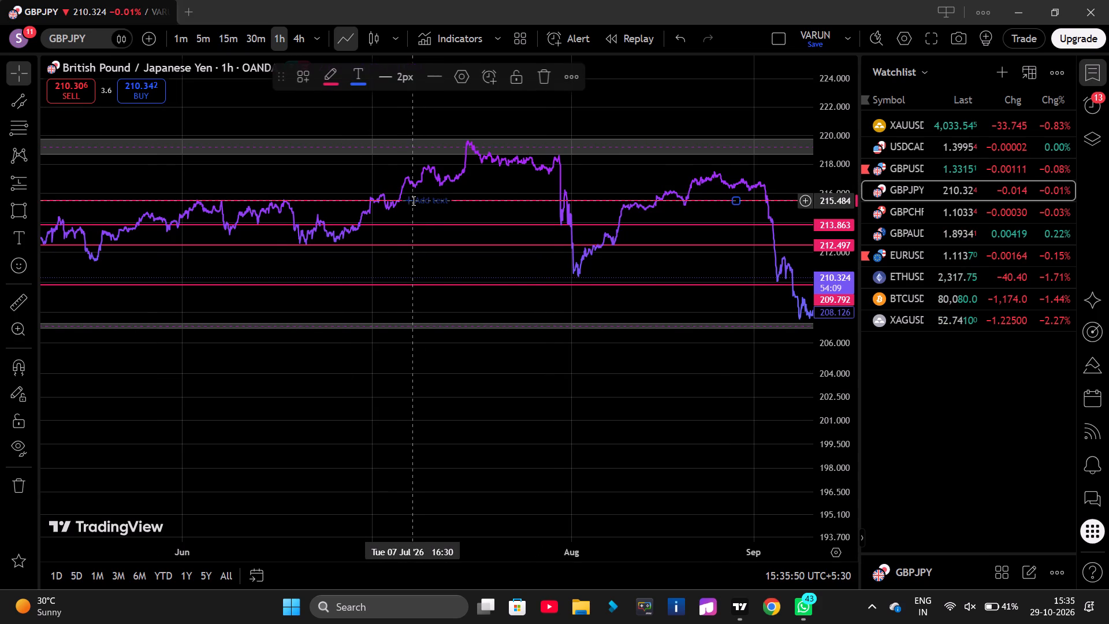
pyautogui.click(515, 82)
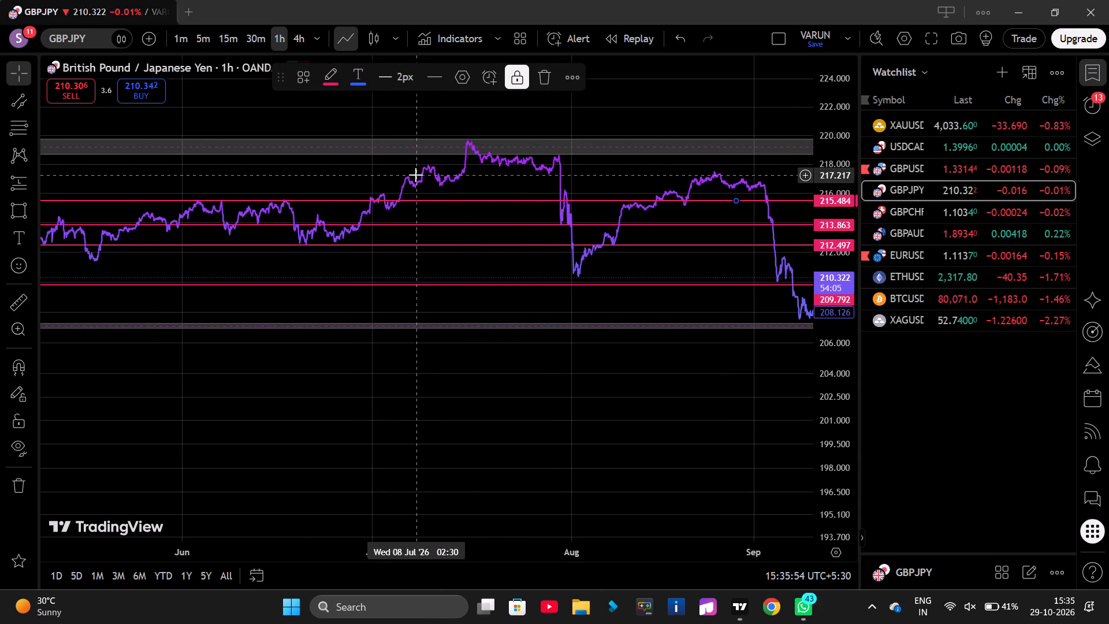
# Place and lock a horizontal line at about 211.382 on the GBPJPY 1h chart.
pyautogui.moveTo(414, 190); pyautogui.dragTo(519, 188)
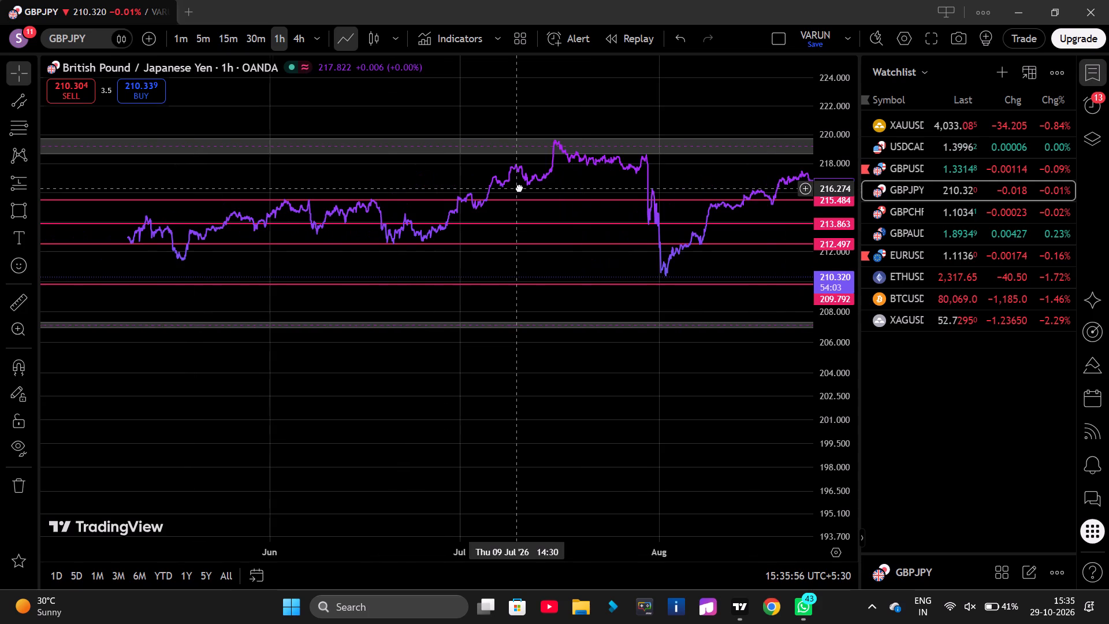
pyautogui.moveTo(519, 188); pyautogui.dragTo(639, 170)
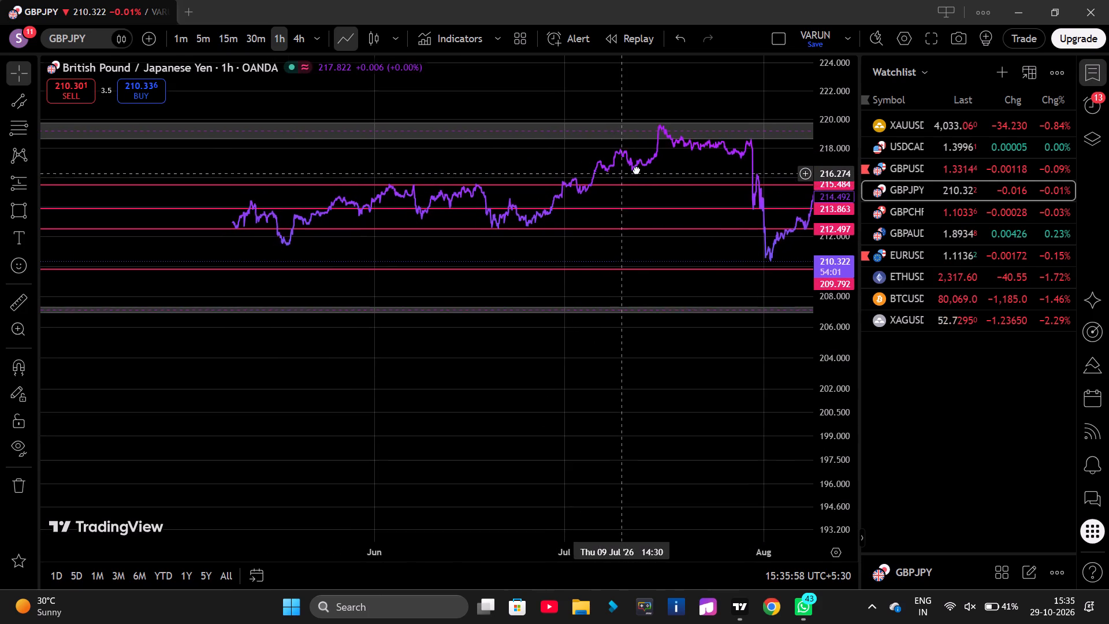
pyautogui.moveTo(639, 170); pyautogui.dragTo(709, 172)
pyautogui.moveTo(347, 411); pyautogui.dragTo(487, 396)
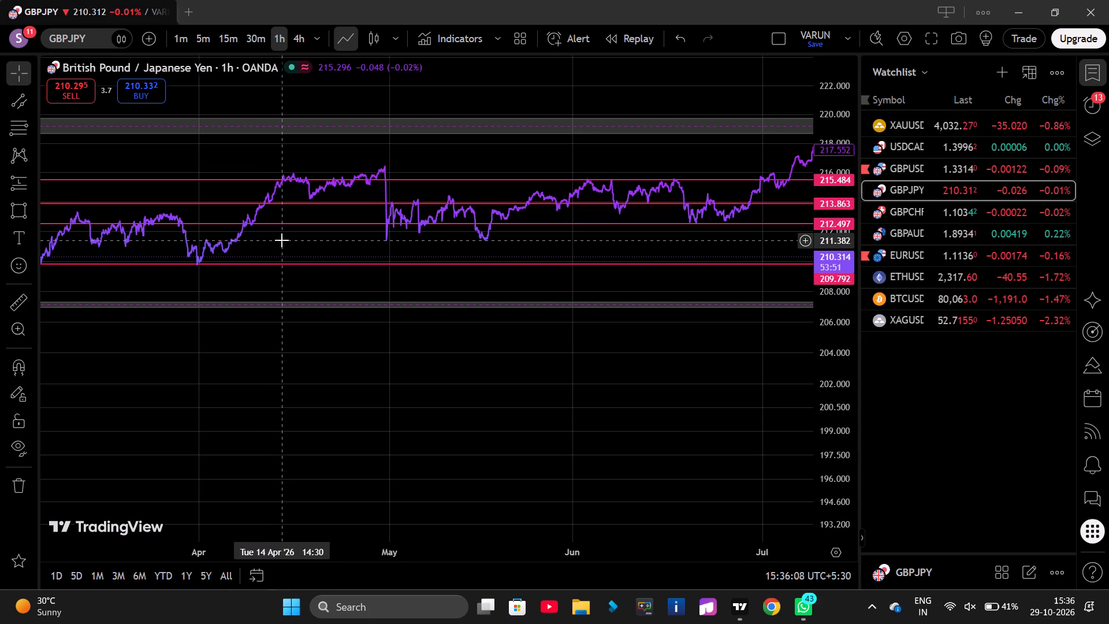
pyautogui.hotkey('alt', 'h')
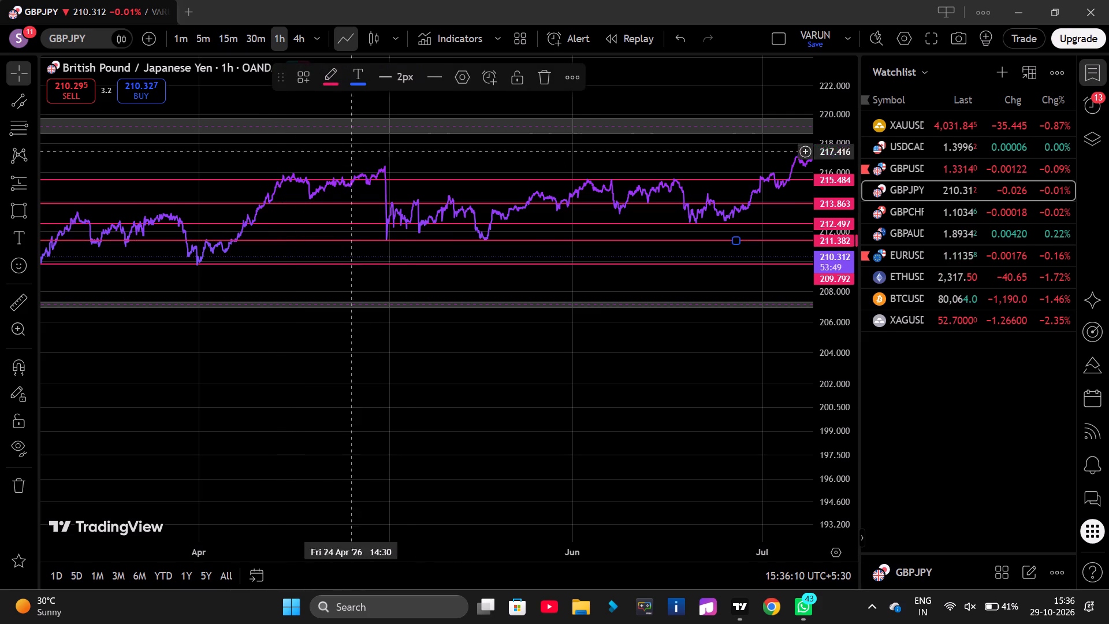
pyautogui.click(516, 79)
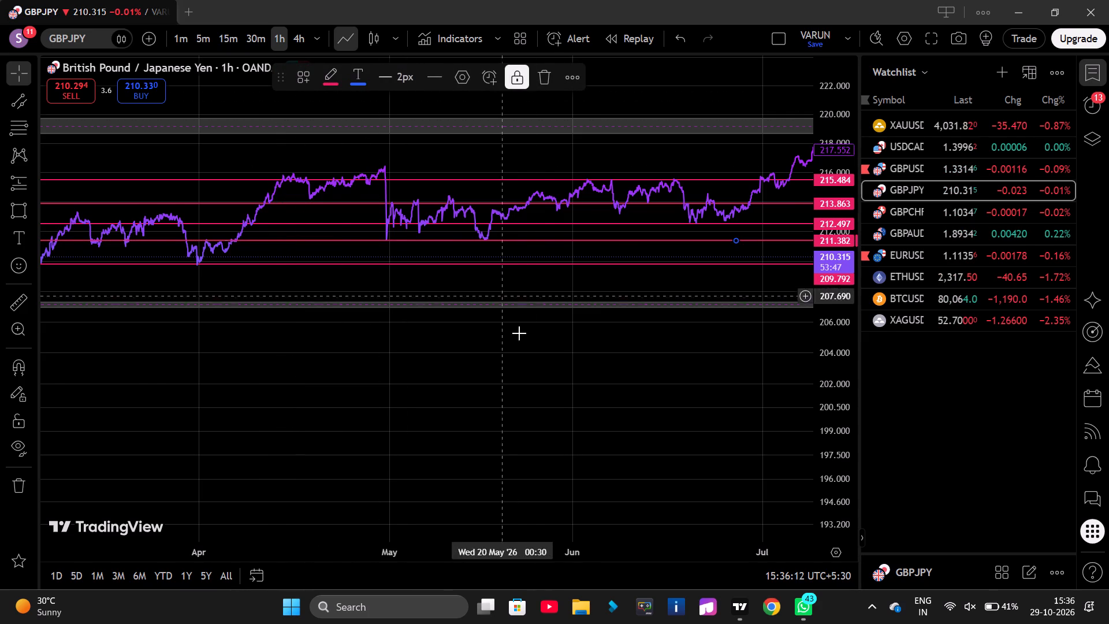
# On GBPJPY 30m, draw and lock a descending parallel channel around the latest pullback, lower edge about 210.441 to 209.464, from 28 October to 2 November 2026.
pyautogui.moveTo(545, 387); pyautogui.dragTo(6, 387)
pyautogui.moveTo(460, 381); pyautogui.dragTo(145, 377)
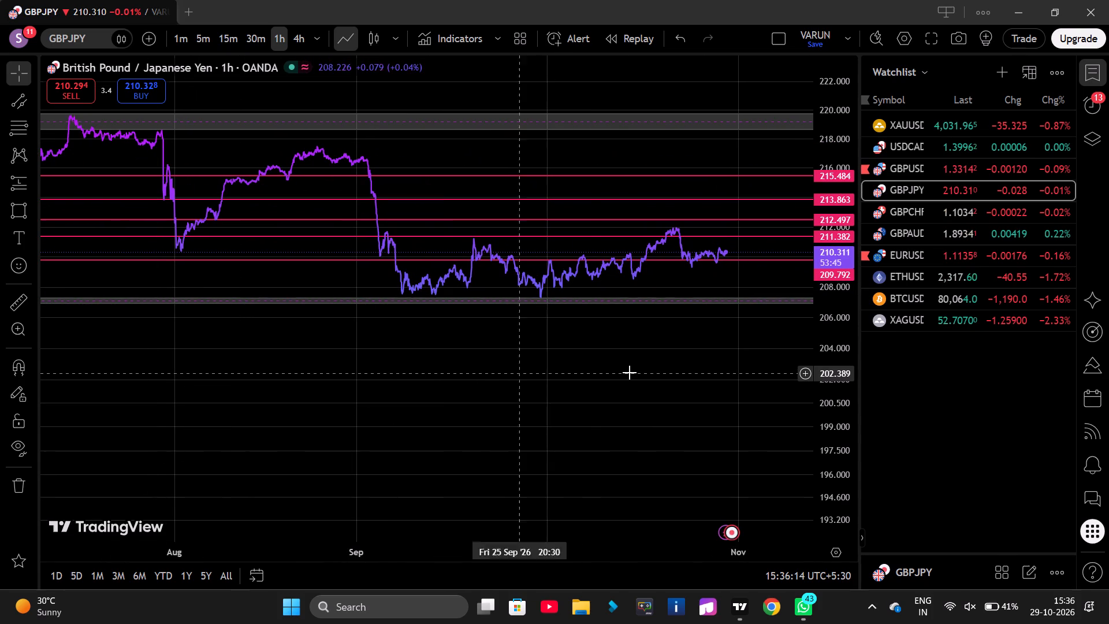
pyautogui.moveTo(381, 369); pyautogui.dragTo(302, 369)
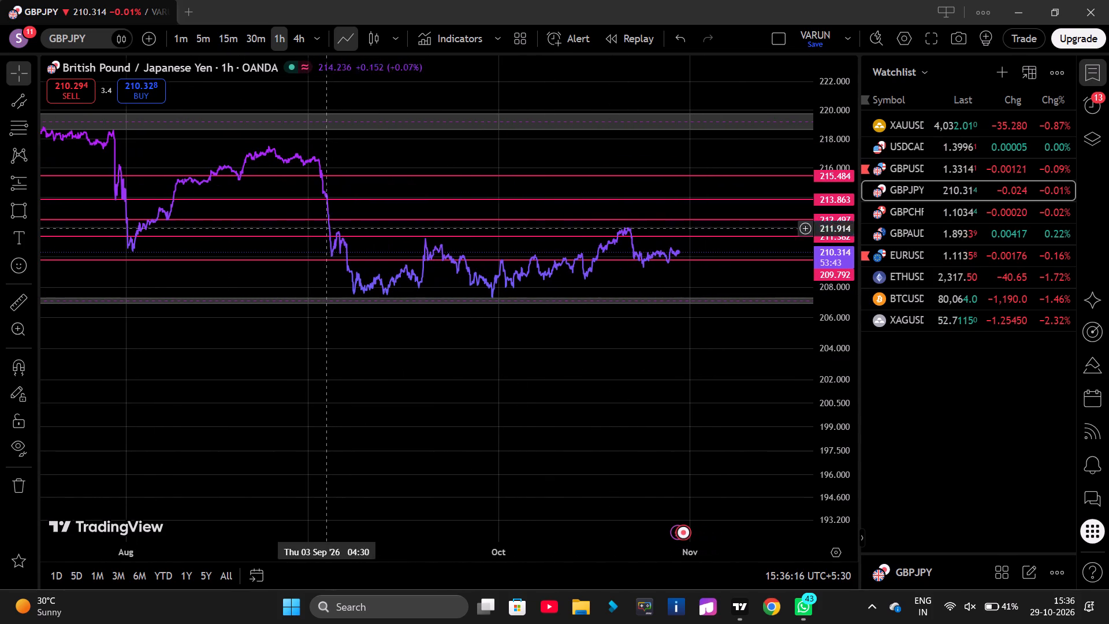
pyautogui.click(256, 27)
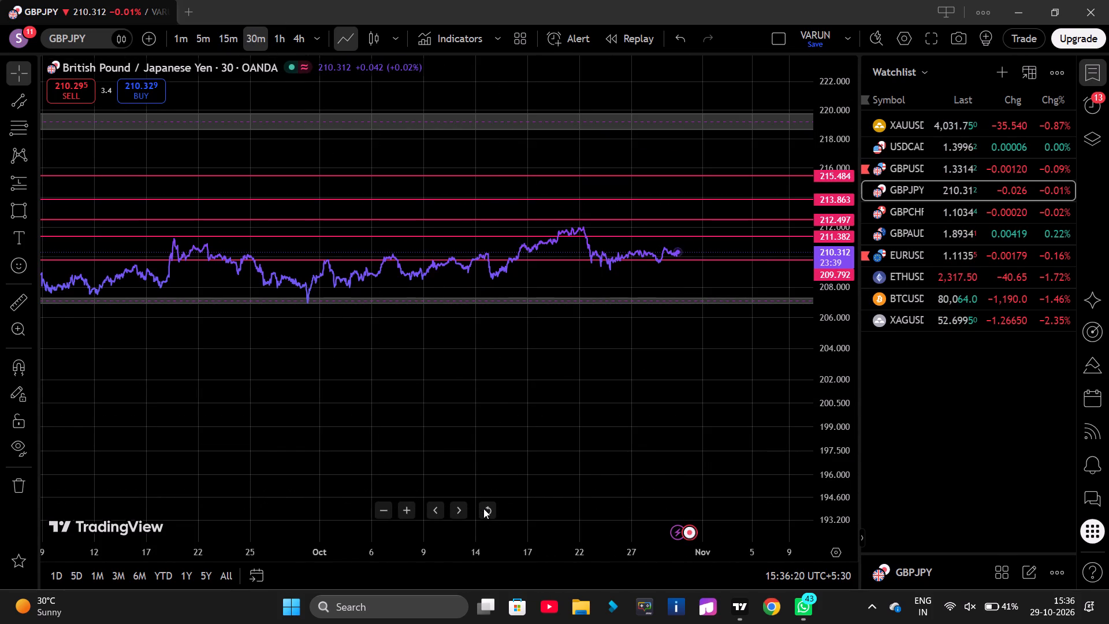
pyautogui.click(483, 508)
pyautogui.scroll(-6, 475, 389)
pyautogui.moveTo(530, 278); pyautogui.dragTo(294, 267)
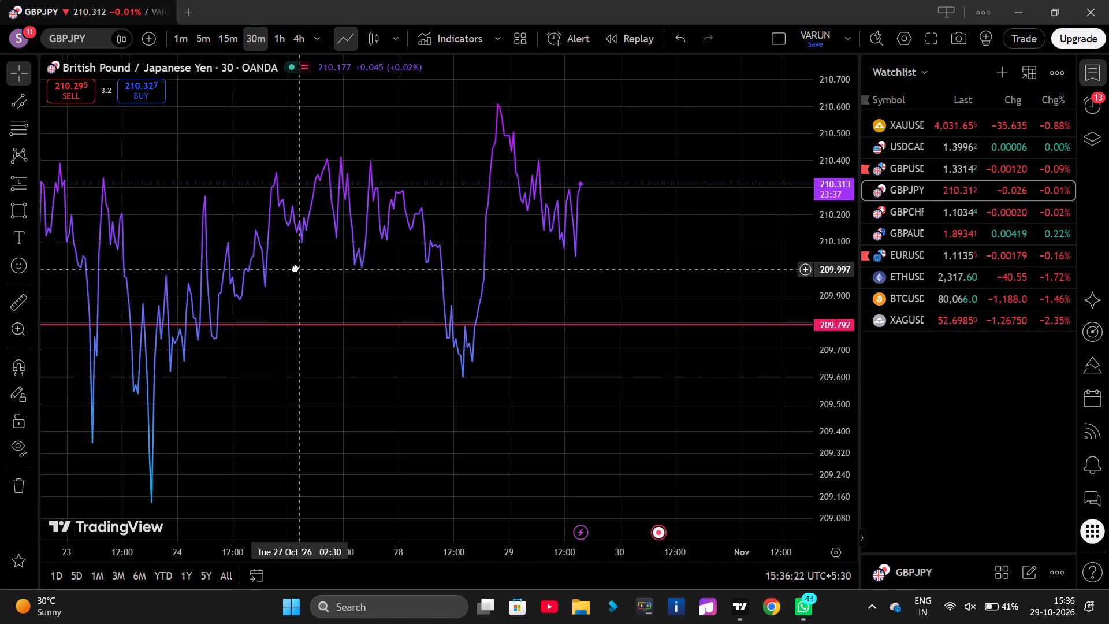
pyautogui.moveTo(294, 267); pyautogui.dragTo(293, 267)
pyautogui.scroll(4, 512, 325)
pyautogui.scroll(-4, 513, 324)
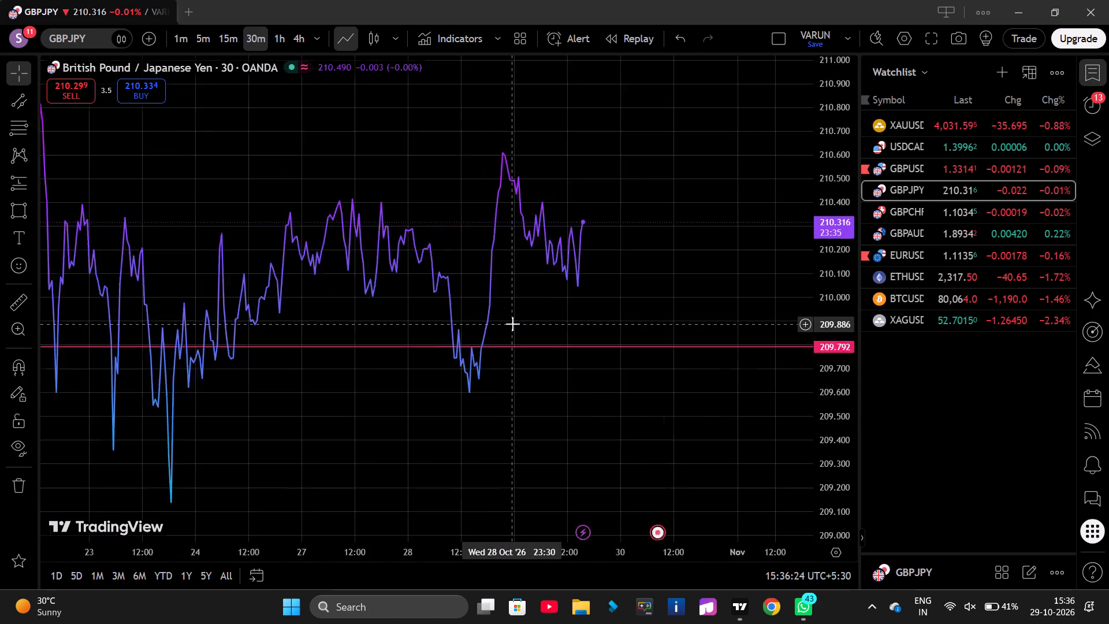
pyautogui.scroll(-5, 513, 324)
pyautogui.moveTo(505, 274); pyautogui.dragTo(405, 267)
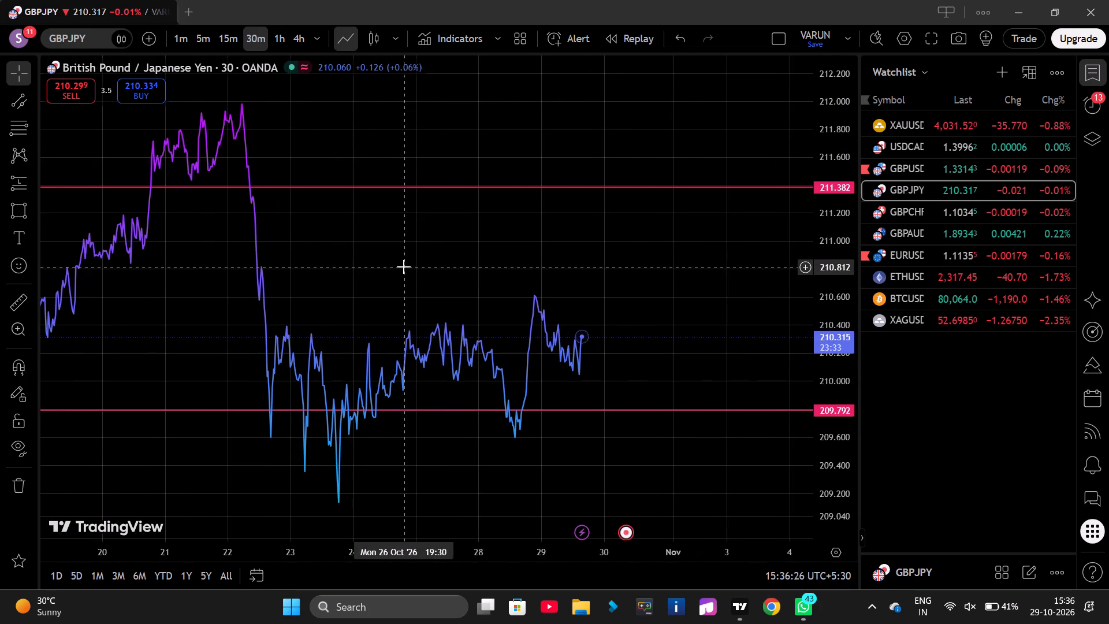
pyautogui.click(24, 98)
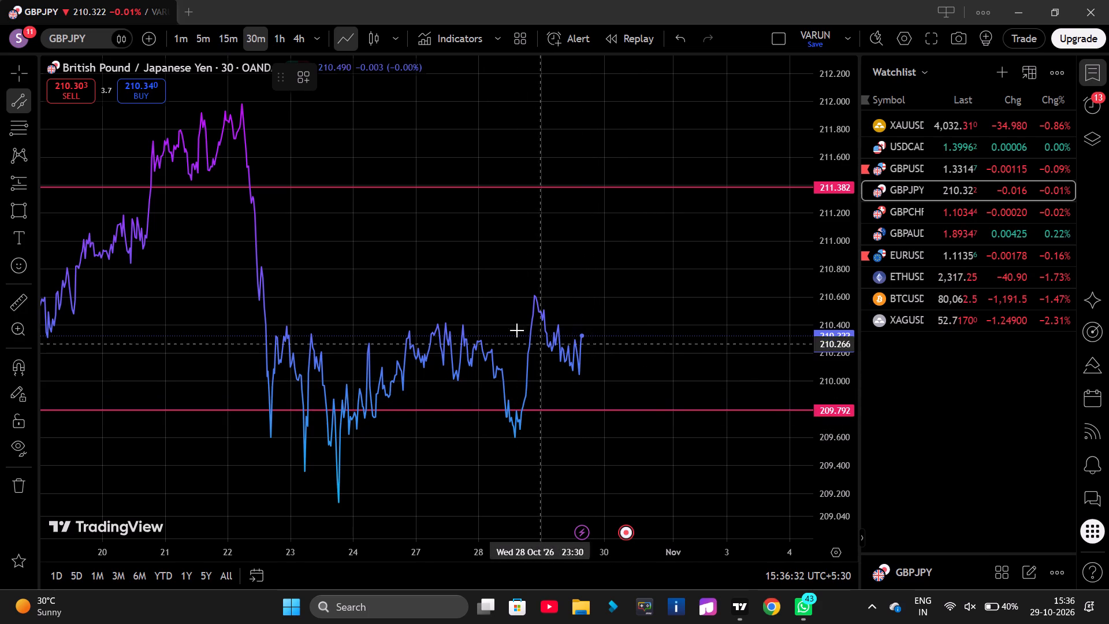
pyautogui.click(507, 319)
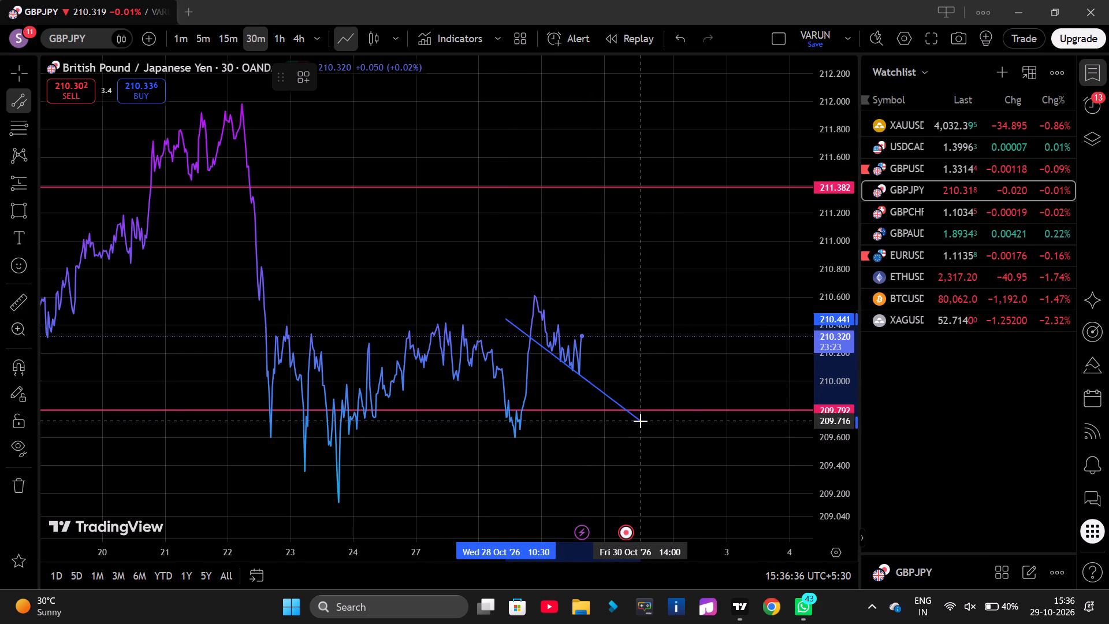
pyautogui.click(683, 456)
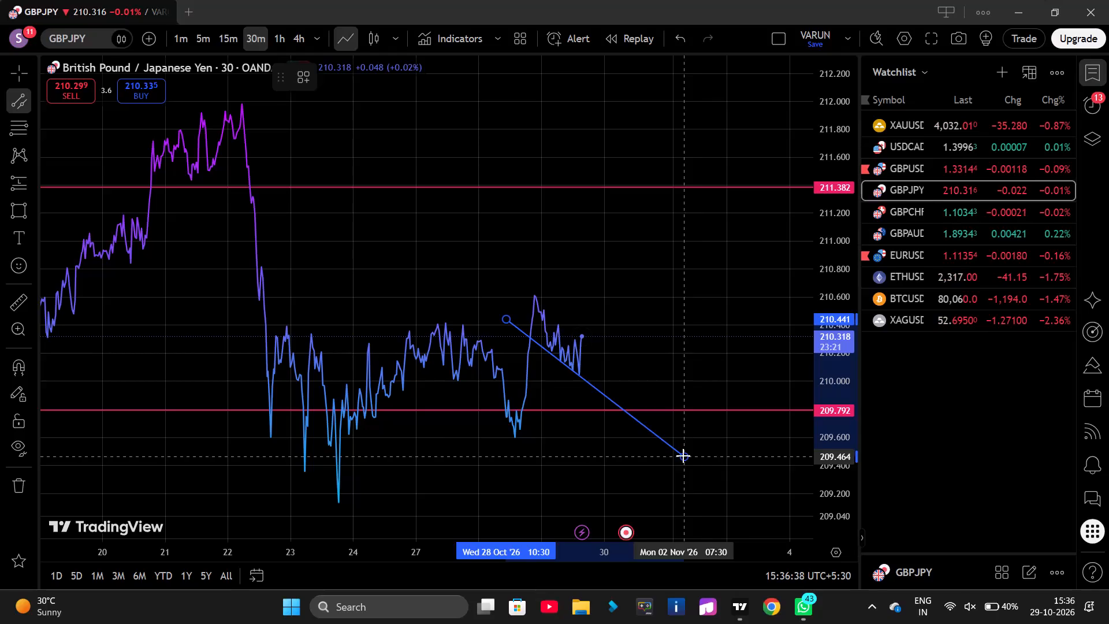
pyautogui.click(714, 435)
pyautogui.click(506, 77)
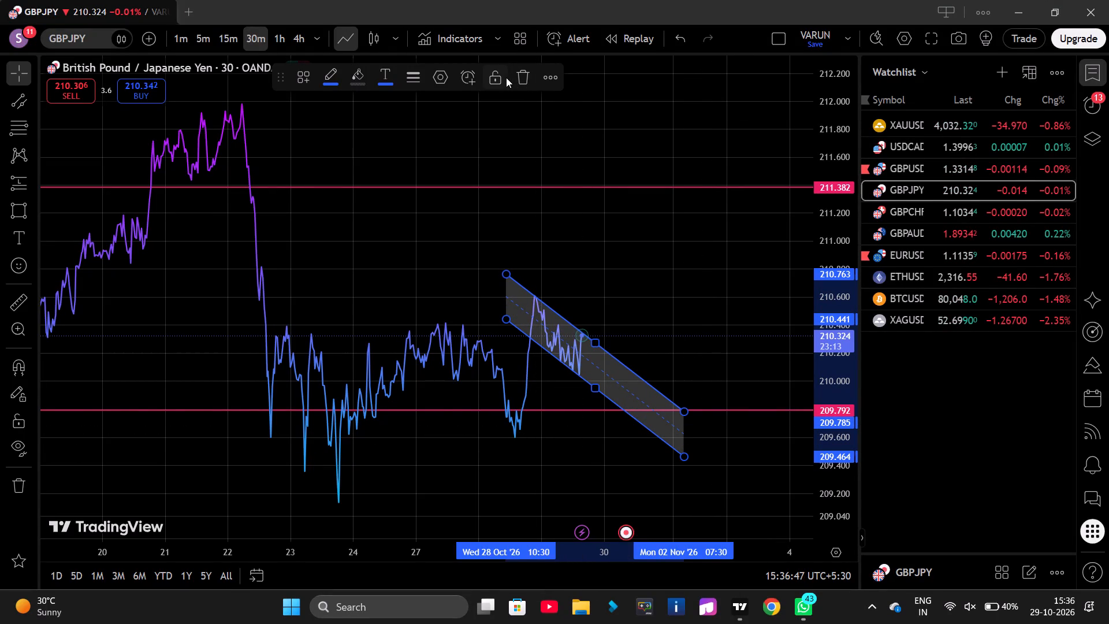
pyautogui.click(492, 510)
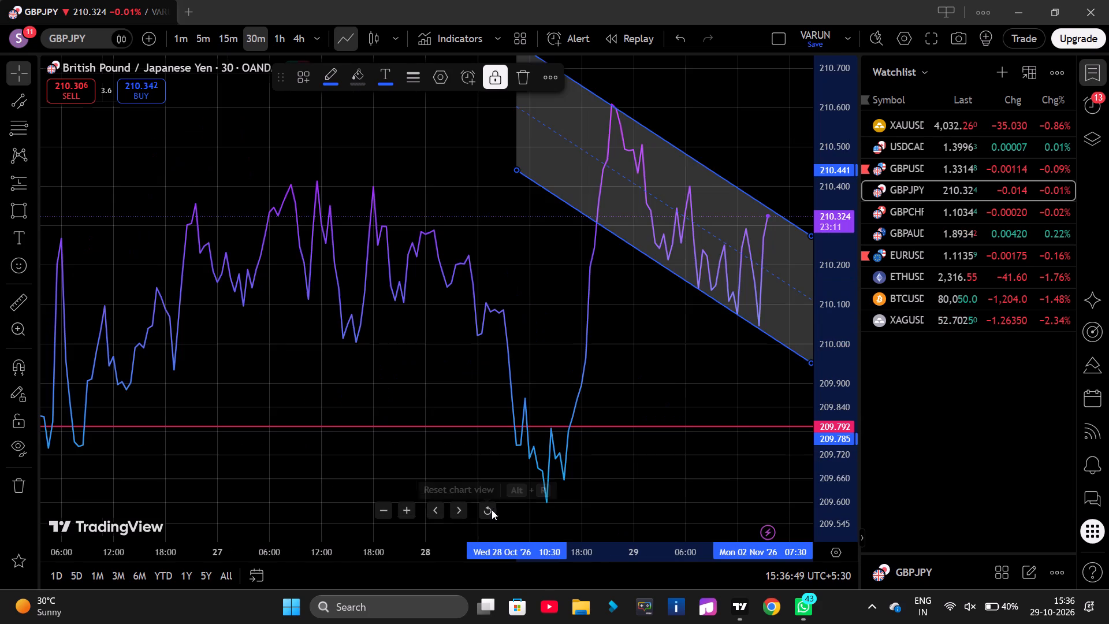
pyautogui.moveTo(476, 269); pyautogui.dragTo(171, 266)
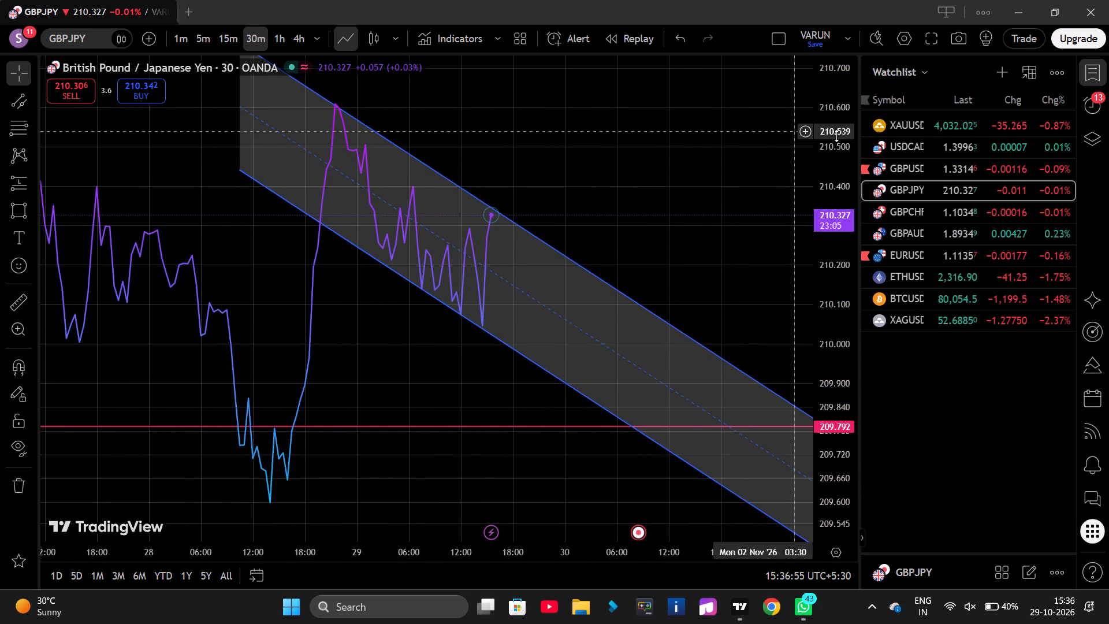
# Open GBPCHF on the 4h timeframe and examine its price history for possible zones and levels.
pyautogui.click(890, 213)
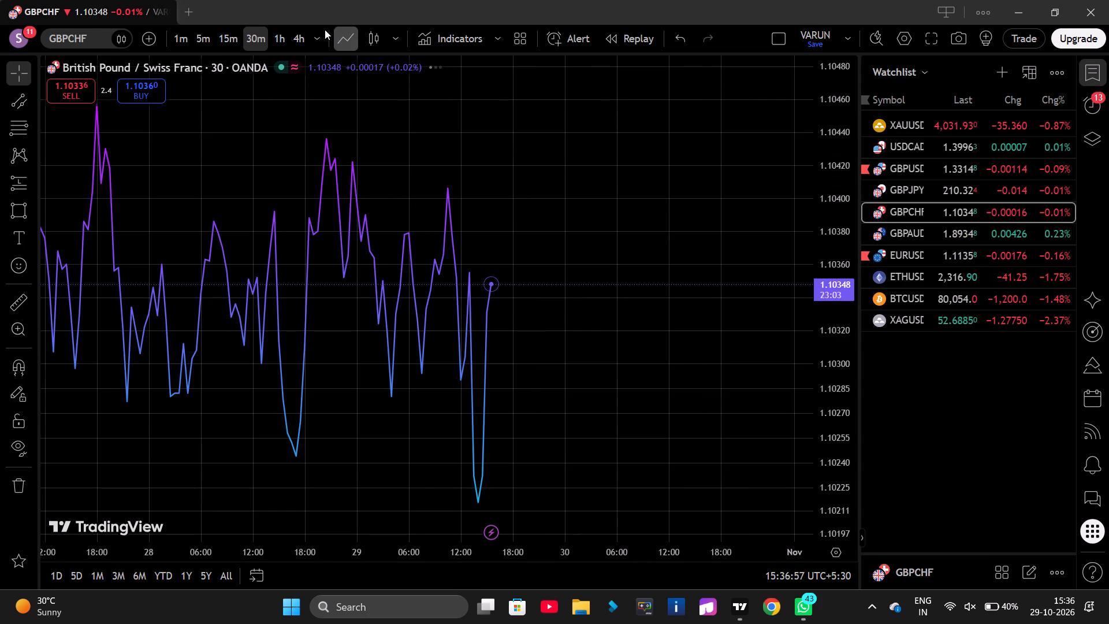
pyautogui.click(304, 39)
pyautogui.scroll(-1, 842, 259)
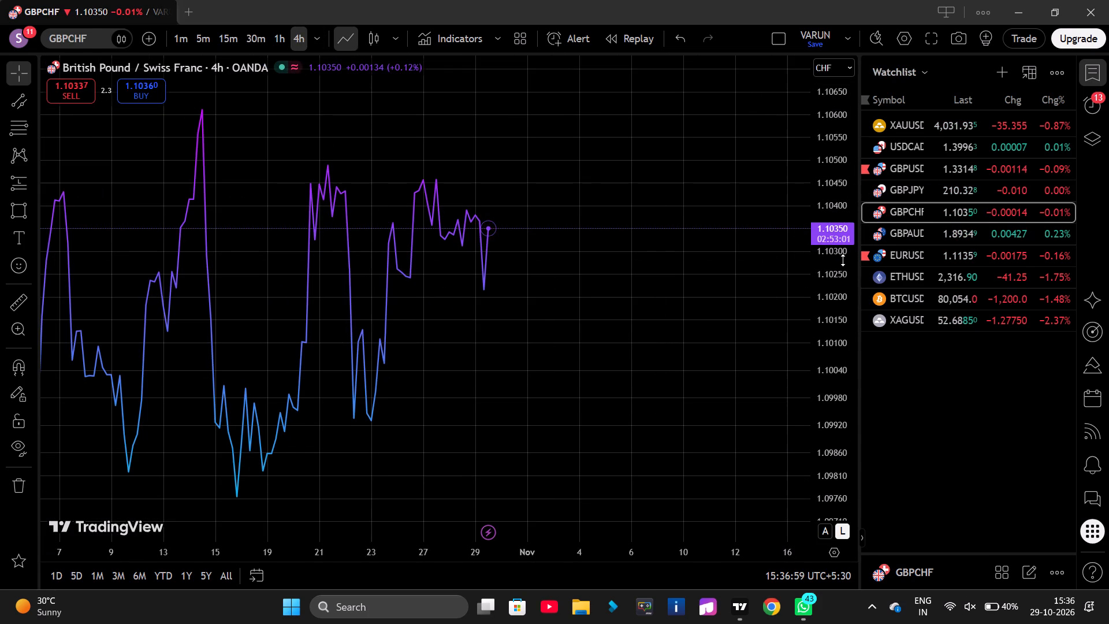
pyautogui.click(480, 507)
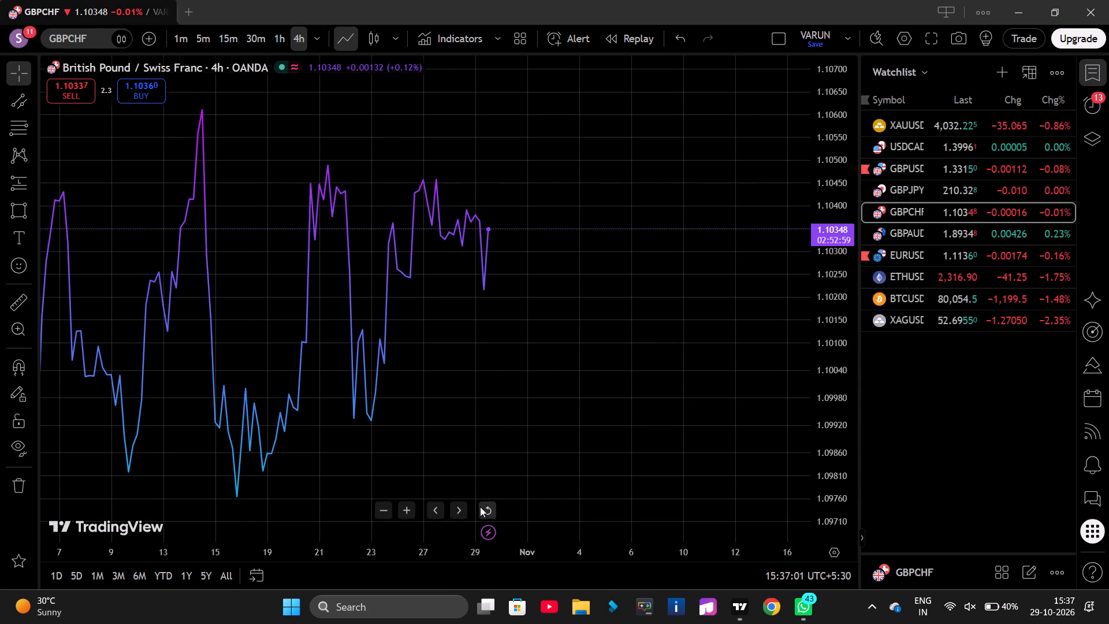
pyautogui.scroll(-8, 493, 426)
pyautogui.scroll(-7, 498, 371)
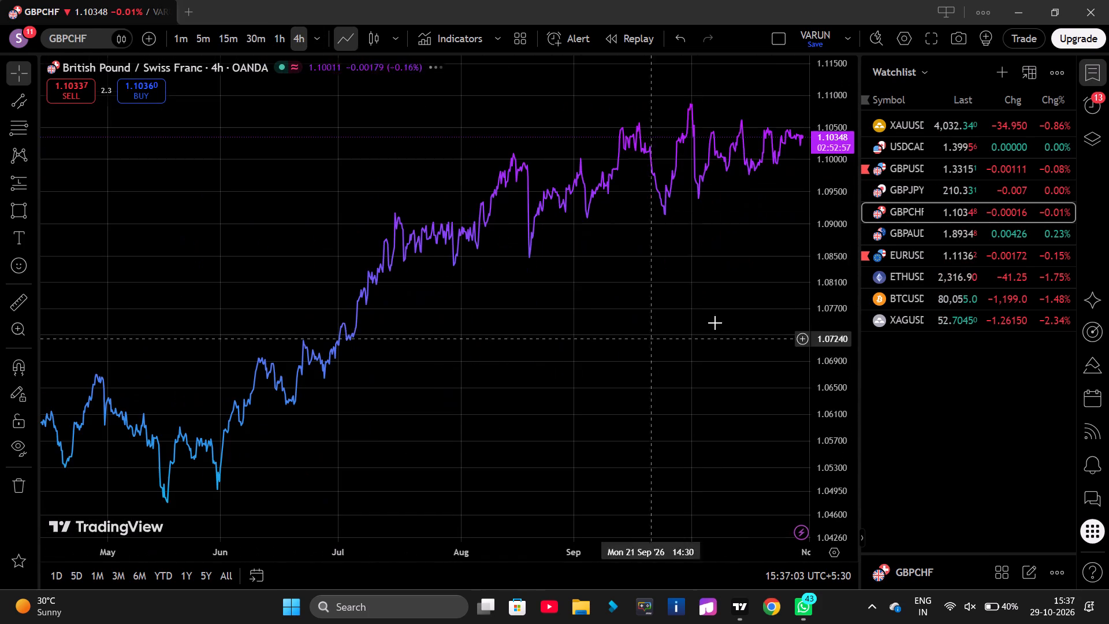
pyautogui.scroll(-14, 814, 248)
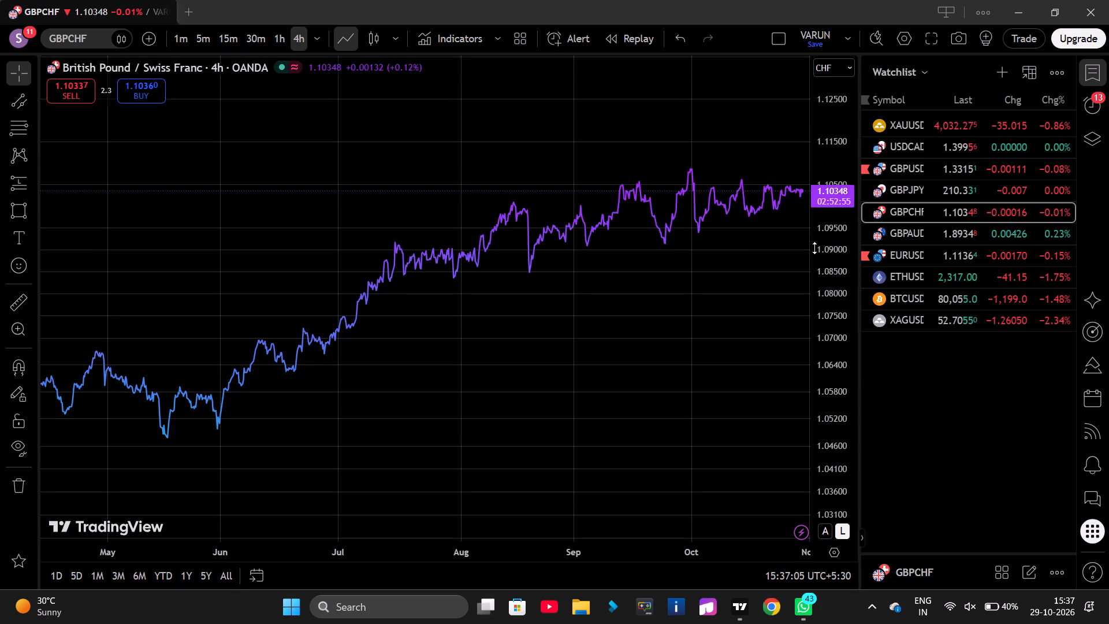
pyautogui.scroll(-7, 814, 248)
pyautogui.scroll(14, 814, 248)
pyautogui.scroll(7, 814, 248)
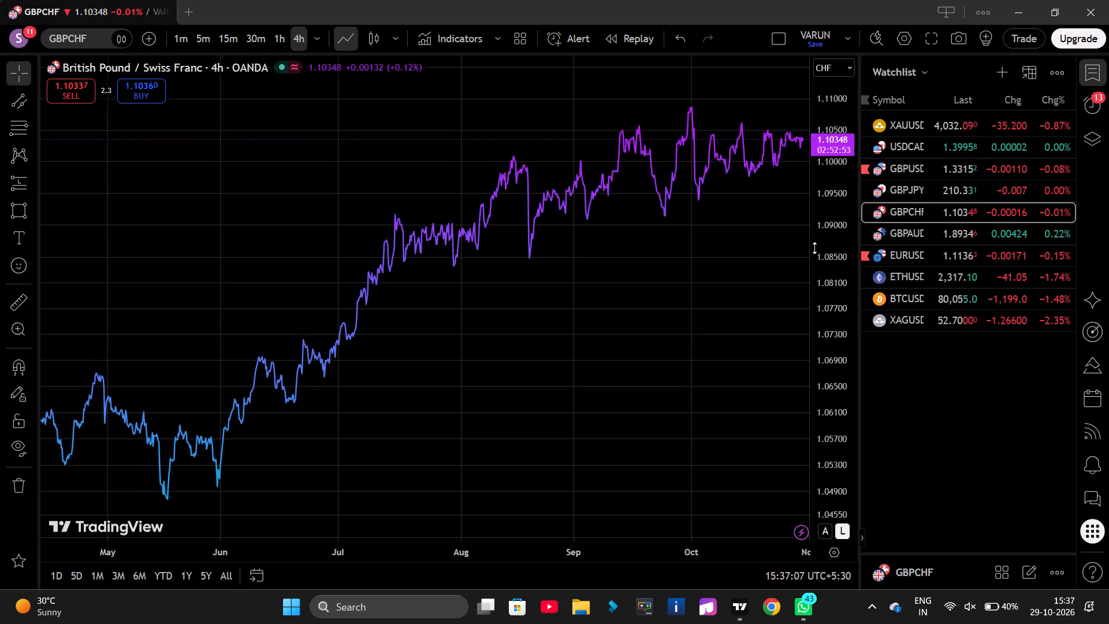
pyautogui.scroll(11, 814, 248)
pyautogui.moveTo(682, 276); pyautogui.dragTo(414, 450)
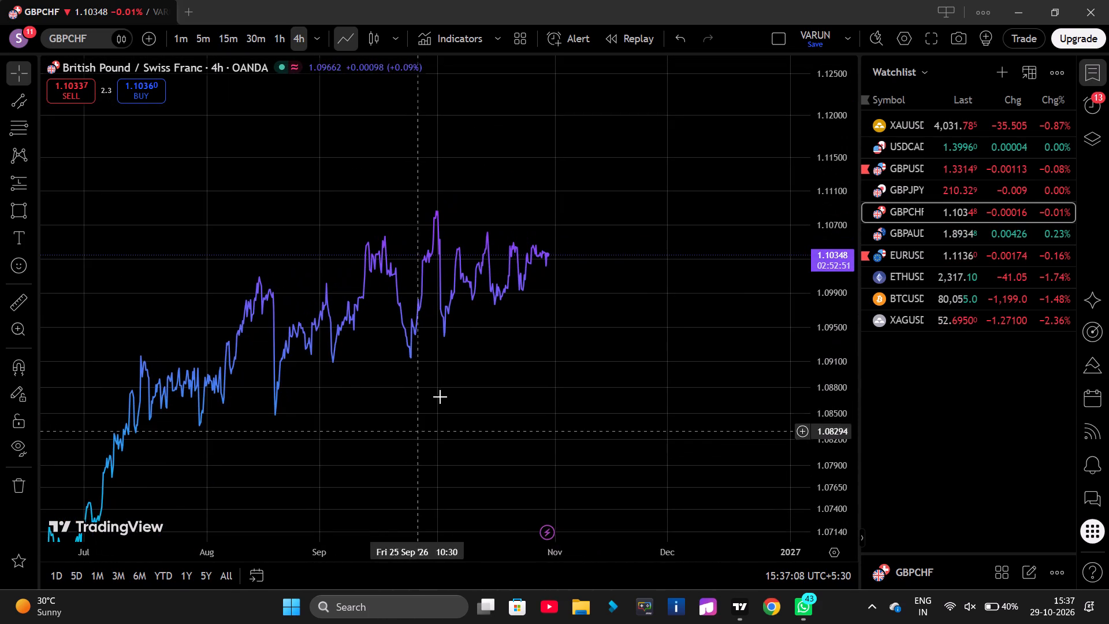
pyautogui.scroll(-10, 602, 323)
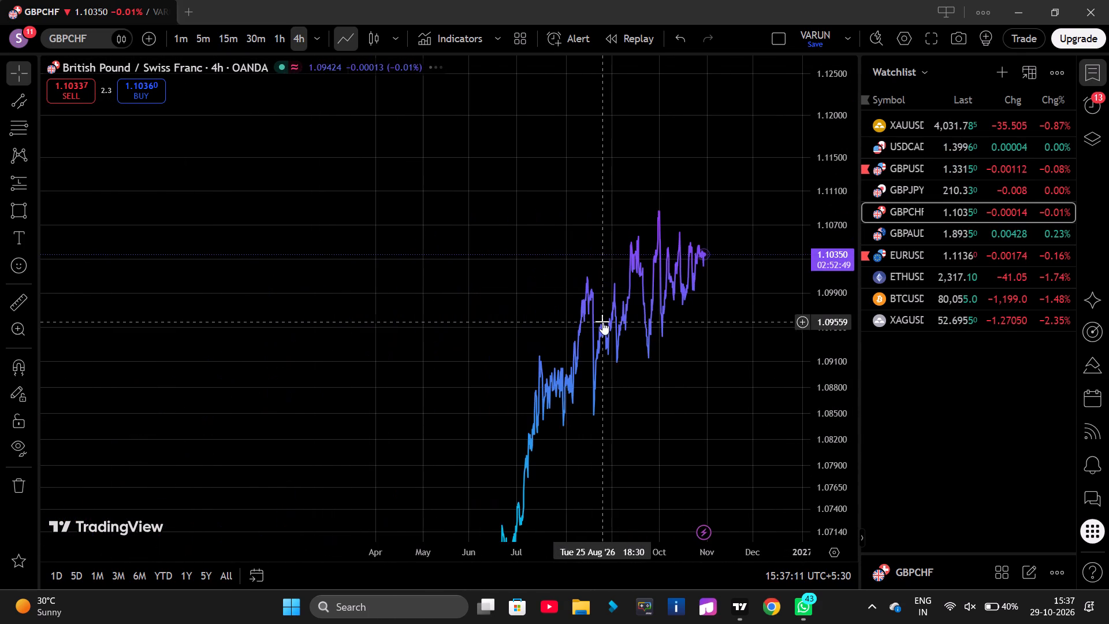
pyautogui.scroll(-7, 660, 334)
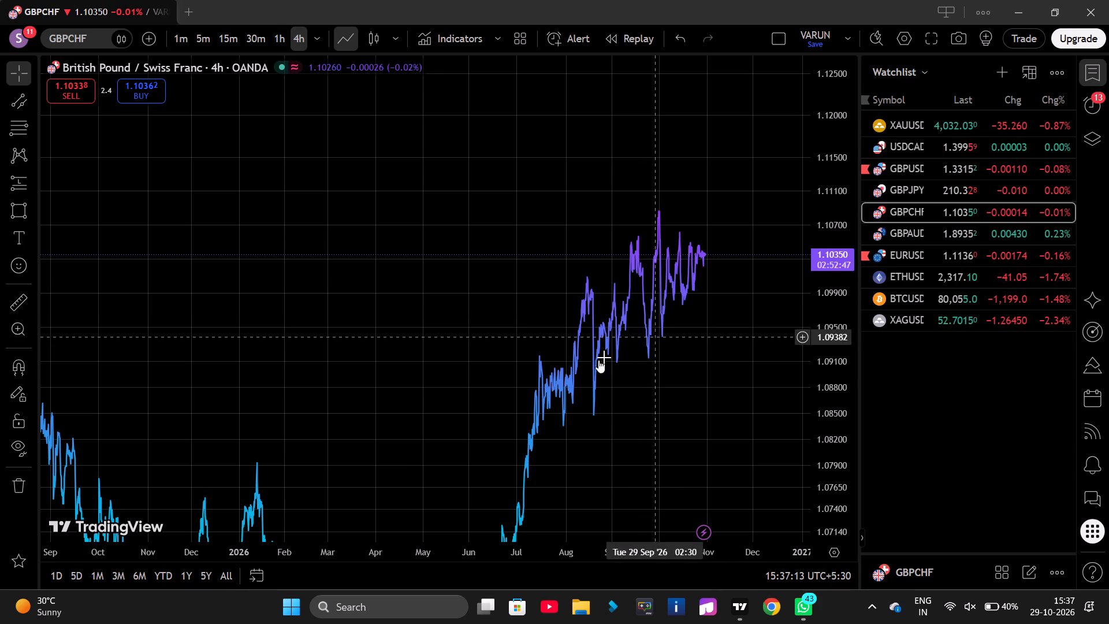
pyautogui.scroll(-5, 560, 369)
pyautogui.scroll(-8, 820, 272)
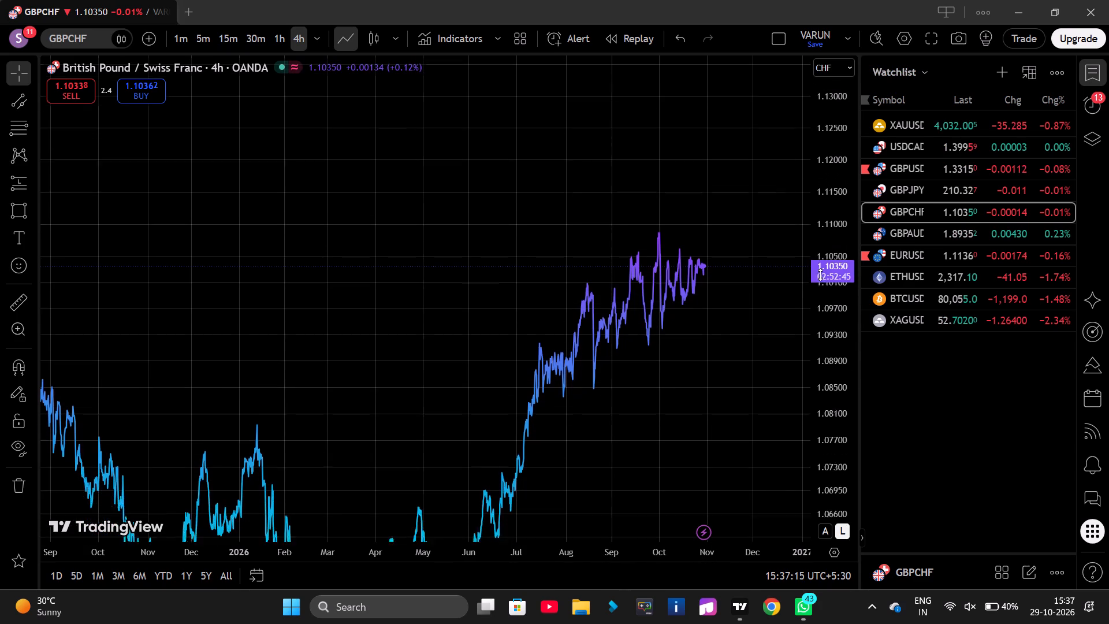
pyautogui.scroll(-20, 820, 274)
pyautogui.scroll(-9, 820, 274)
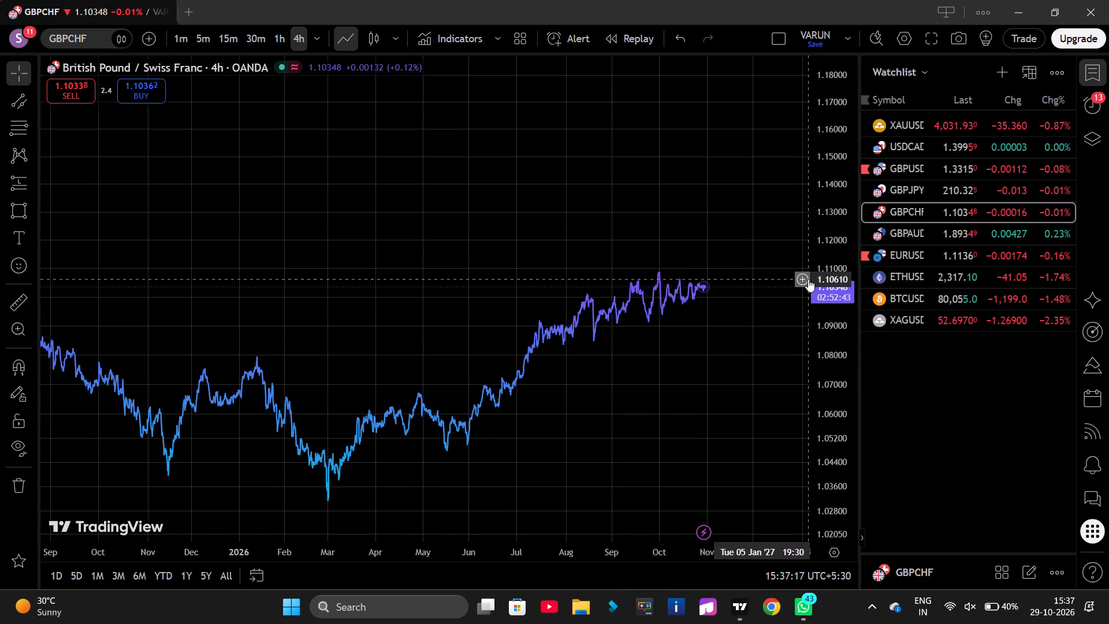
pyautogui.scroll(-7, 808, 279)
pyautogui.scroll(-6, 537, 281)
pyautogui.moveTo(477, 288); pyautogui.dragTo(505, 207)
# Open the GBPAUD chart and move GBPCHF to the bottom of the watchlist, below XAGUSD.
pyautogui.click(937, 231)
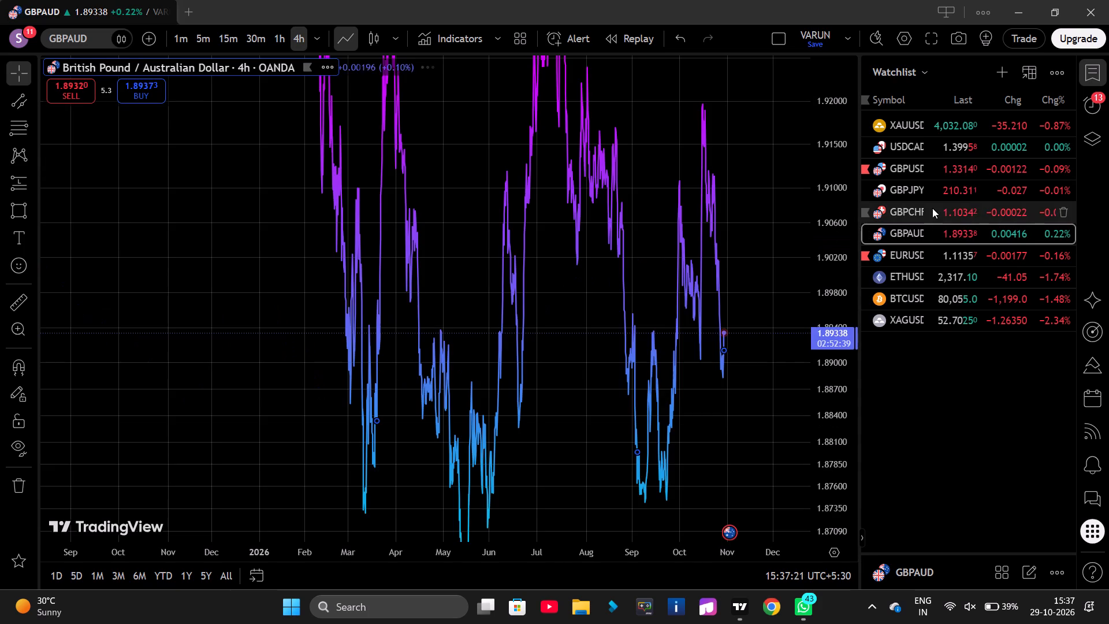
pyautogui.moveTo(932, 208); pyautogui.dragTo(935, 328)
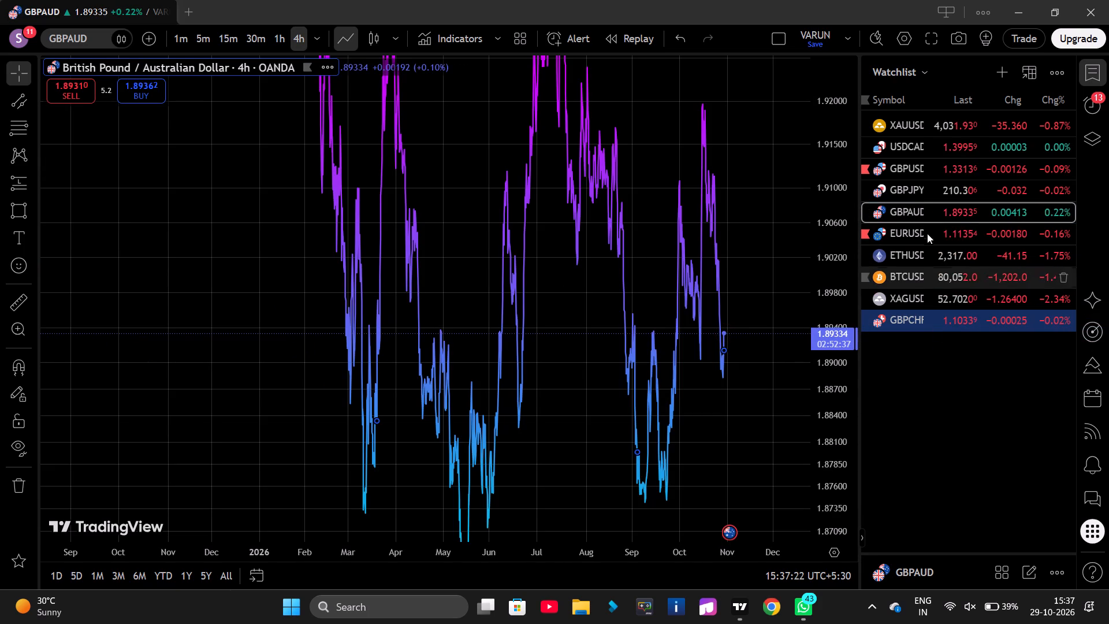
# On the GBPAUD 4h chart, draw and lock a rectangle zone from about 1.93979 to 1.93404, spanning 13 November 2025 to 2 December 2026.
pyautogui.click(921, 193)
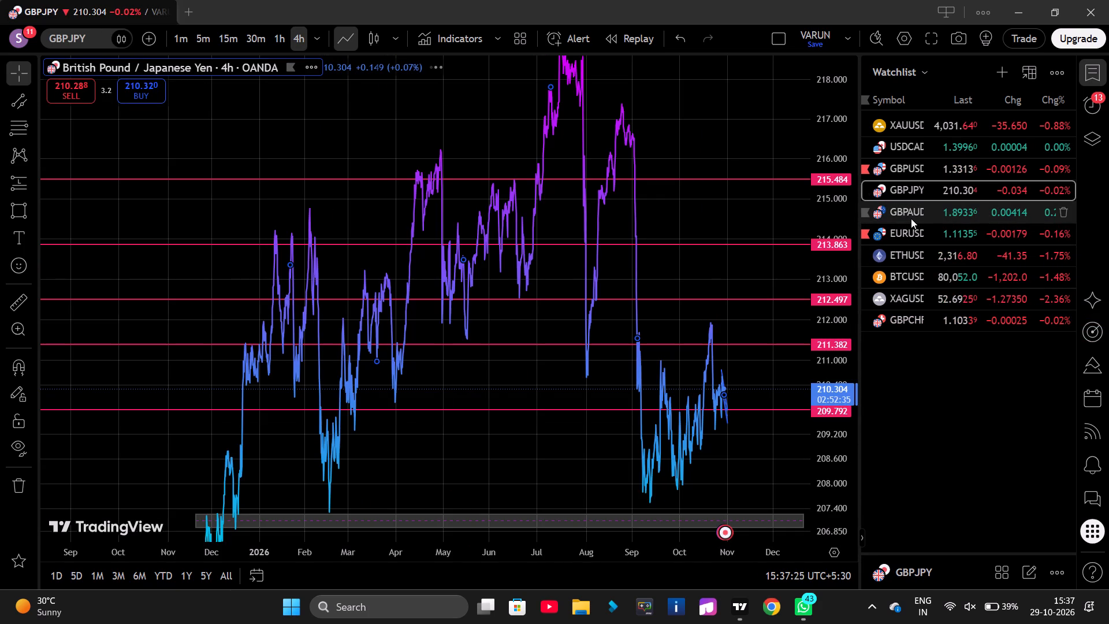
pyautogui.click(911, 218)
pyautogui.scroll(-2, 795, 232)
pyautogui.scroll(-2, 838, 214)
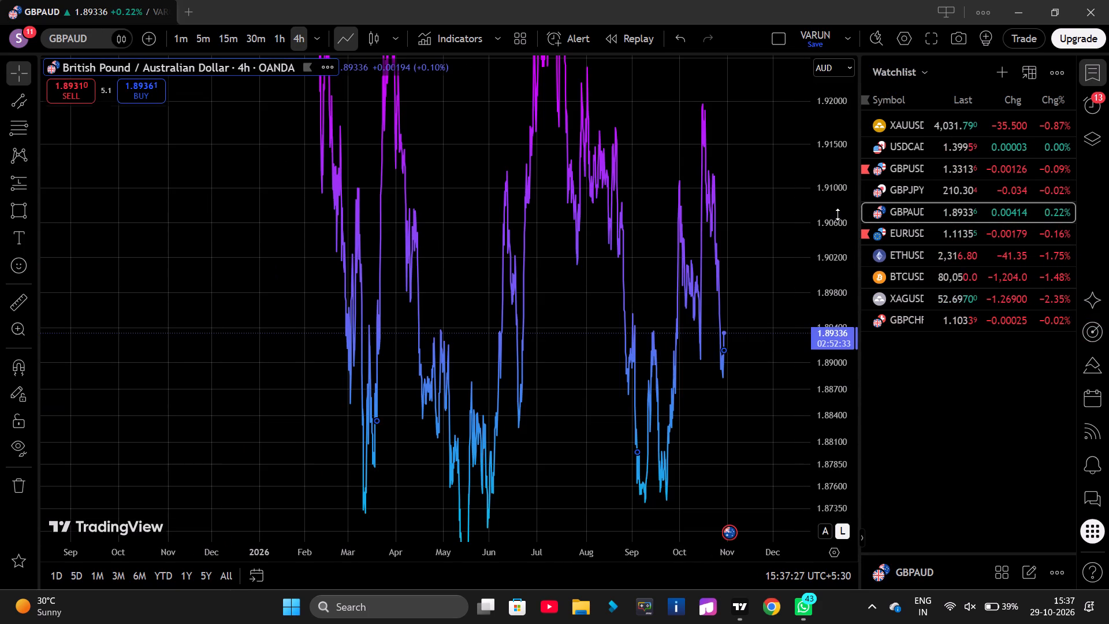
pyautogui.scroll(-9, 838, 214)
pyautogui.scroll(-20, 839, 215)
pyautogui.scroll(-2, 839, 215)
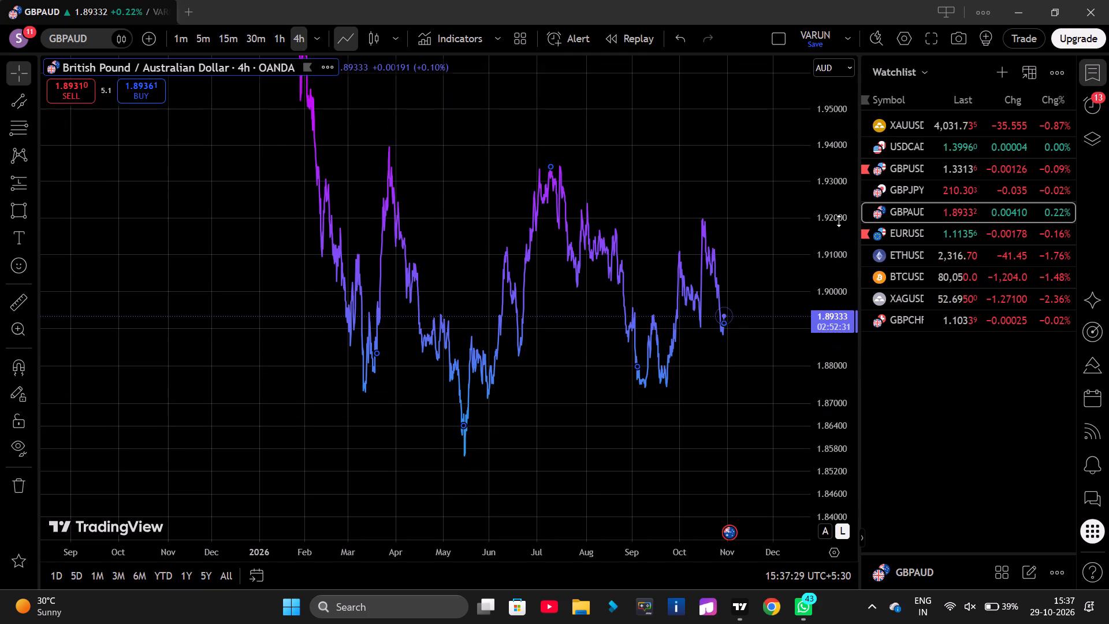
pyautogui.scroll(-18, 839, 221)
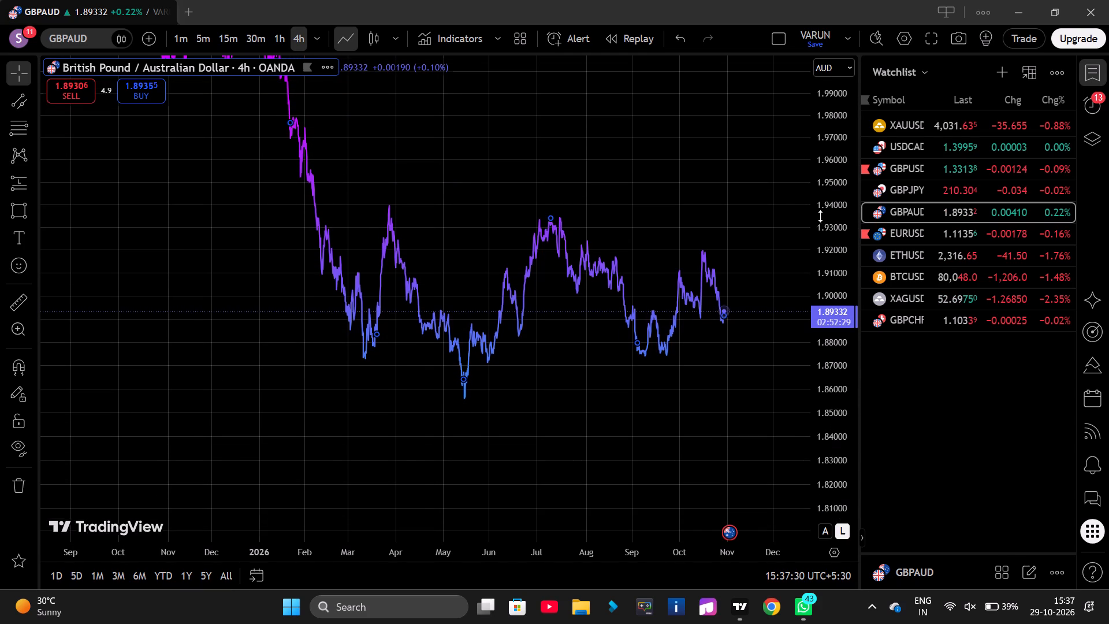
pyautogui.scroll(-7, 451, 177)
pyautogui.click(10, 209)
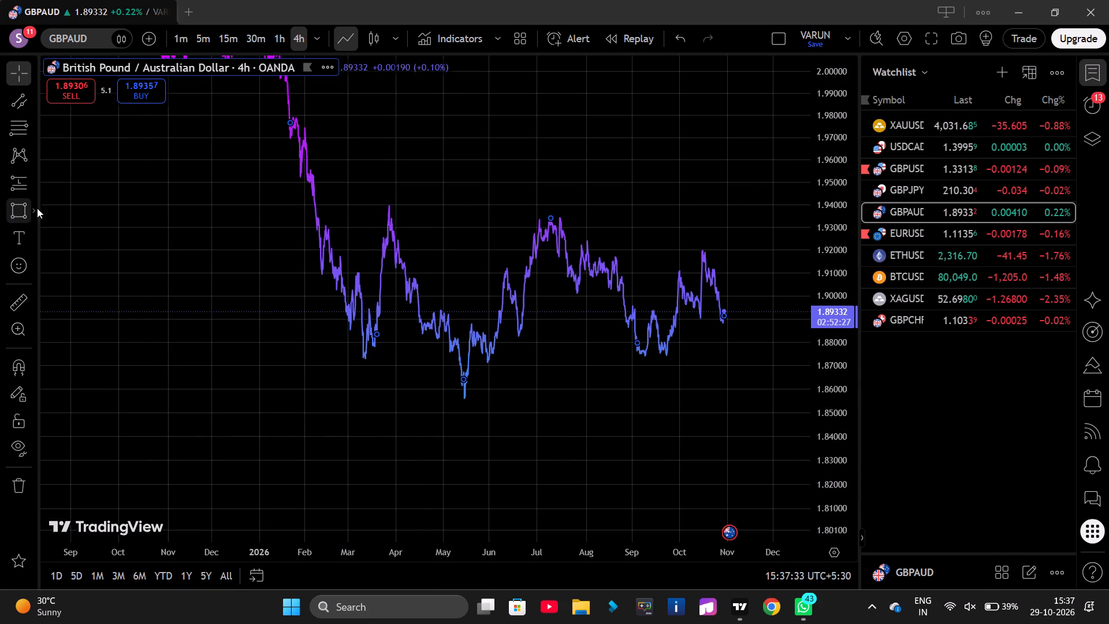
pyautogui.click(187, 205)
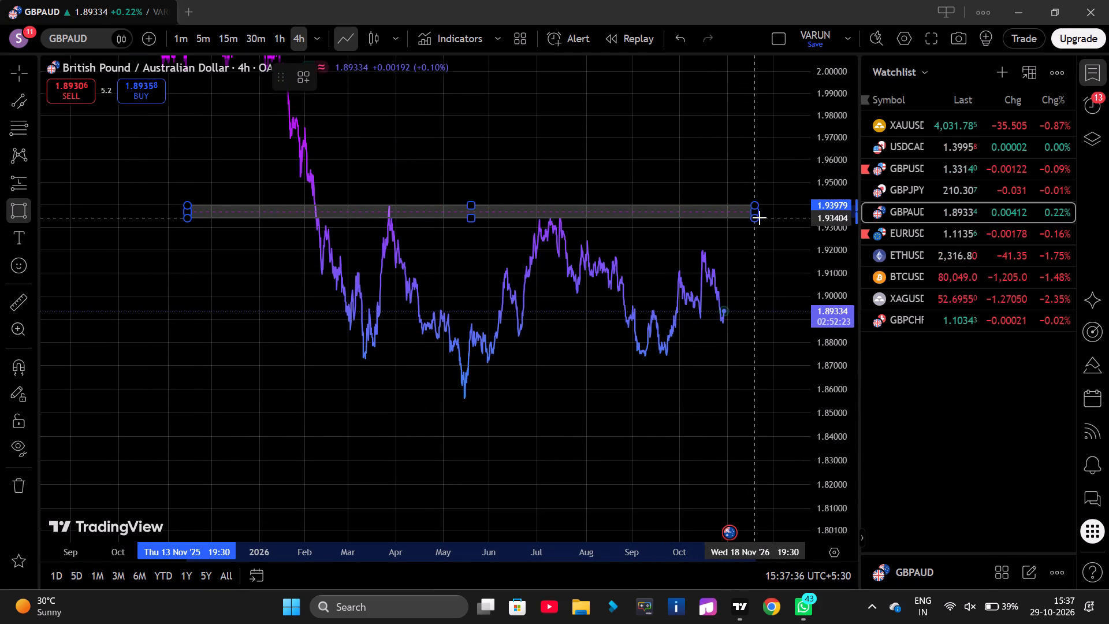
pyautogui.click(776, 218)
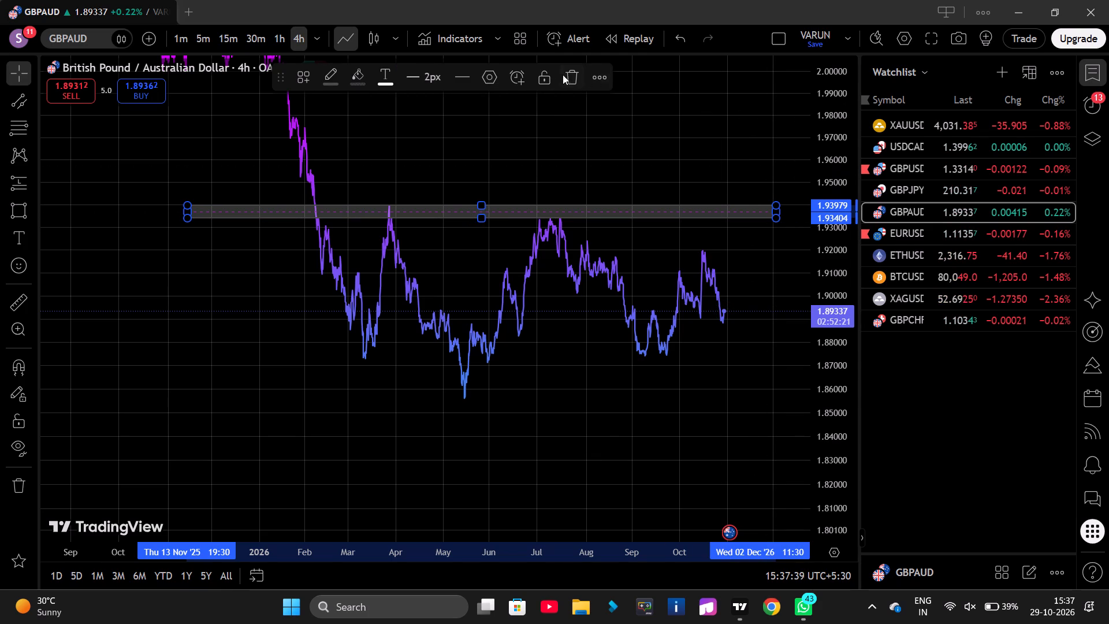
pyautogui.click(545, 75)
# Draw and lock a rectangle zone around the May low from about 1.86175 to 1.85623, spanning 13 November 2025 to 16 December 2026.
pyautogui.moveTo(551, 273); pyautogui.dragTo(549, 221)
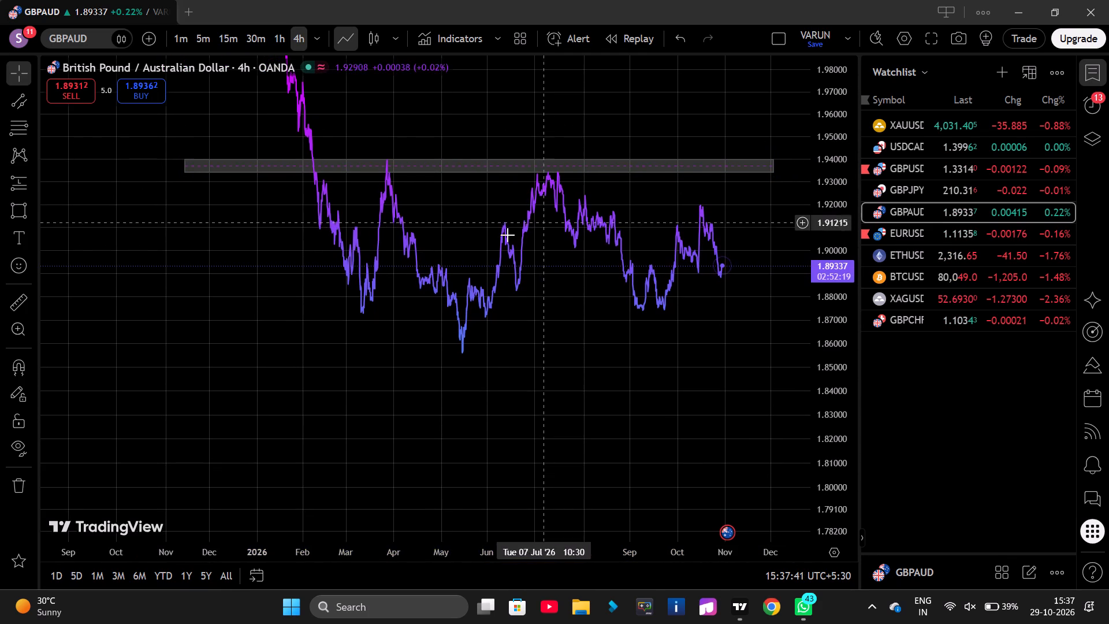
pyautogui.click(0, 209)
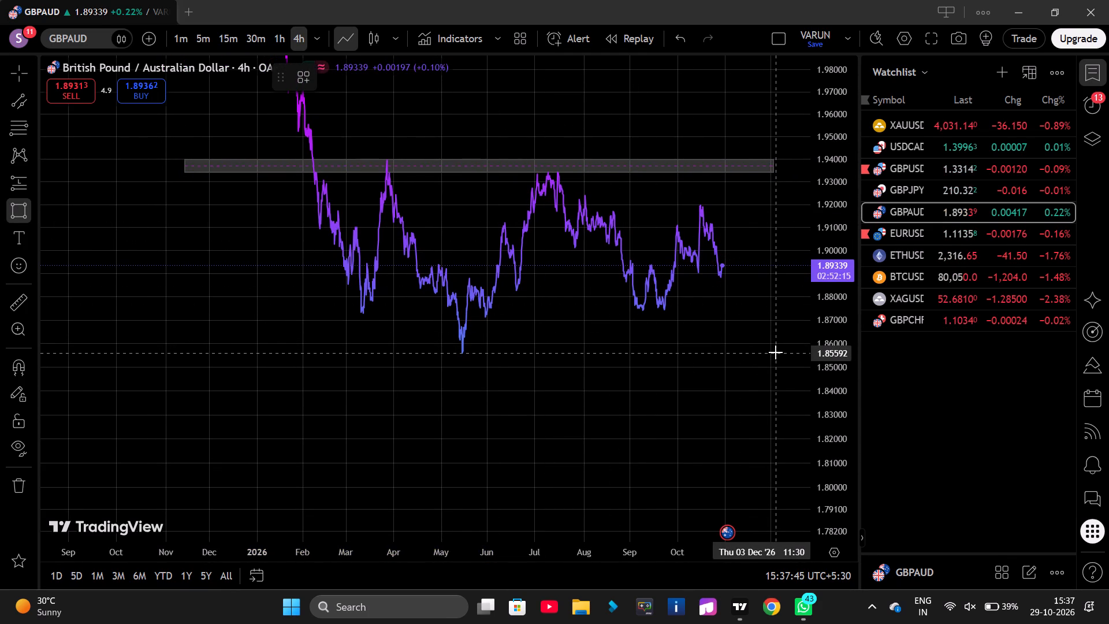
pyautogui.click(796, 352)
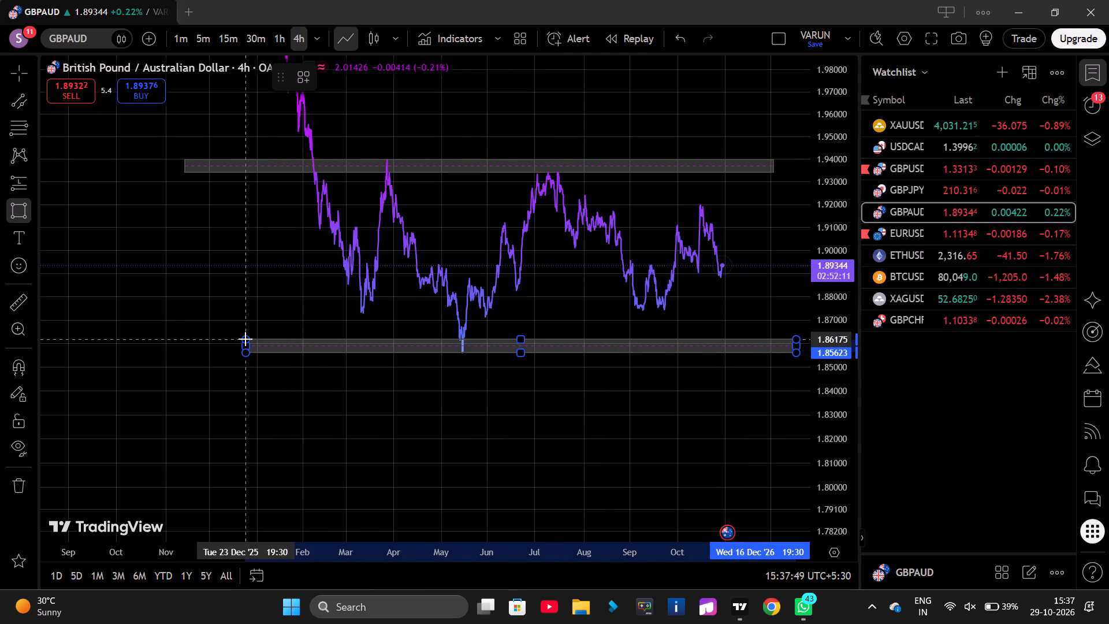
pyautogui.click(184, 339)
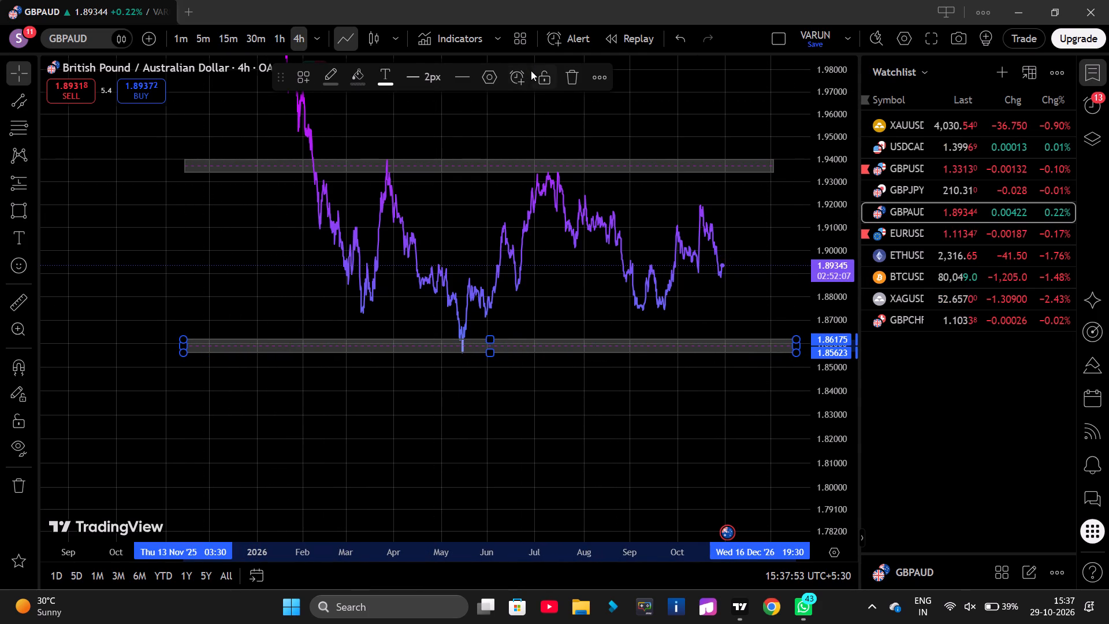
pyautogui.click(536, 75)
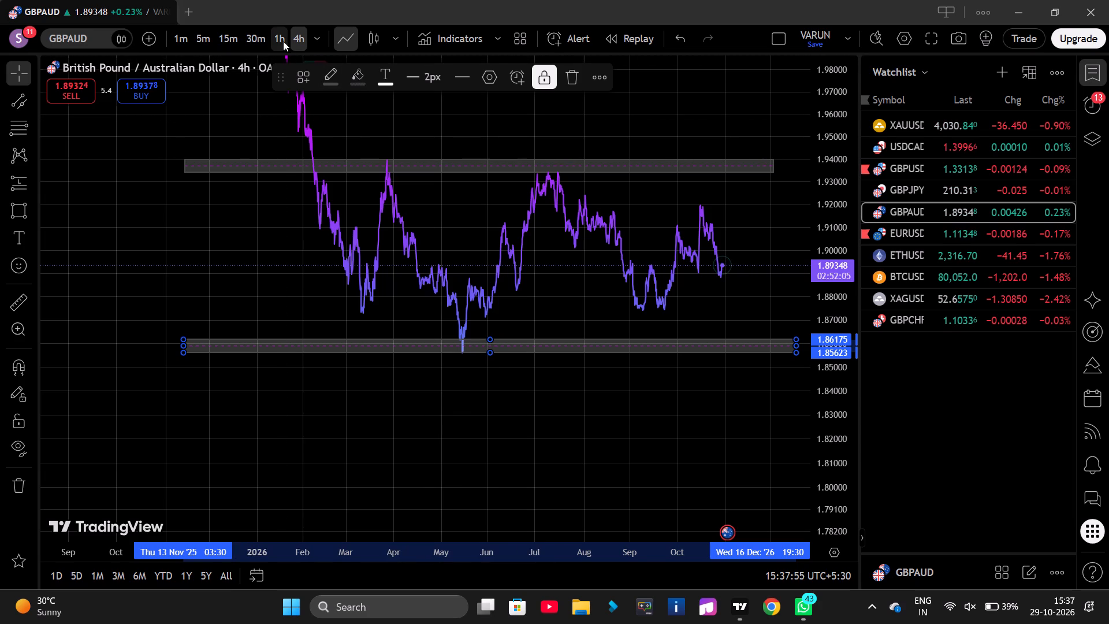
# On the GBPAUD 1h chart, place and lock horizontal lines at about 1.89677 and 1.90932.
pyautogui.click(283, 40)
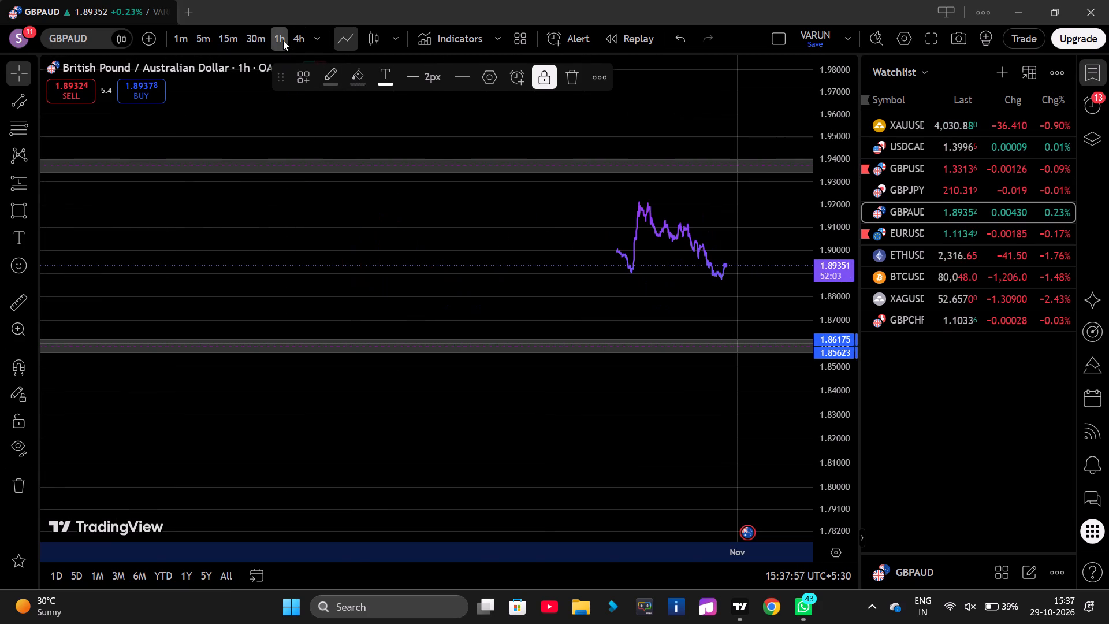
pyautogui.moveTo(552, 209); pyautogui.dragTo(610, 220)
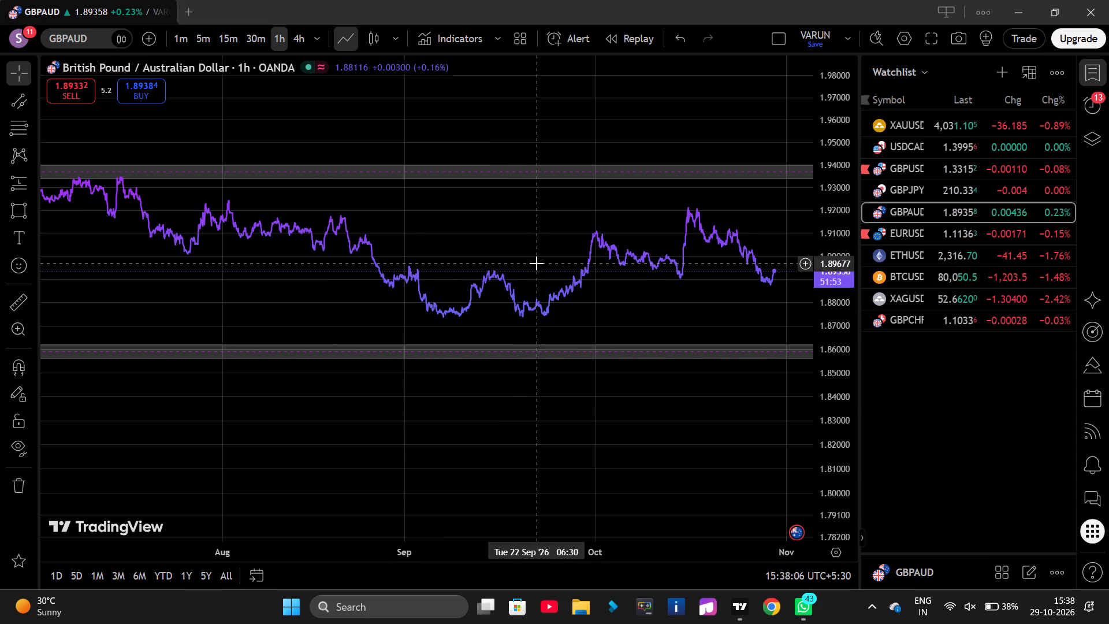
pyautogui.hotkey('alt', 'h')
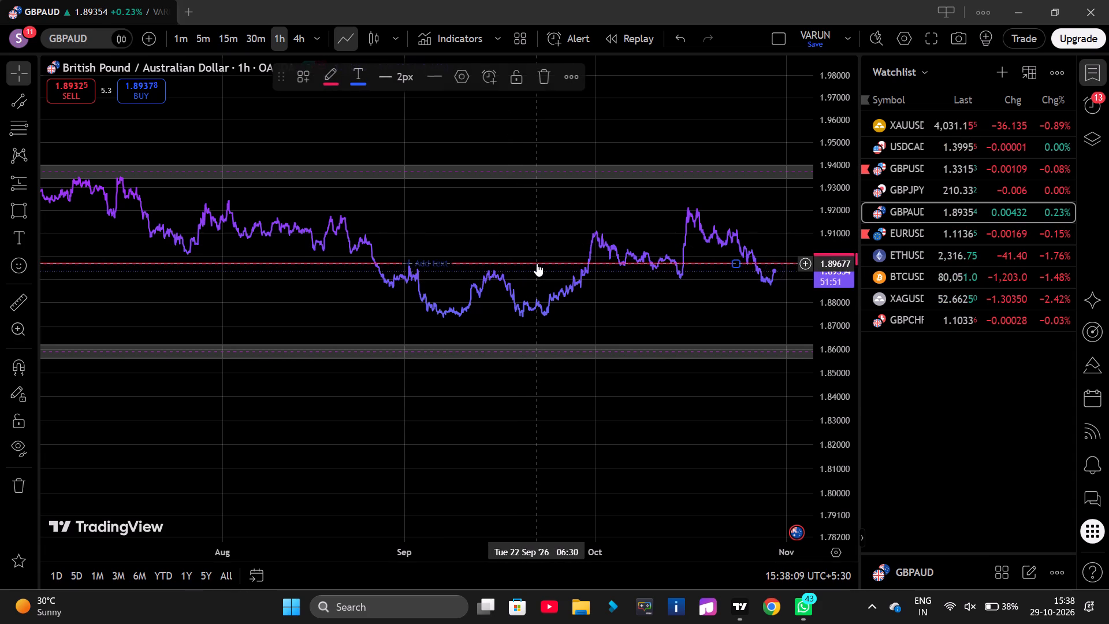
pyautogui.click(510, 76)
pyautogui.moveTo(527, 202); pyautogui.dragTo(393, 218)
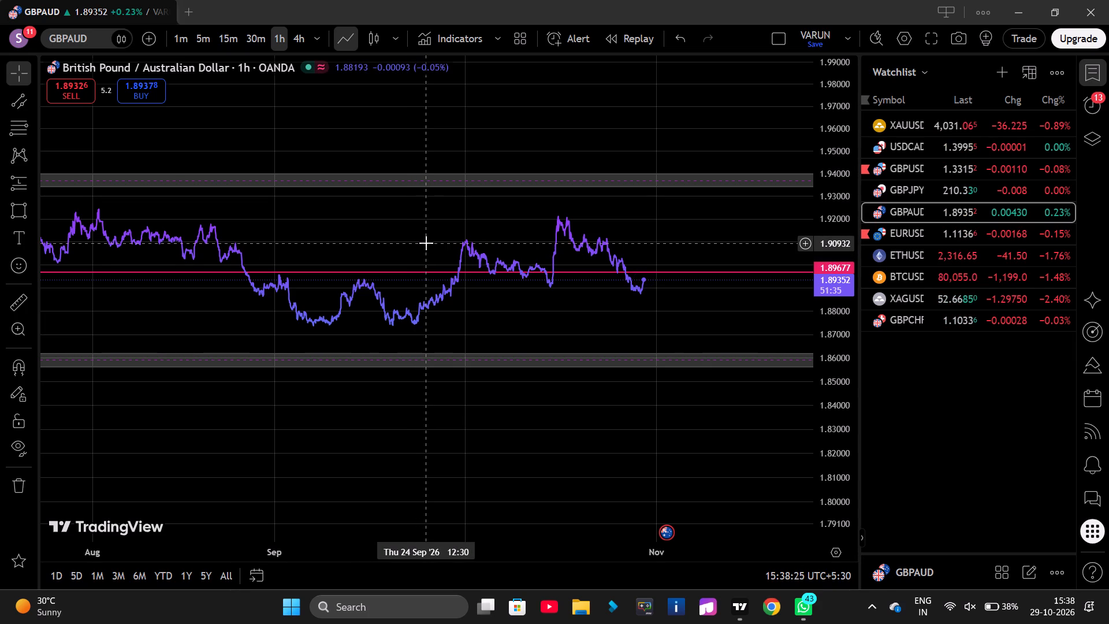
pyautogui.hotkey('alt', 'h')
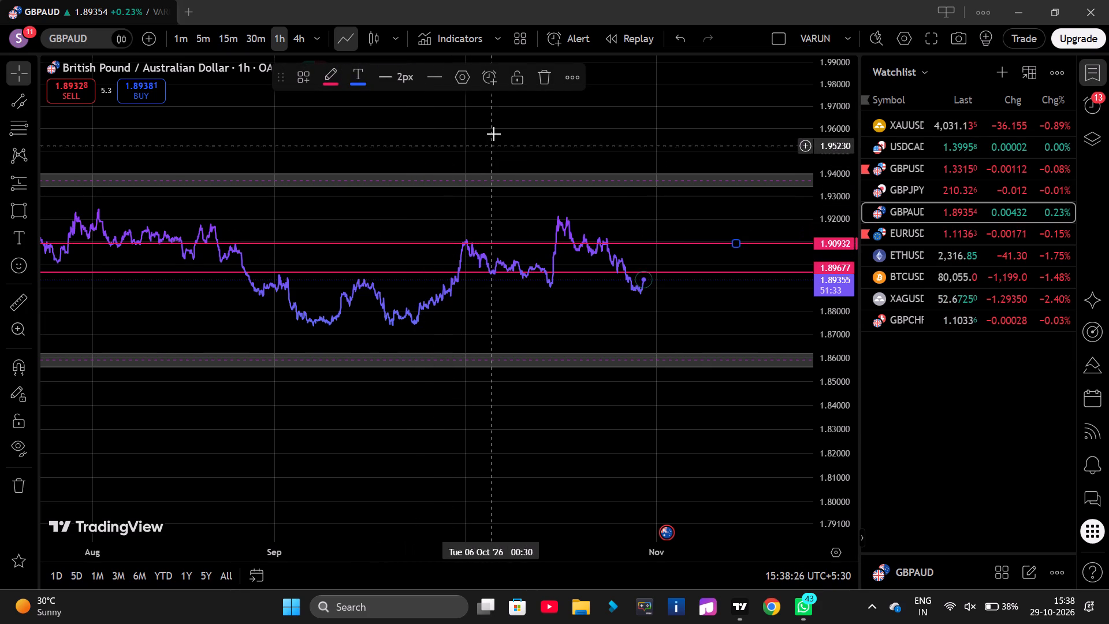
pyautogui.click(512, 81)
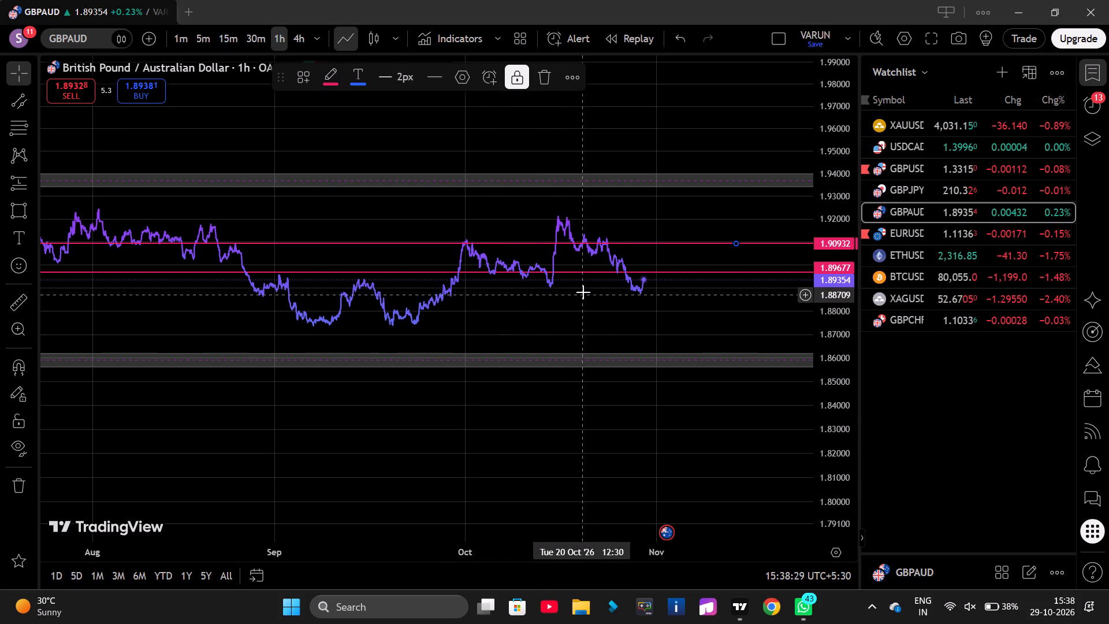
# Place and lock horizontal lines at about 1.88803 and 1.87438 on the GBPAUD 1h chart.
pyautogui.hotkey('alt', 'h')
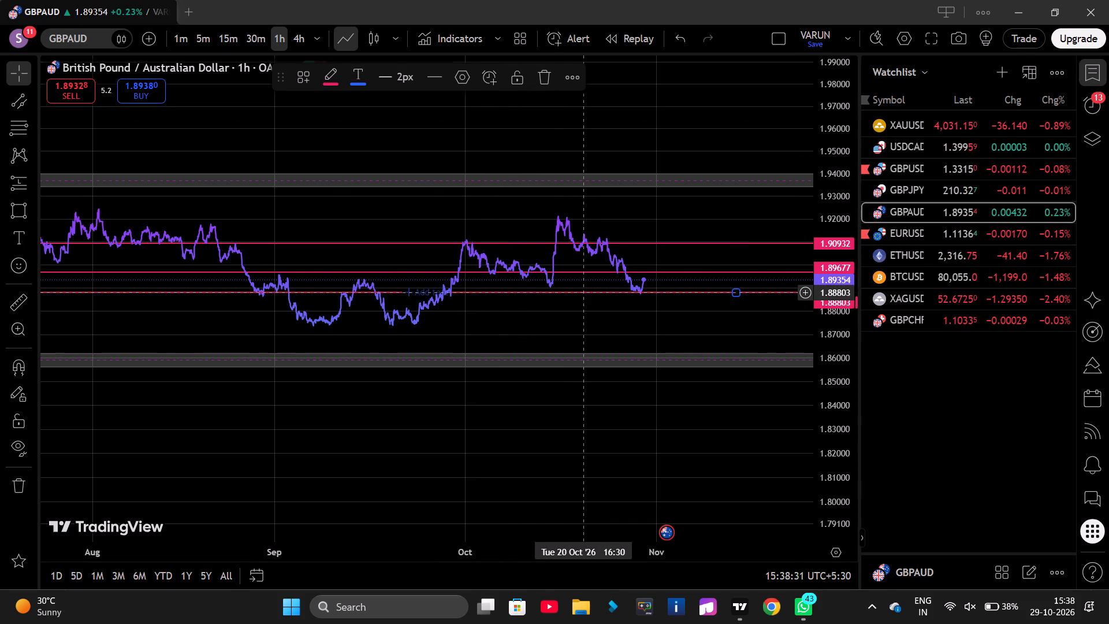
pyautogui.click(523, 84)
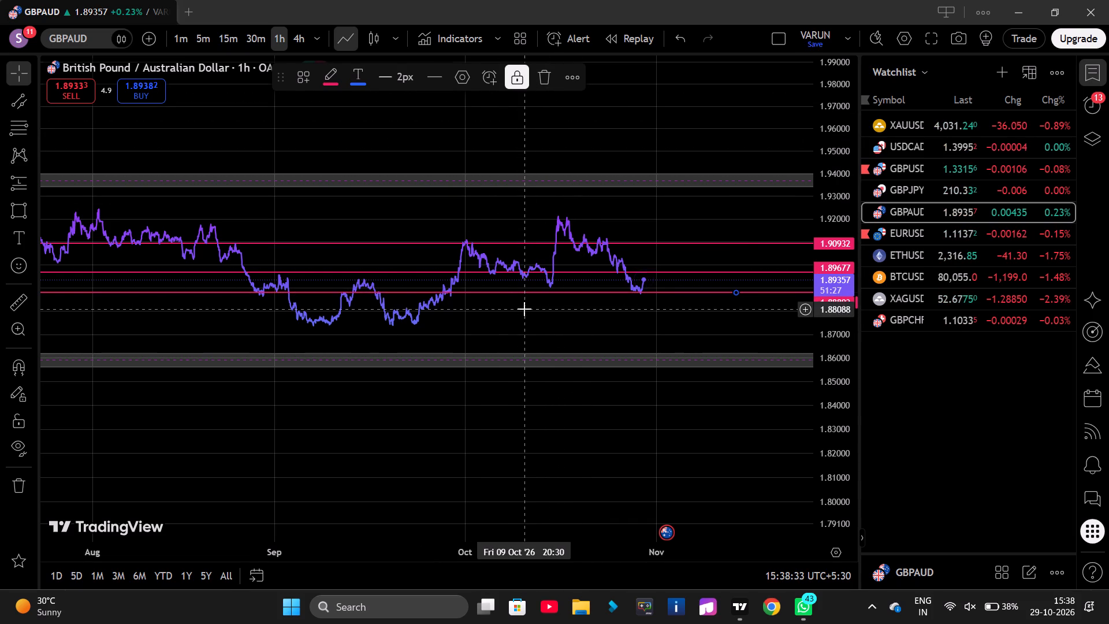
pyautogui.hotkey('alt', 'h')
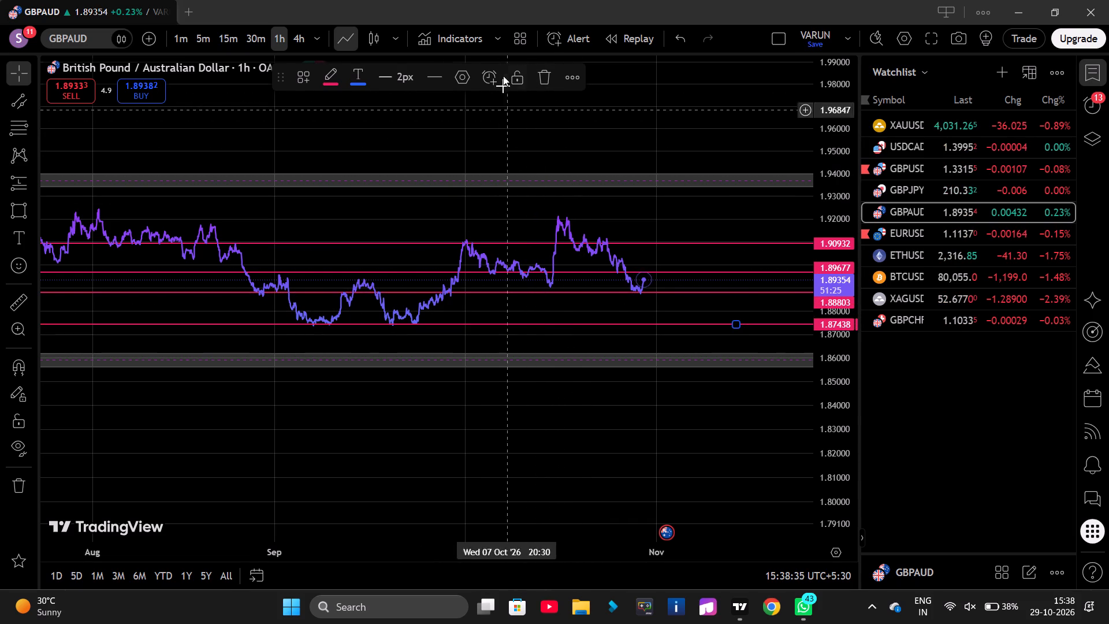
pyautogui.click(516, 72)
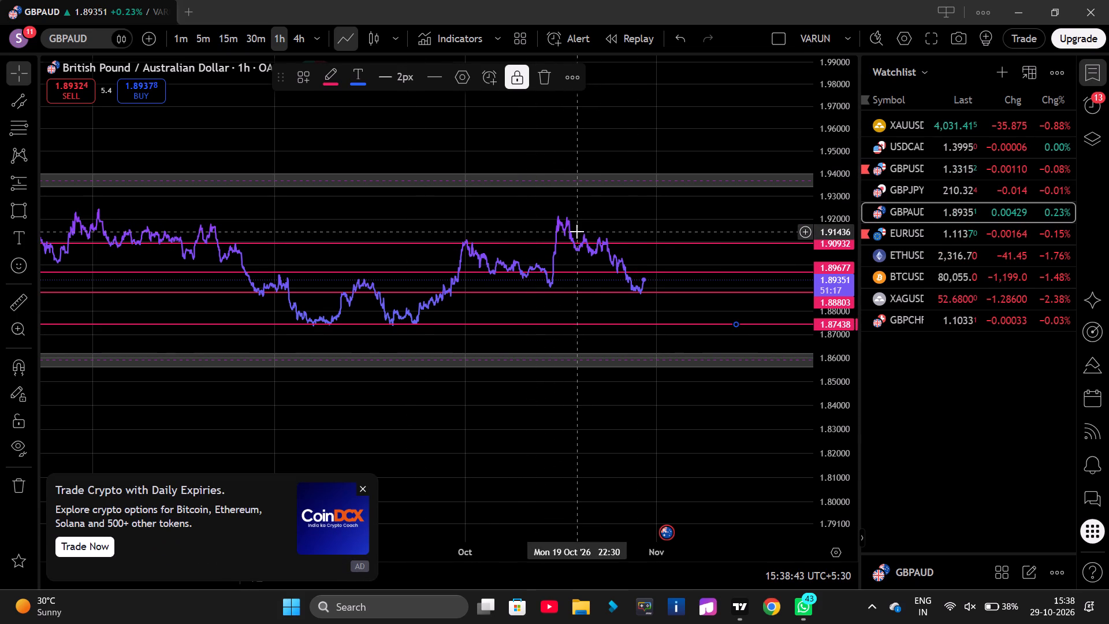
# Place and lock a horizontal line at about 1.91816, near the August highs on the GBPAUD 1h chart.
pyautogui.moveTo(255, 221); pyautogui.dragTo(503, 228)
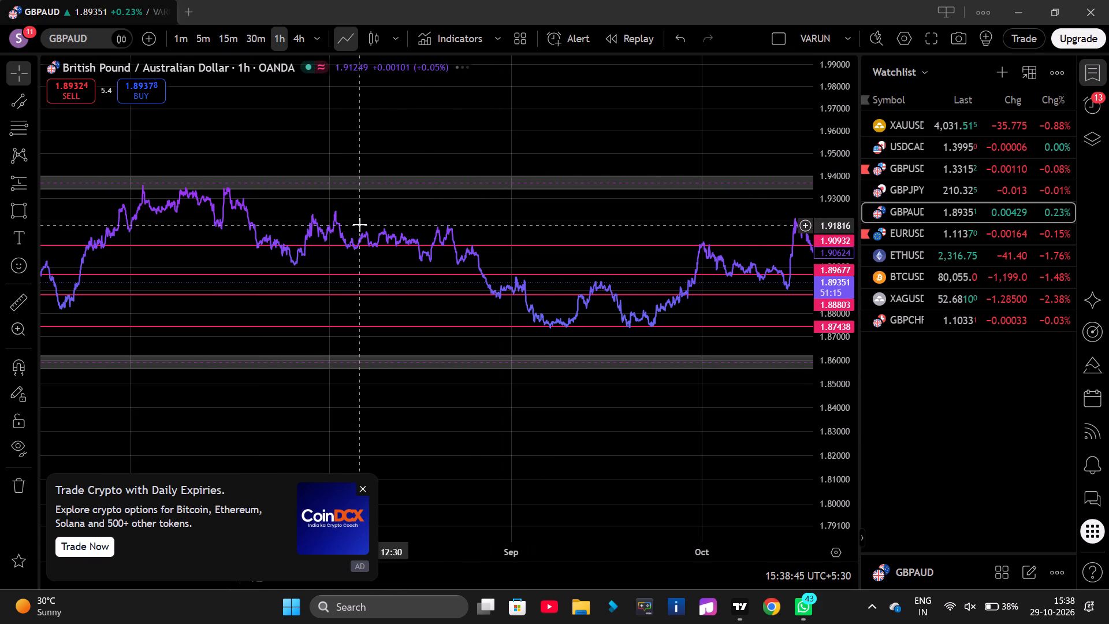
pyautogui.hotkey('alt', 'h')
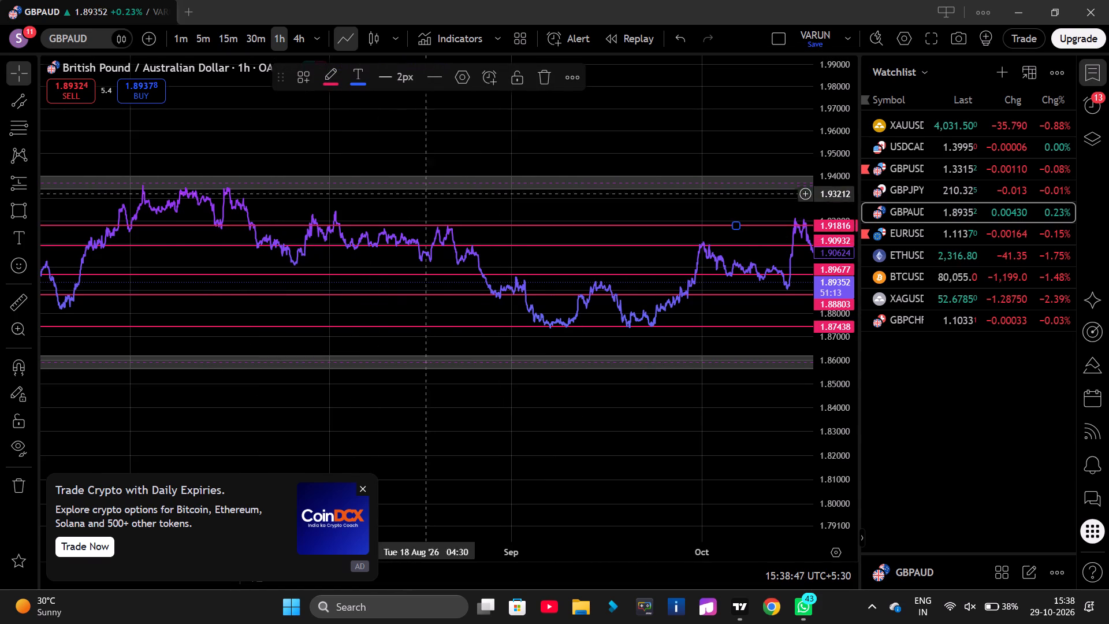
pyautogui.click(511, 87)
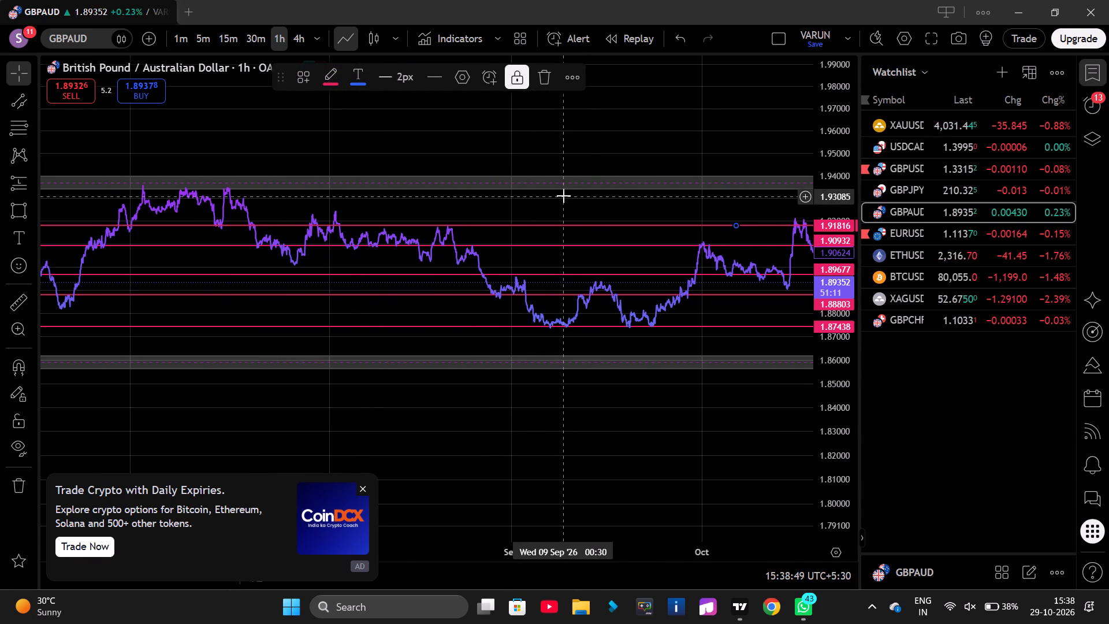
# Switch GBPAUD to the 30m timeframe and show the latest price decline with room for upcoming dates.
pyautogui.click(260, 34)
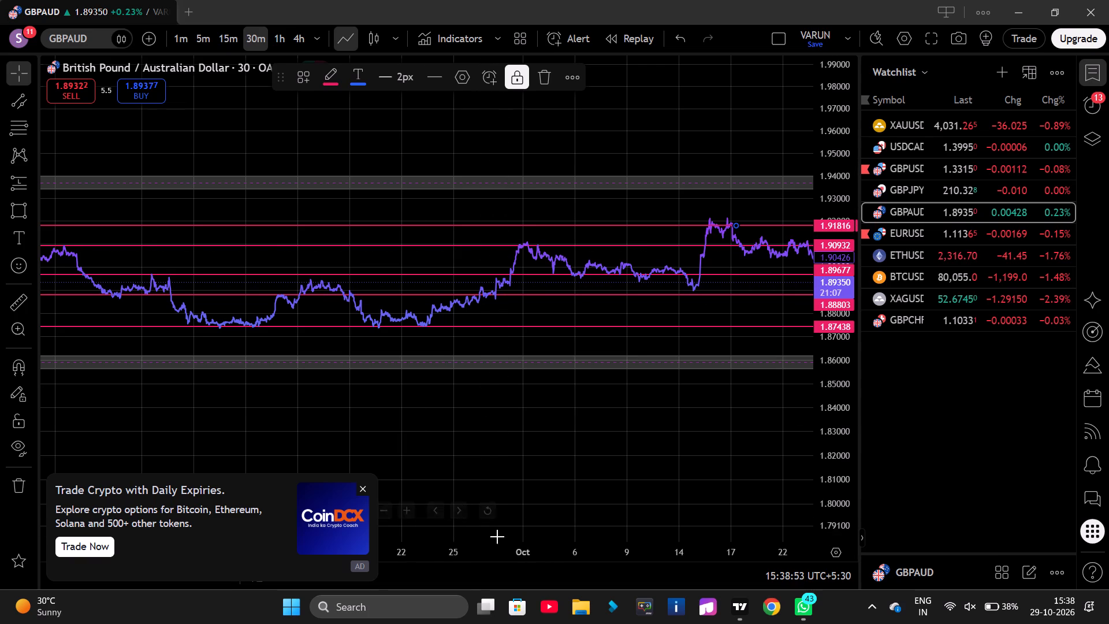
pyautogui.click(487, 501)
pyautogui.scroll(-5, 534, 391)
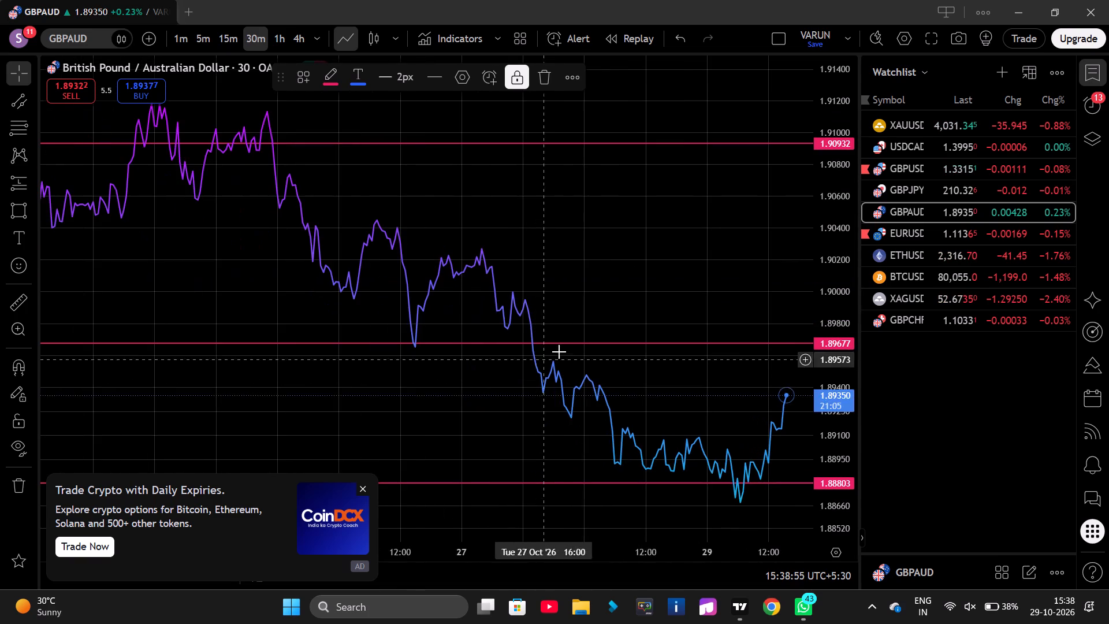
pyautogui.moveTo(637, 406); pyautogui.dragTo(393, 337)
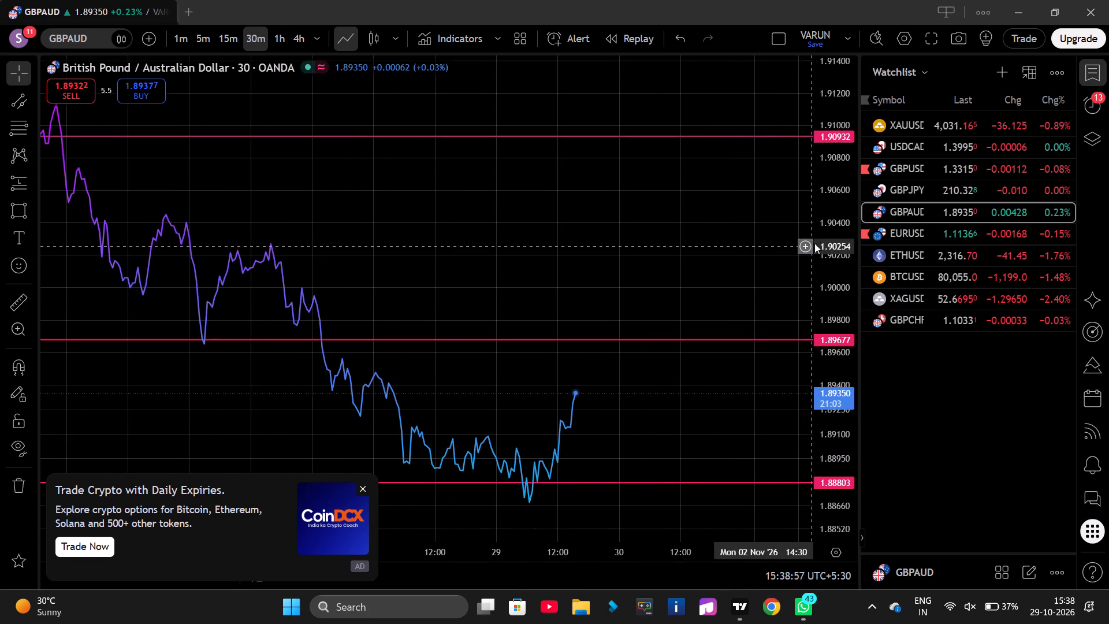
pyautogui.scroll(-14, 816, 243)
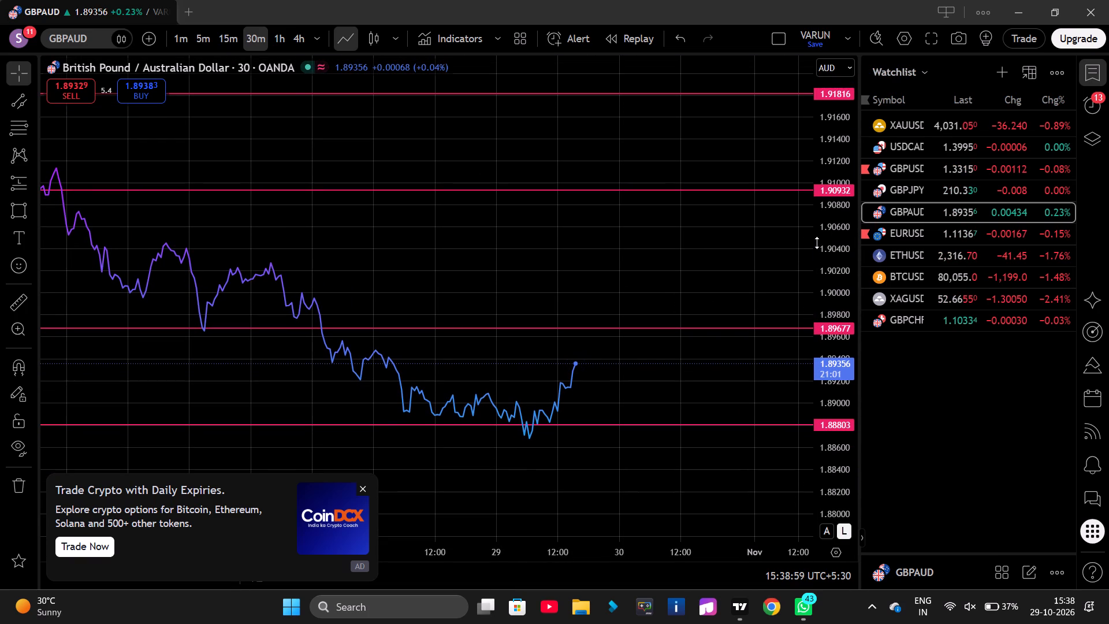
pyautogui.scroll(-2, 817, 243)
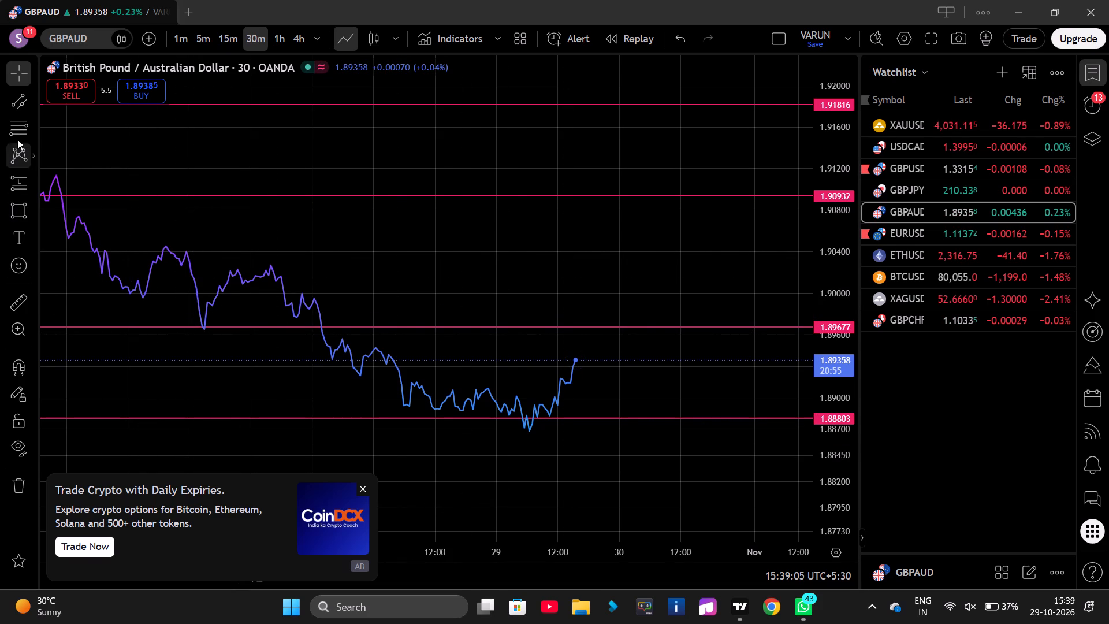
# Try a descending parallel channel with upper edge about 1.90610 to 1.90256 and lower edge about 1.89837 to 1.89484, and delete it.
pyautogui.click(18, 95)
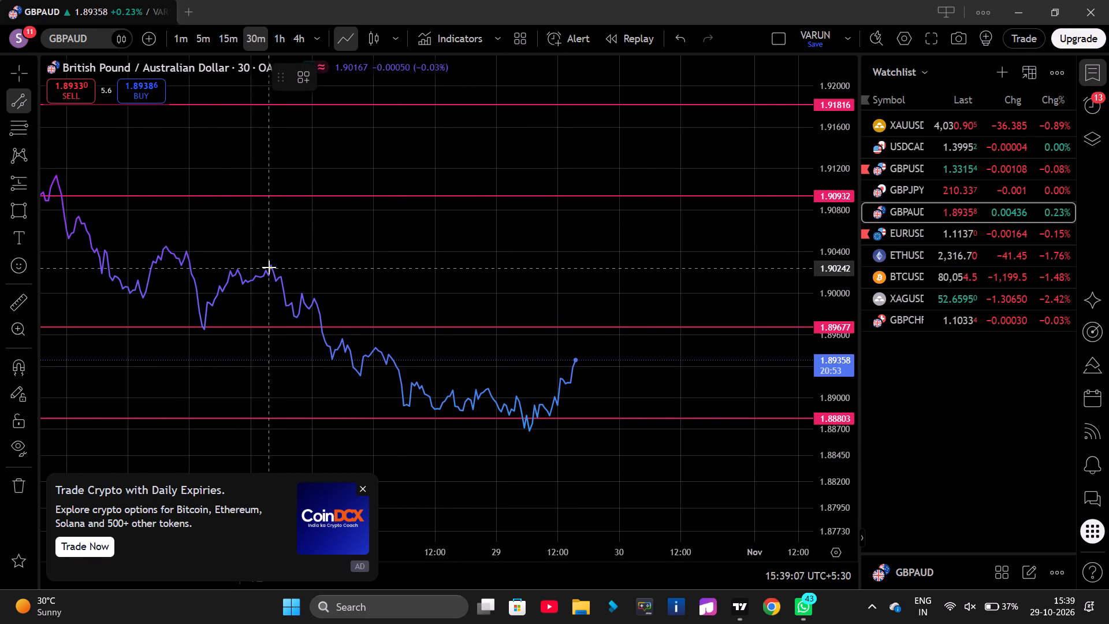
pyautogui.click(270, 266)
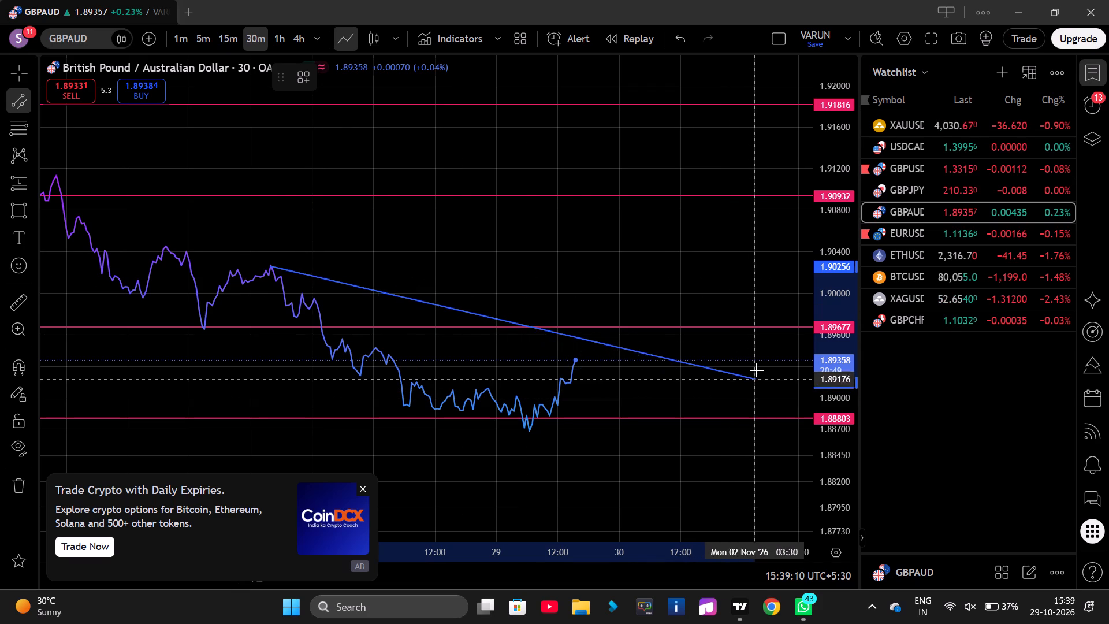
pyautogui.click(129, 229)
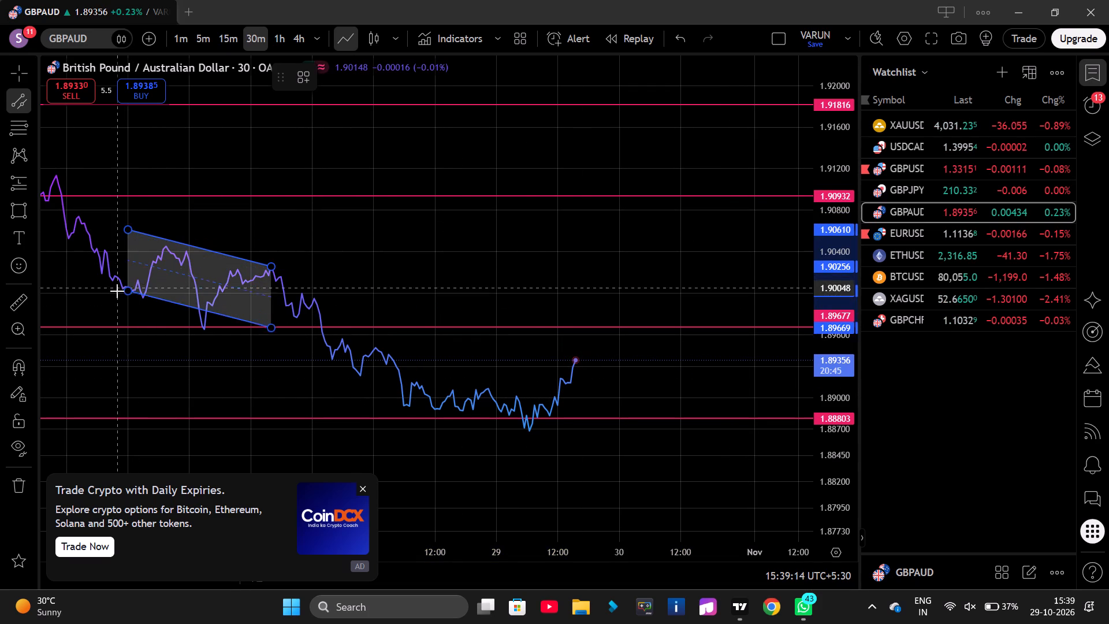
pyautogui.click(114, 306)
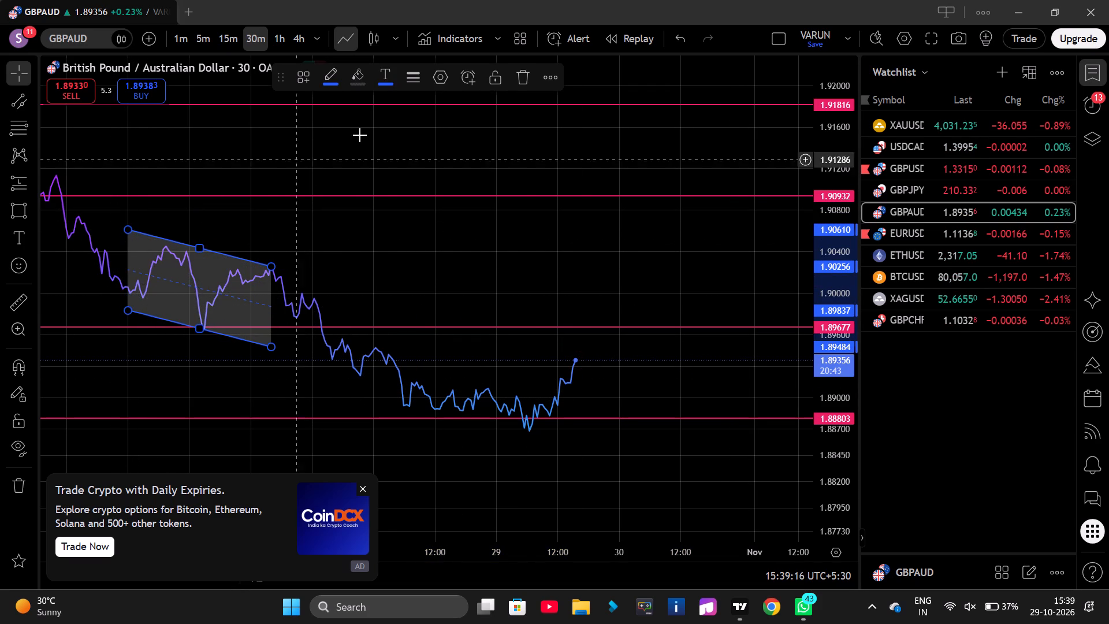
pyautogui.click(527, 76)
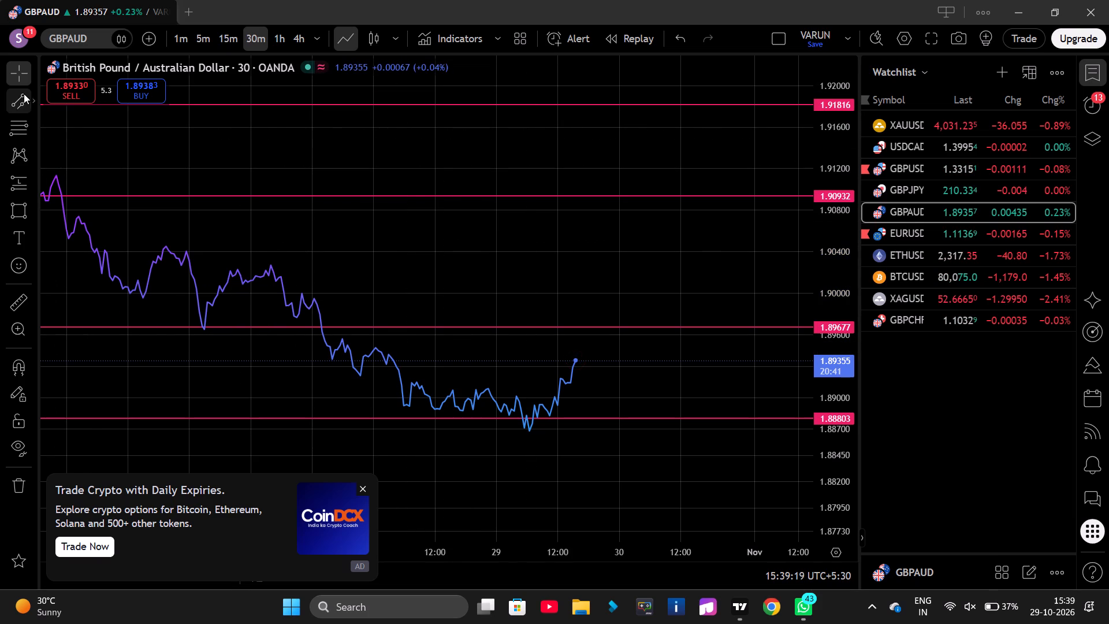
# Draw and lock a descending parallel channel on GBPAUD 30m, upper edge about 1.90402 to 1.89563, lower edge about 1.89193 to 1.88359.
pyautogui.click(21, 94)
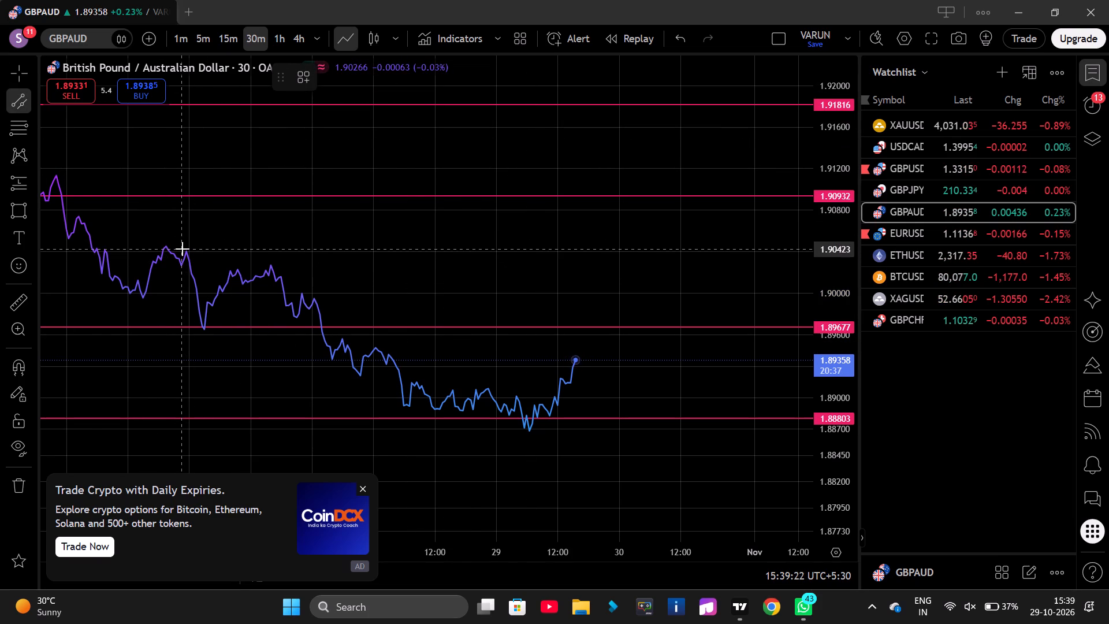
pyautogui.click(180, 251)
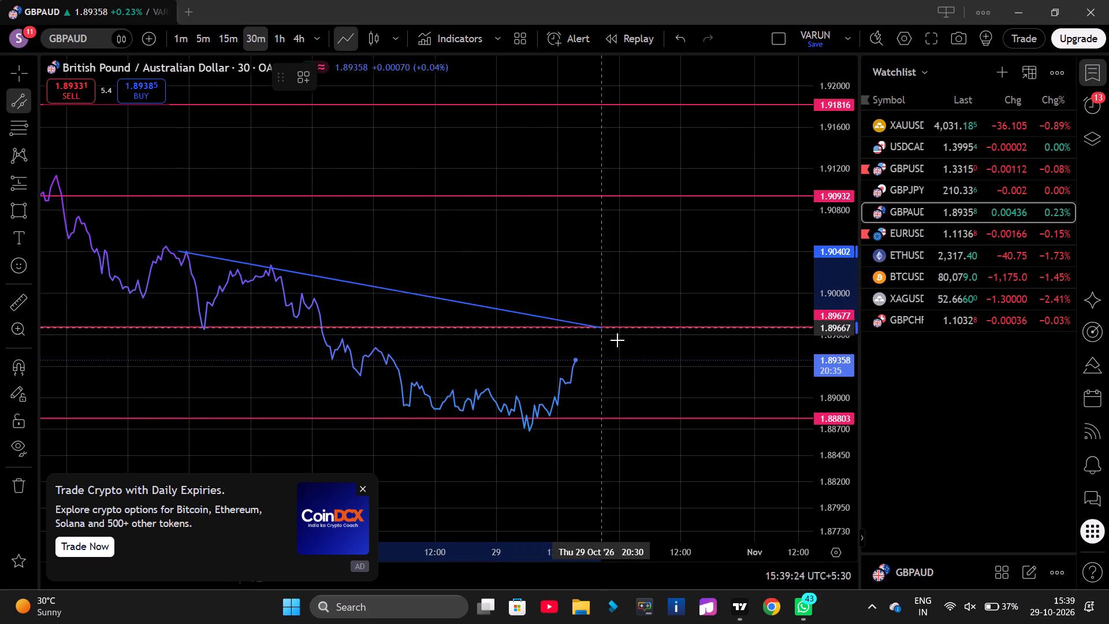
pyautogui.click(747, 338)
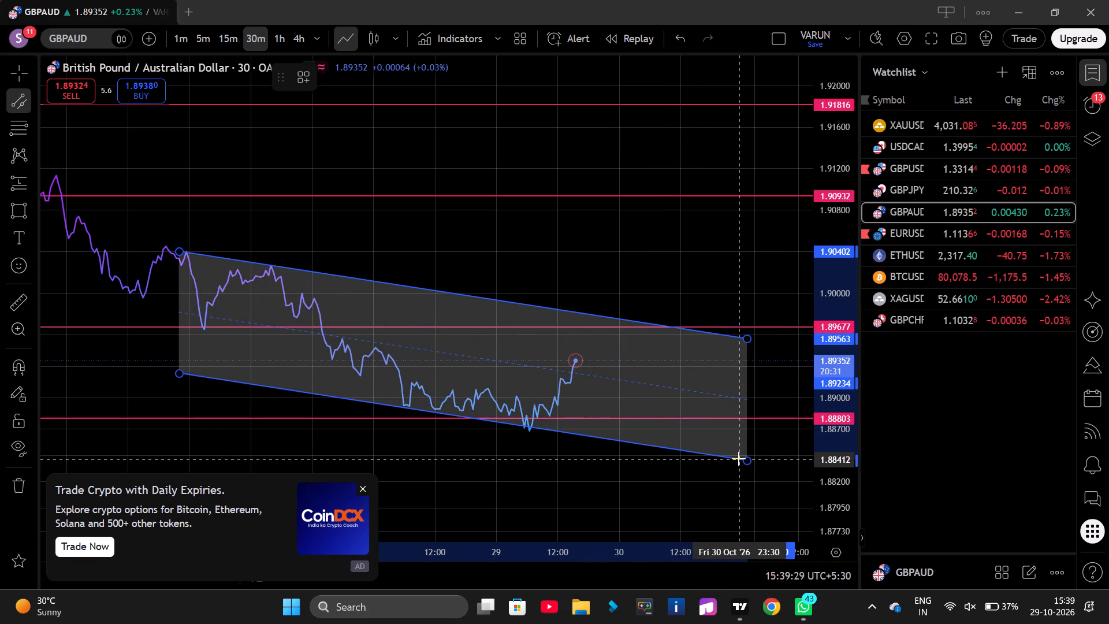
pyautogui.click(739, 463)
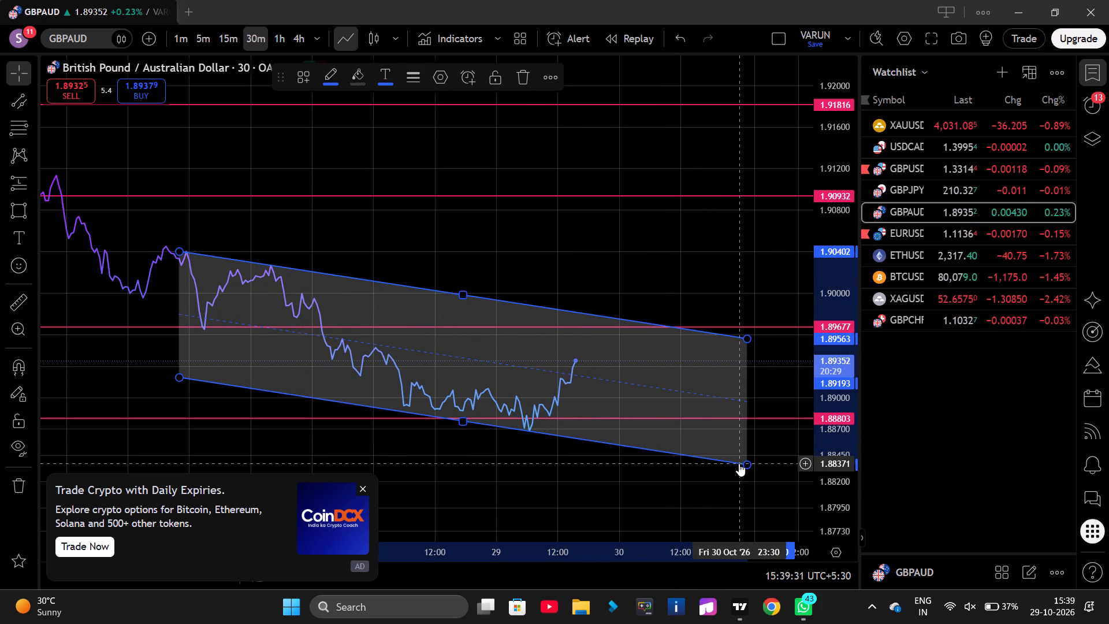
pyautogui.click(498, 73)
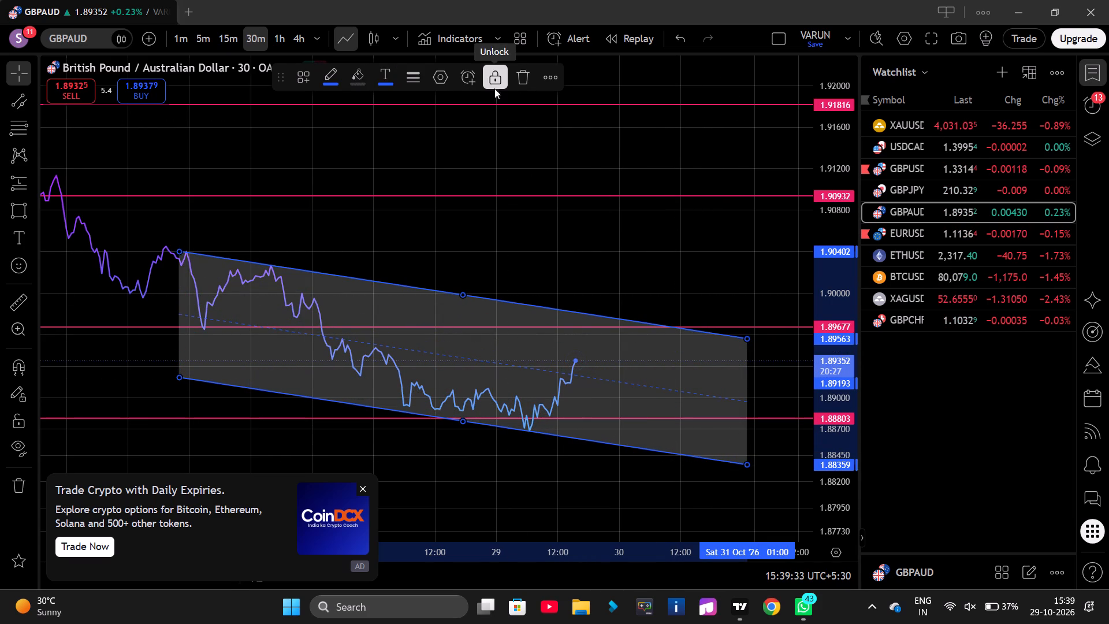
pyautogui.moveTo(558, 239); pyautogui.dragTo(429, 176)
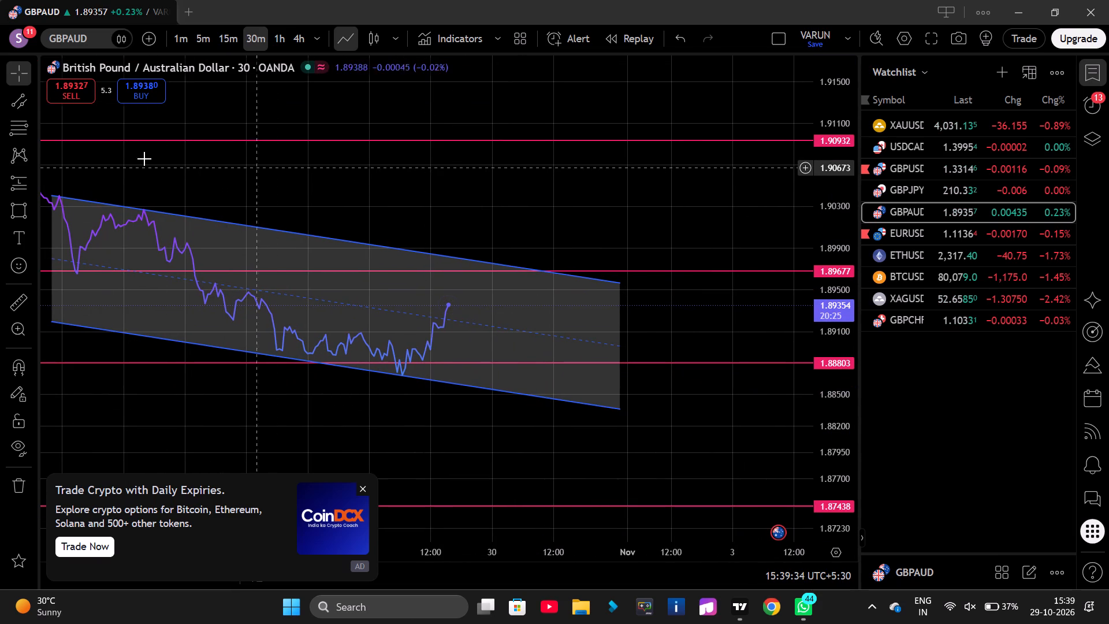
# Open EURUSD on the 4h timeframe and show over a year of price history, including the peak and the recent lows.
pyautogui.click(927, 237)
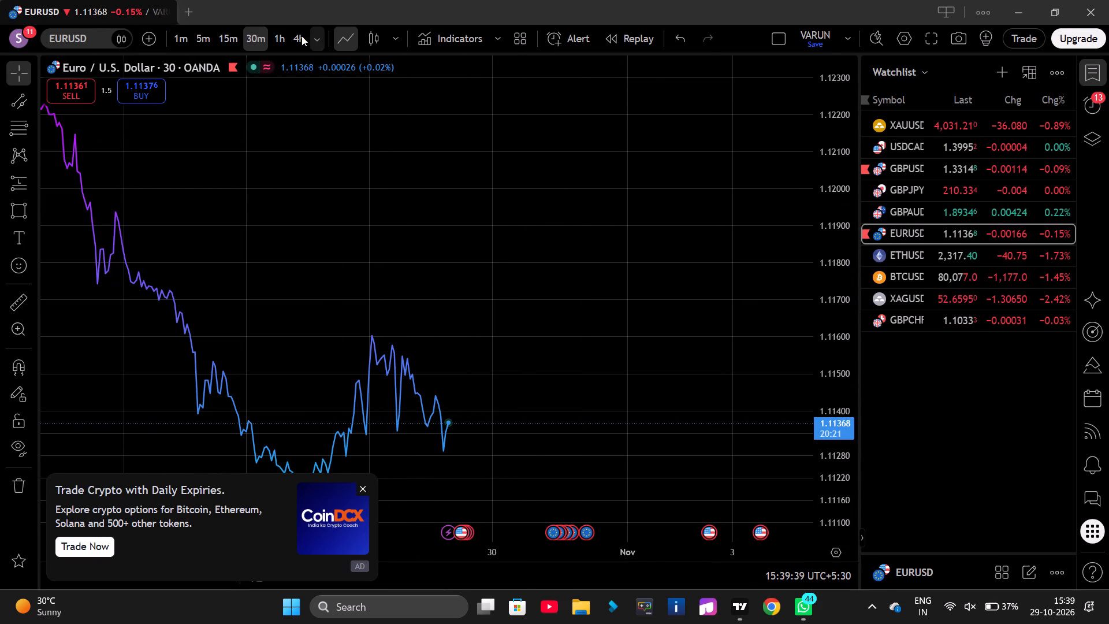
pyautogui.click(299, 34)
pyautogui.scroll(-10, 825, 196)
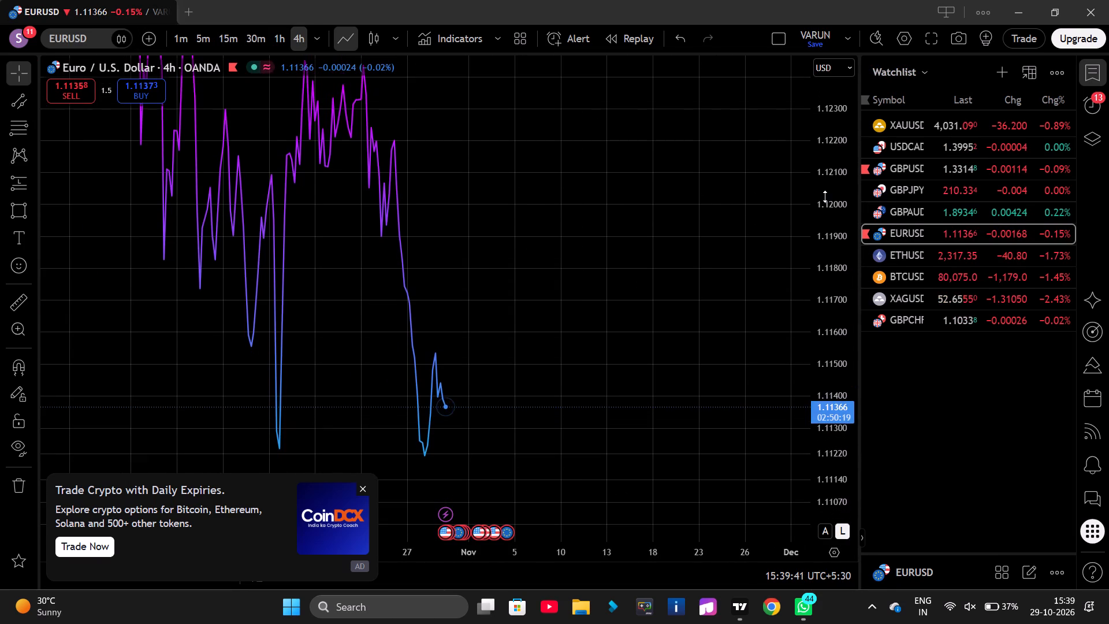
pyautogui.scroll(-20, 825, 196)
pyautogui.scroll(-2, 825, 196)
pyautogui.scroll(-7, 341, 198)
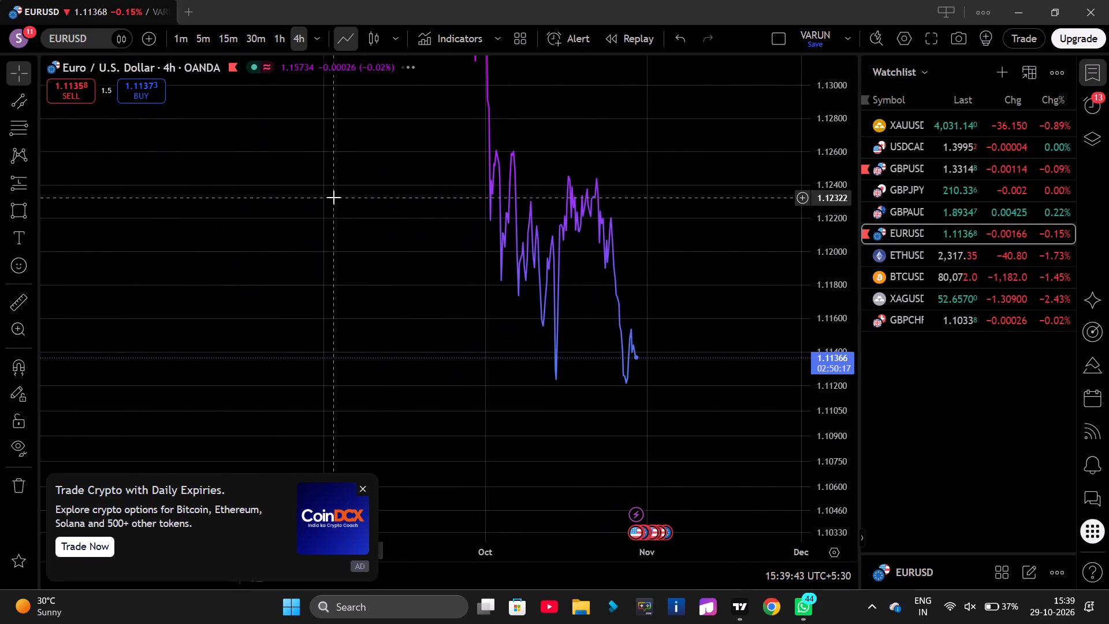
pyautogui.scroll(-20, 847, 182)
pyautogui.scroll(-5, 847, 182)
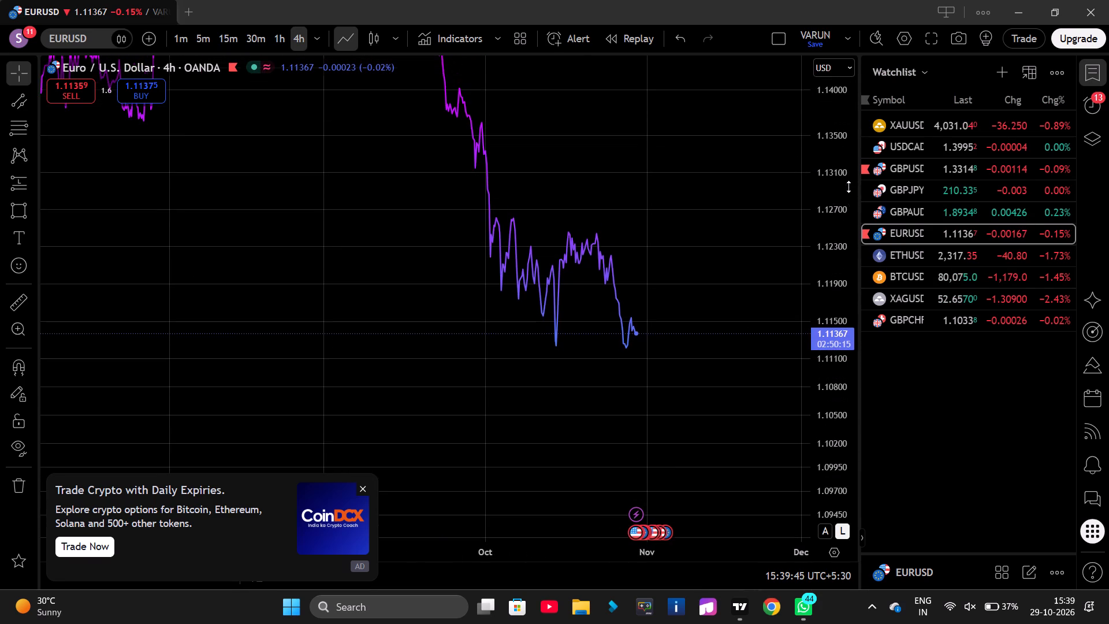
pyautogui.scroll(-7, 849, 187)
pyautogui.scroll(-16, 849, 188)
pyautogui.scroll(-7, 449, 179)
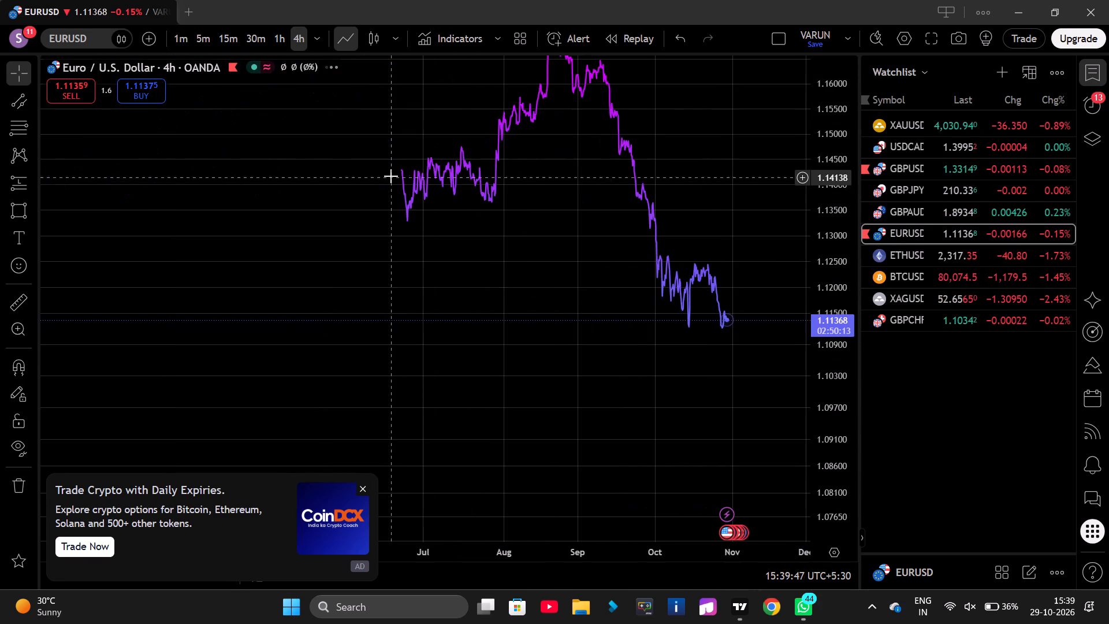
pyautogui.scroll(-13, 391, 174)
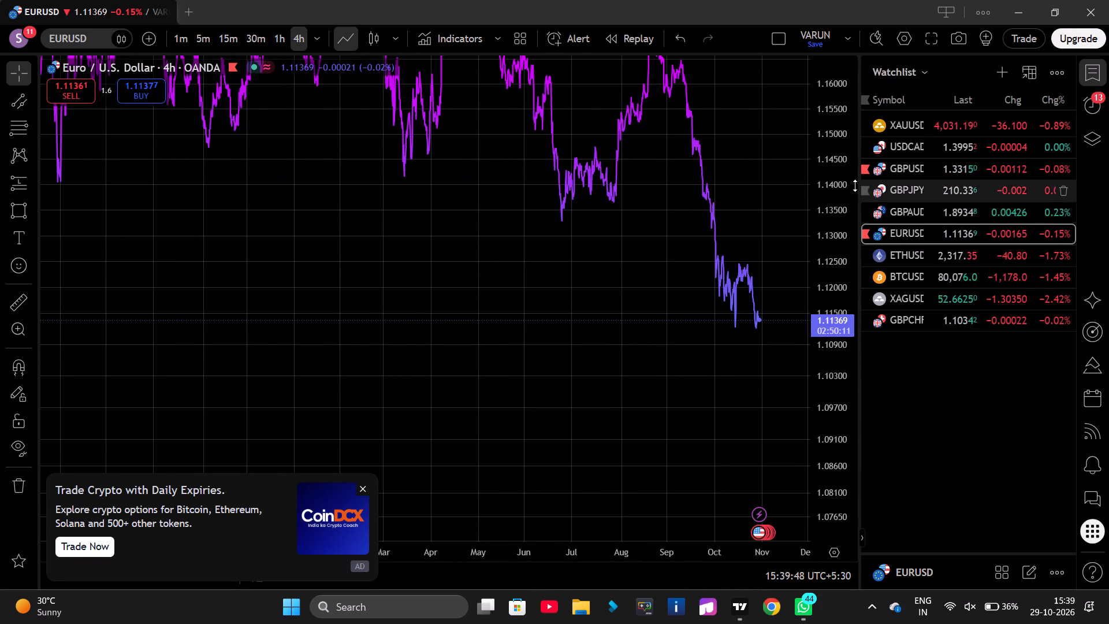
pyautogui.scroll(-6, 855, 184)
pyautogui.scroll(-20, 836, 174)
pyautogui.scroll(-5, 836, 174)
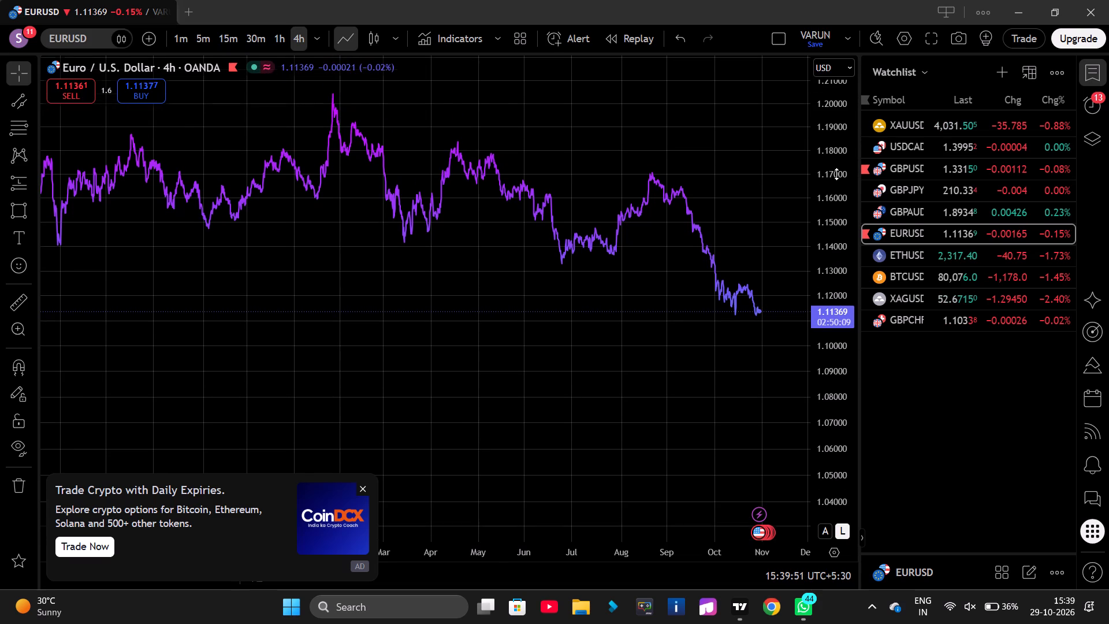
pyautogui.scroll(-1, 836, 174)
pyautogui.scroll(-4, 351, 173)
pyautogui.moveTo(345, 183); pyautogui.dragTo(347, 263)
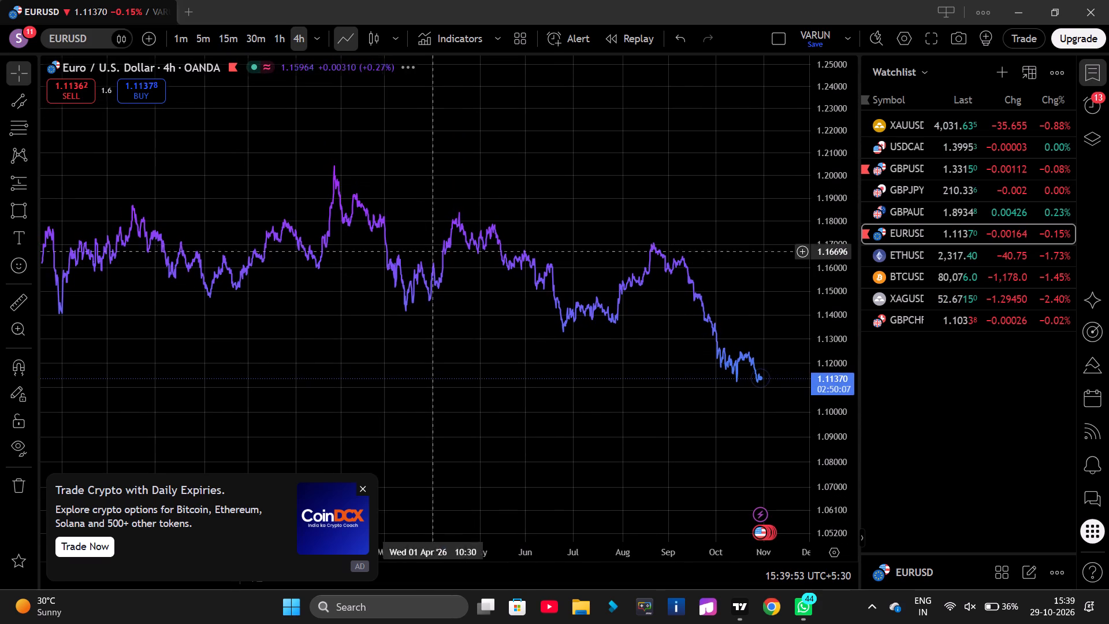
pyautogui.scroll(6, 825, 187)
pyautogui.scroll(-1, 825, 187)
pyautogui.scroll(10, 825, 187)
pyautogui.moveTo(529, 231); pyautogui.dragTo(468, 257)
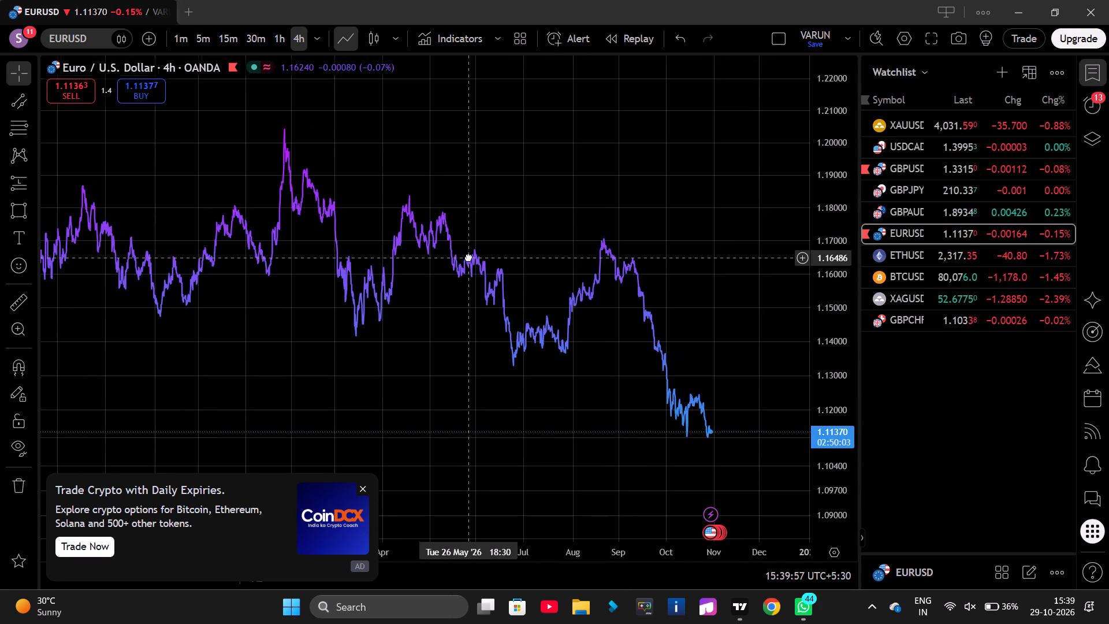
pyautogui.moveTo(468, 257); pyautogui.dragTo(526, 285)
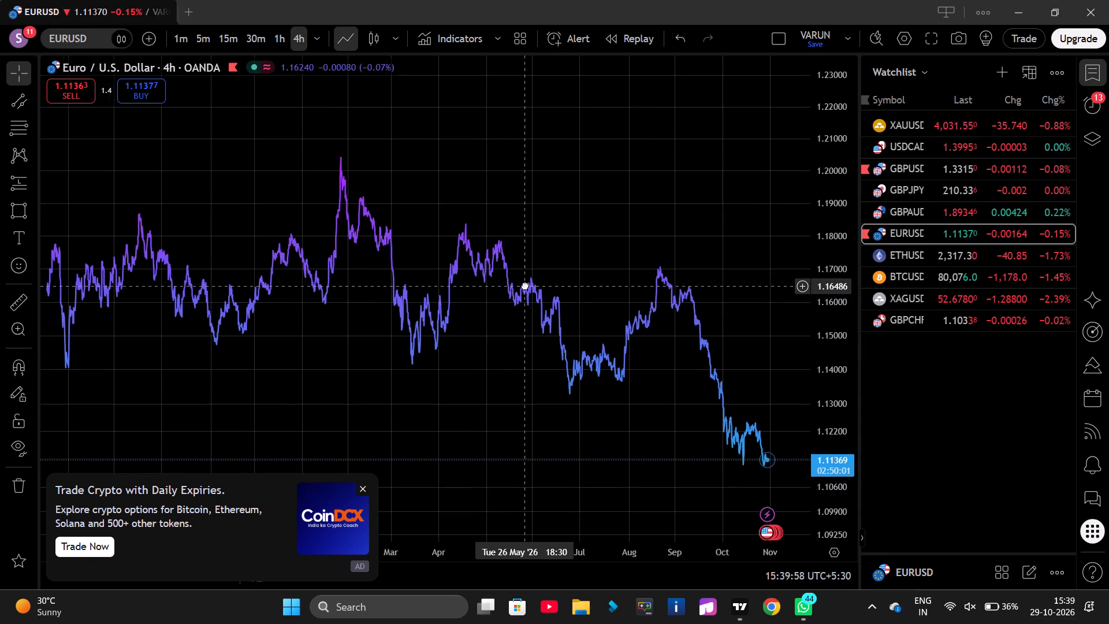
pyautogui.moveTo(526, 285); pyautogui.dragTo(526, 284)
# Draw and lock a wide rectangle zone from about 1.20415 to 1.19811 at the highest EURUSD peak.
pyautogui.click(18, 212)
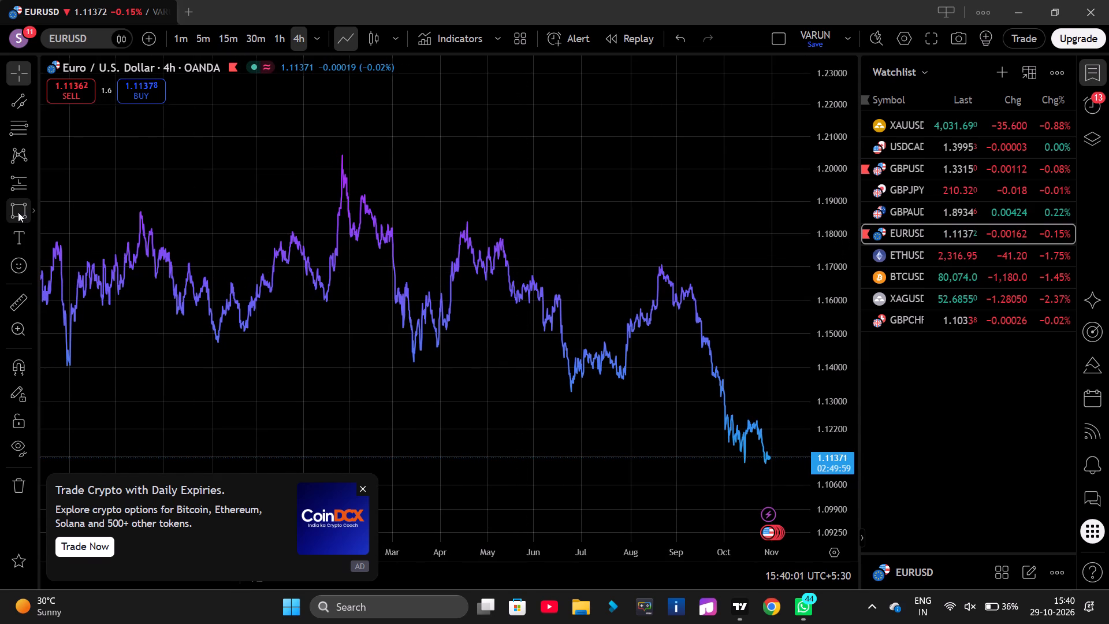
pyautogui.click(74, 155)
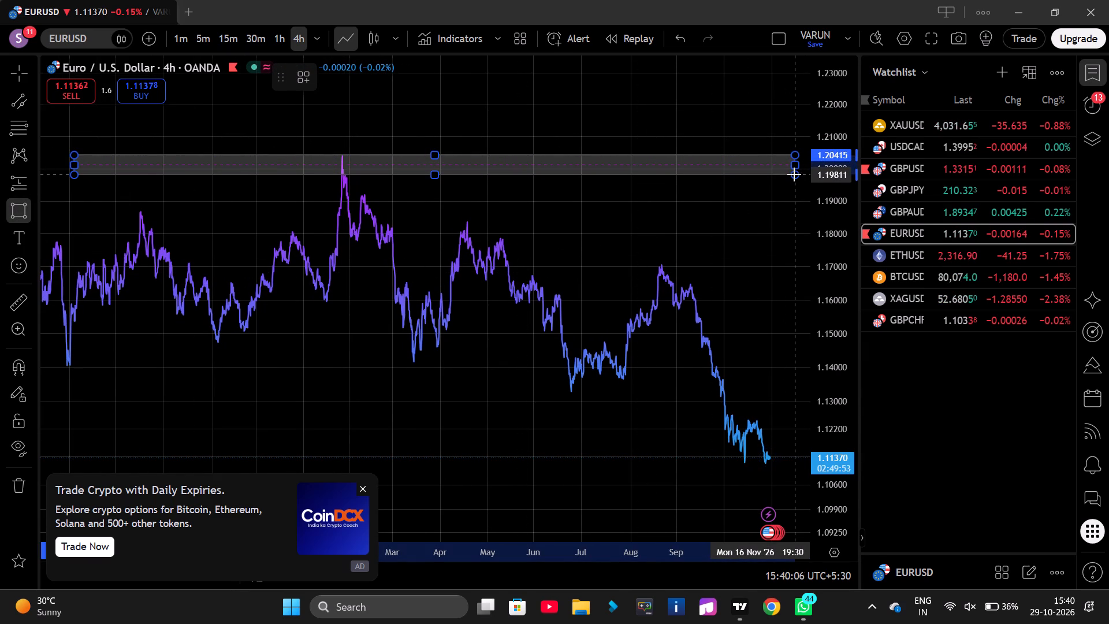
pyautogui.click(794, 174)
pyautogui.click(553, 76)
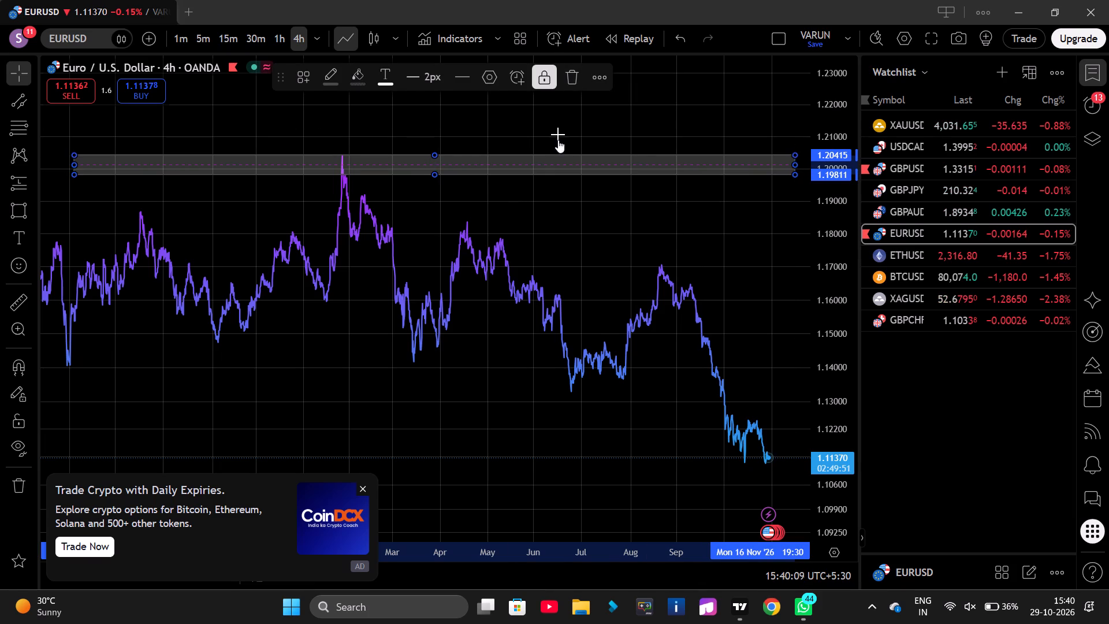
# Draw and lock a wide rectangle zone from about 1.11578 to 1.11225 along the October lows on EURUSD 4h.
pyautogui.moveTo(556, 209); pyautogui.dragTo(568, 119)
pyautogui.scroll(-3, 503, 212)
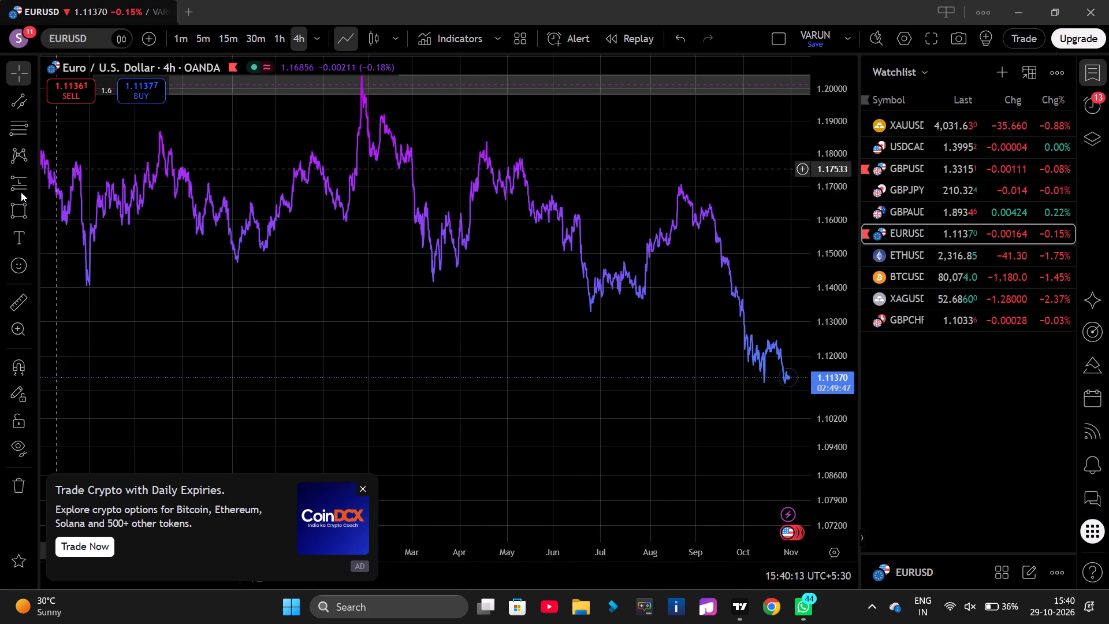
pyautogui.click(10, 205)
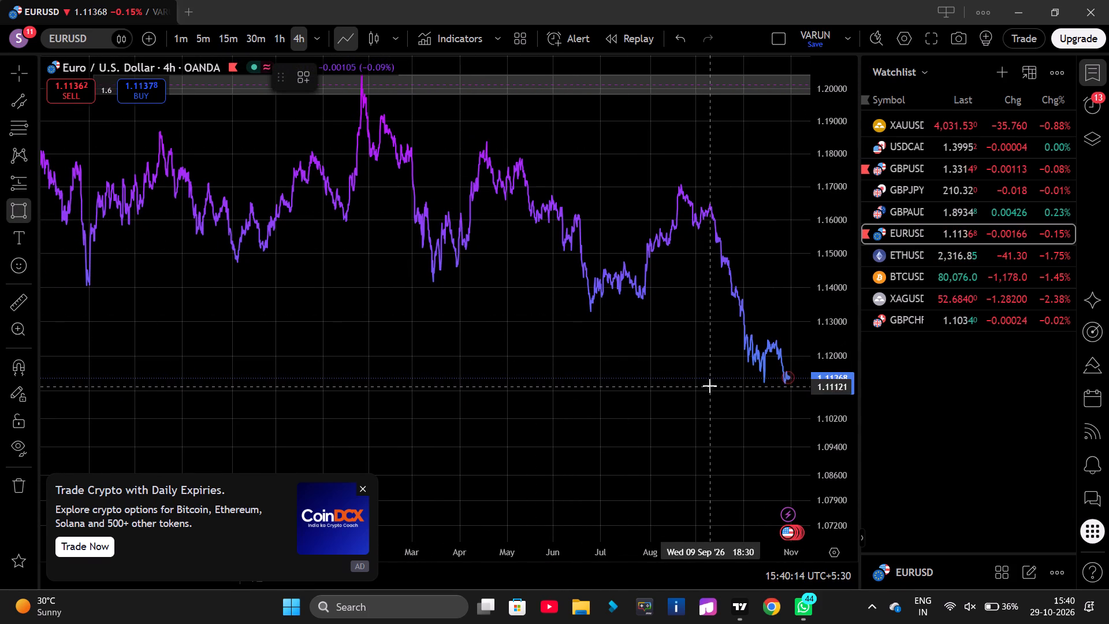
pyautogui.click(805, 382)
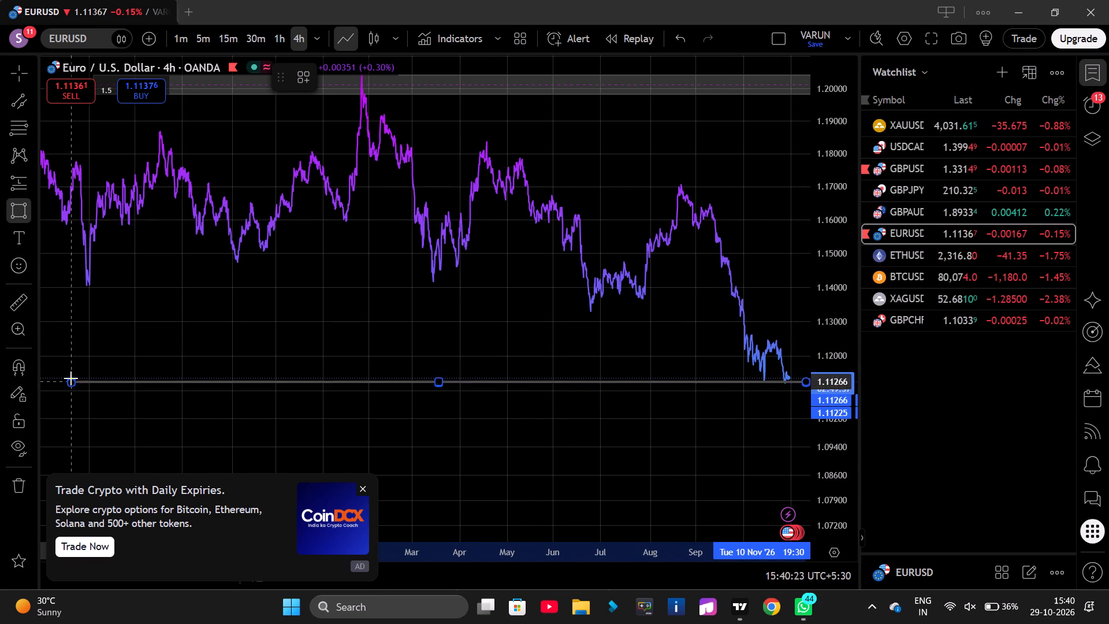
pyautogui.click(71, 370)
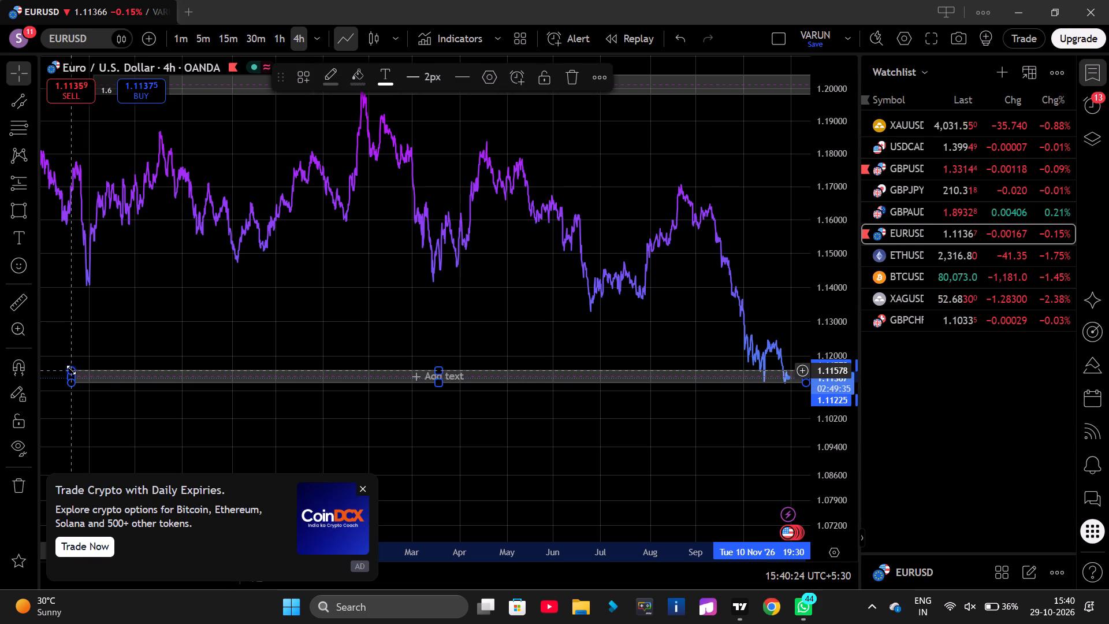
pyautogui.click(538, 84)
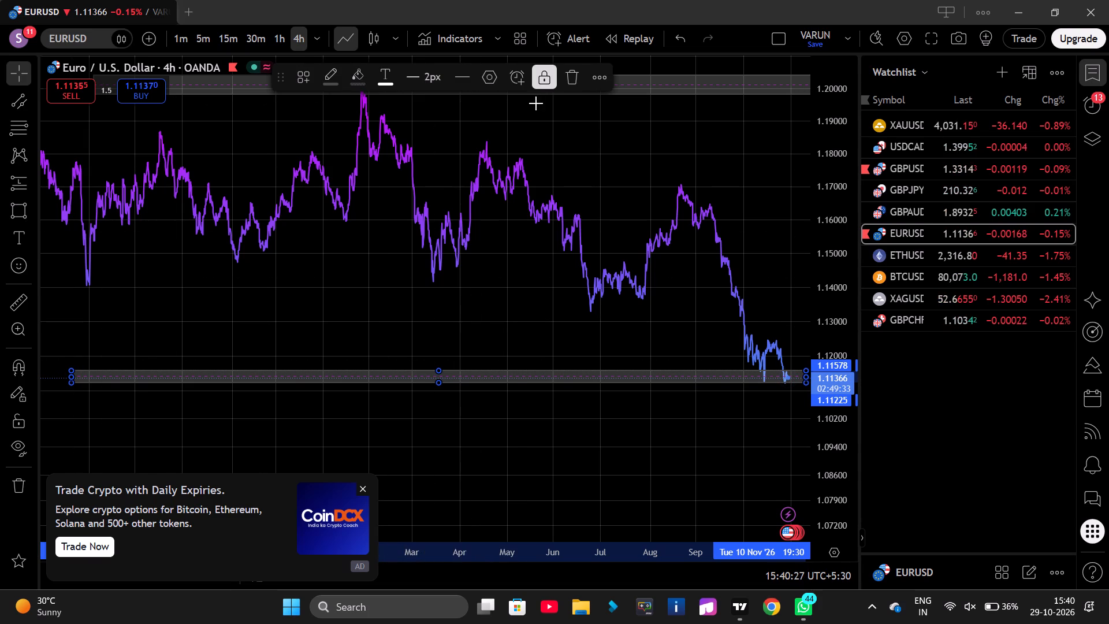
# Switch EURUSD to the 1h timeframe and show the July to October price action with both zones in view.
pyautogui.click(281, 34)
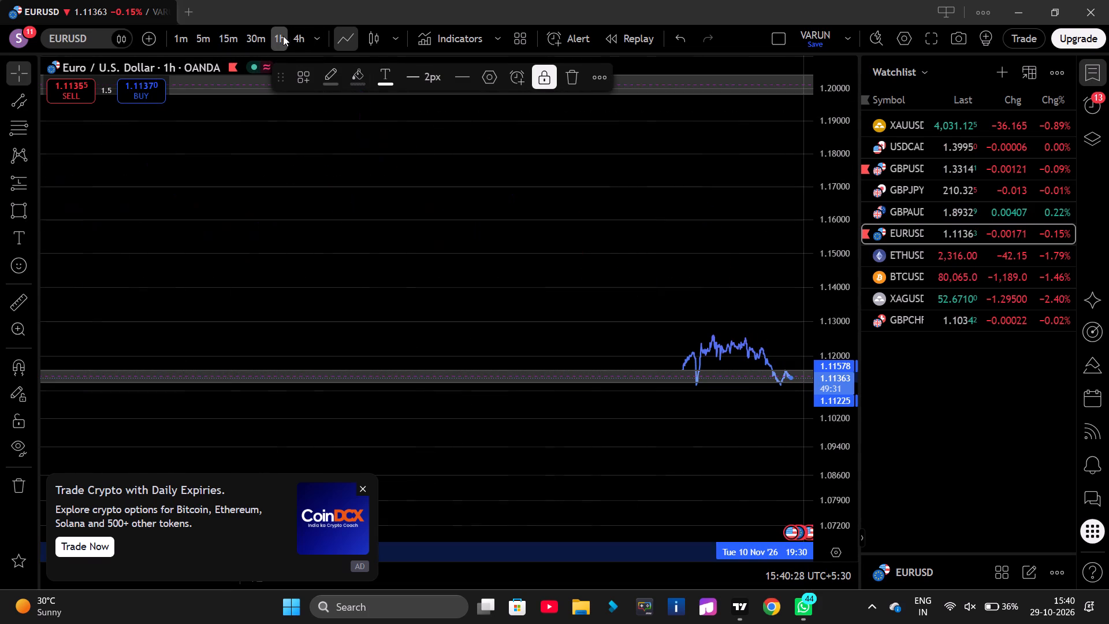
pyautogui.click(258, 132)
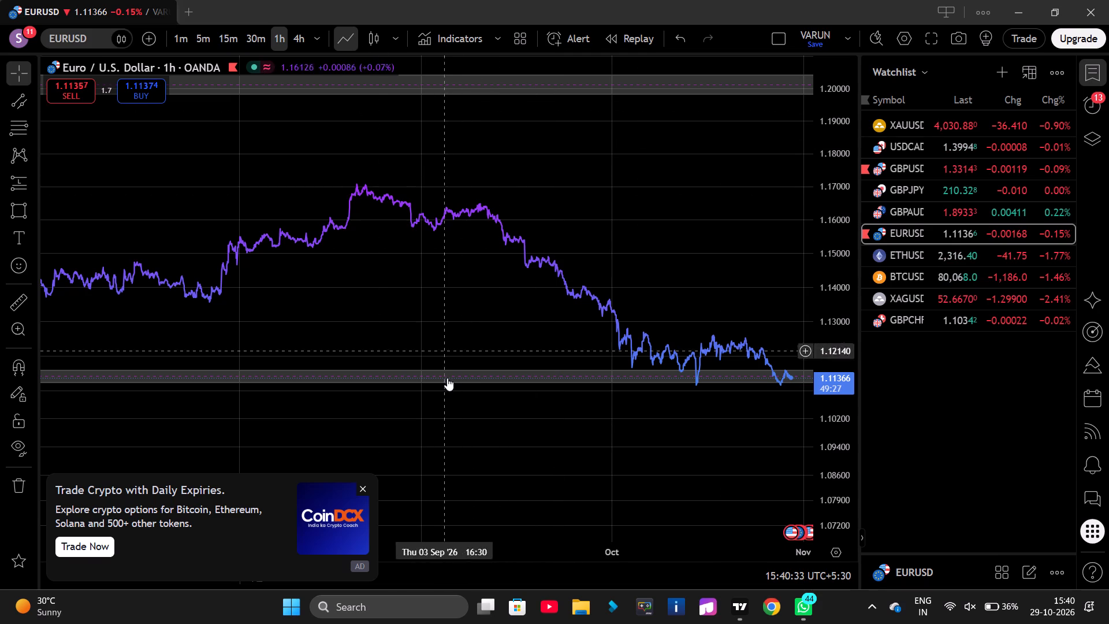
pyautogui.click(491, 507)
pyautogui.scroll(-6, 471, 346)
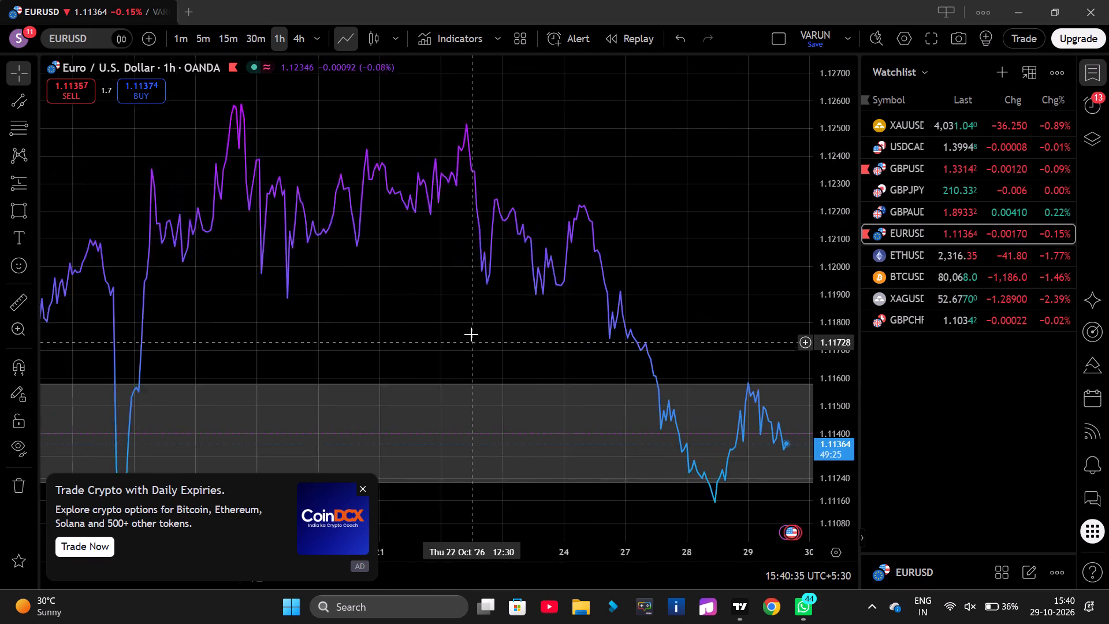
pyautogui.scroll(-15, 483, 299)
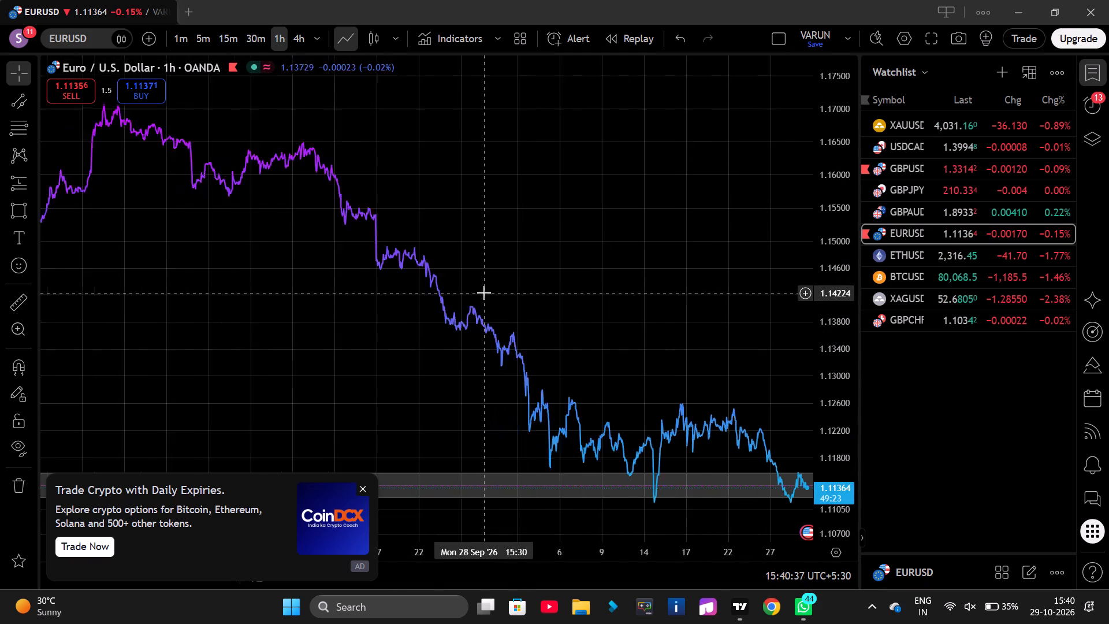
pyautogui.scroll(-13, 484, 293)
pyautogui.moveTo(274, 277); pyautogui.dragTo(300, 362)
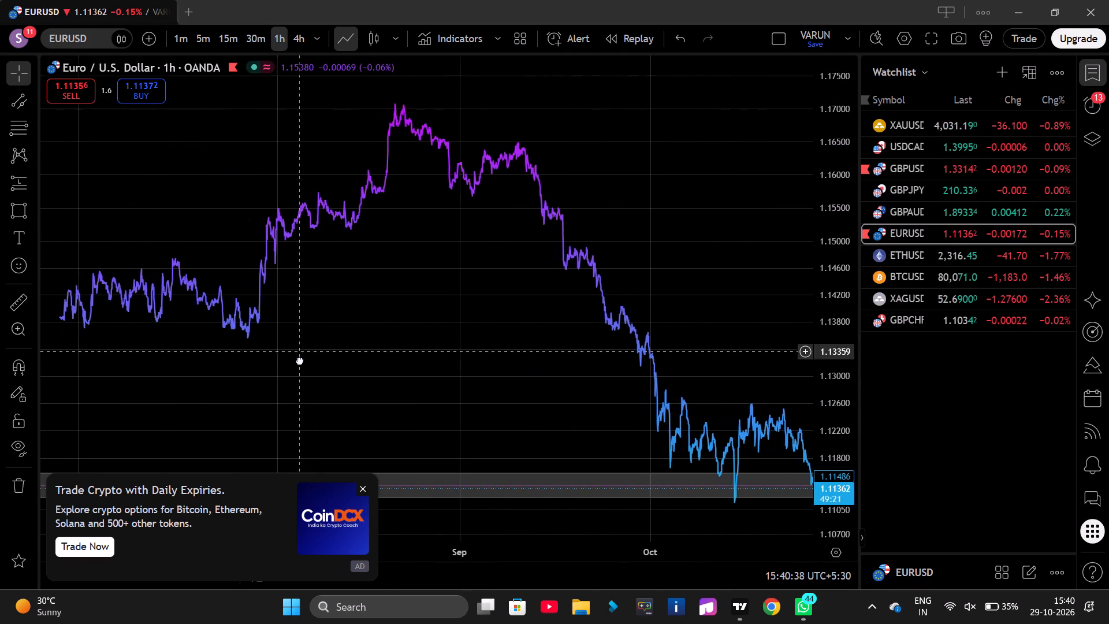
pyautogui.moveTo(300, 362); pyautogui.dragTo(301, 365)
pyautogui.scroll(-3, 414, 315)
pyautogui.scroll(-13, 832, 211)
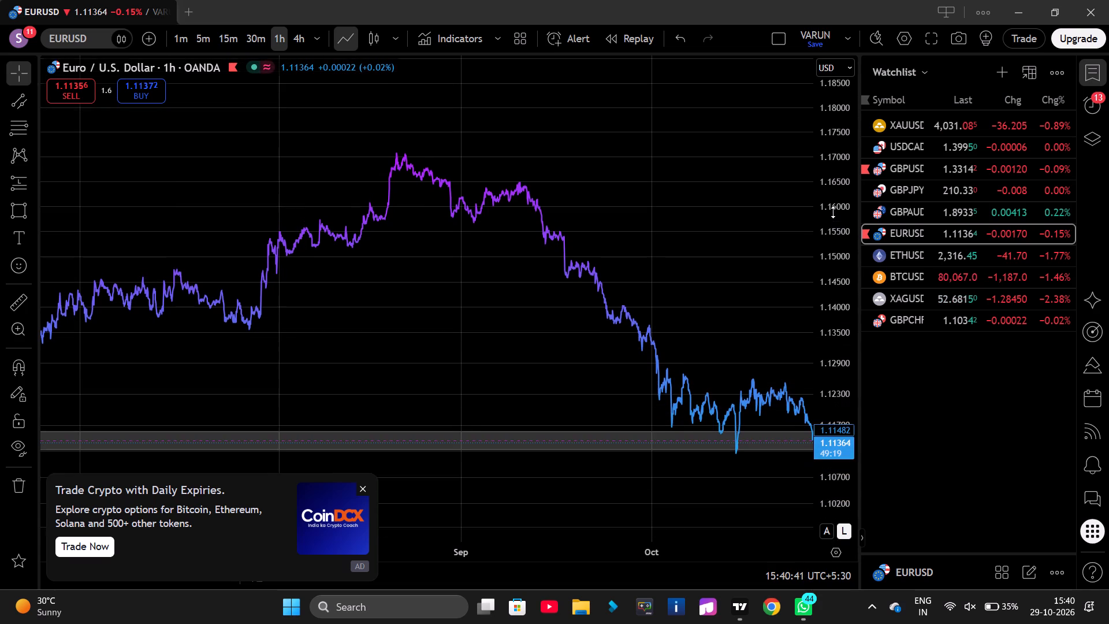
pyautogui.scroll(-8, 833, 212)
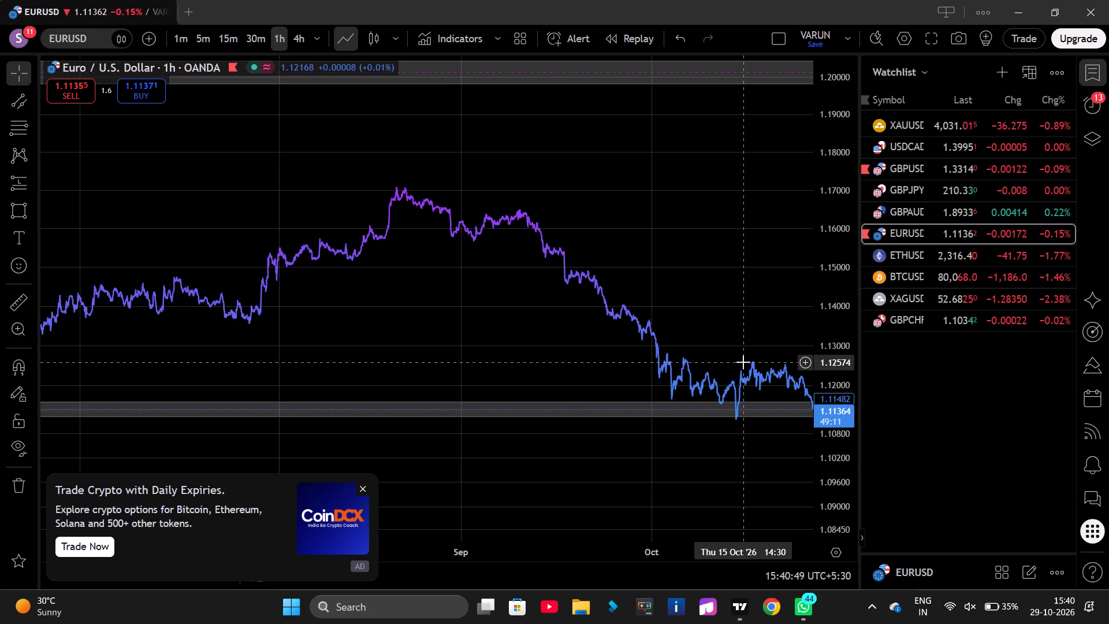
# Place horizontal lines at about 1.12574 and 1.11885 on the EURUSD 1h chart, and lock the 1.11885 line.
pyautogui.hotkey('alt', 'h')
pyautogui.moveTo(722, 313); pyautogui.dragTo(441, 295)
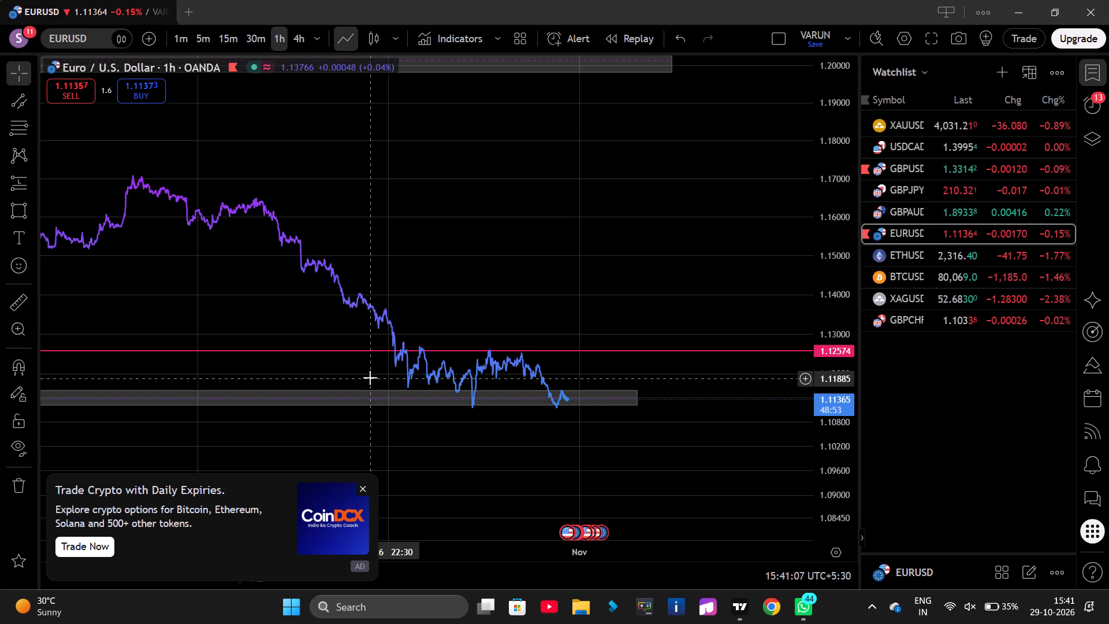
pyautogui.hotkey('alt', 'h')
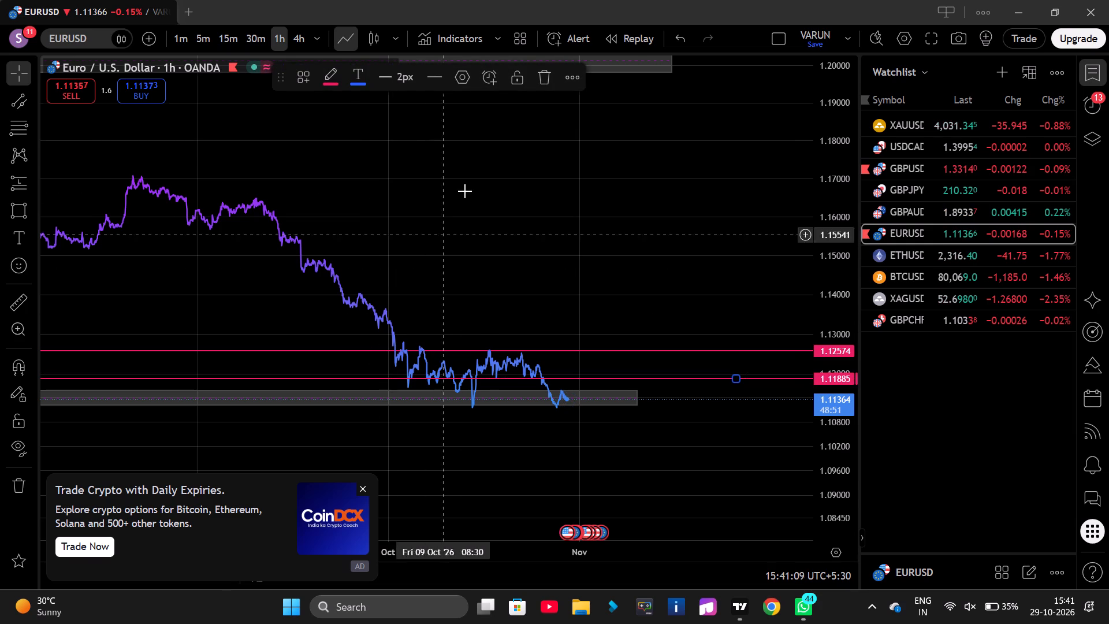
pyautogui.click(517, 78)
# Place a horizontal line at about 1.13597 on the EURUSD 1h chart and lock it.
pyautogui.moveTo(370, 238); pyautogui.dragTo(478, 251)
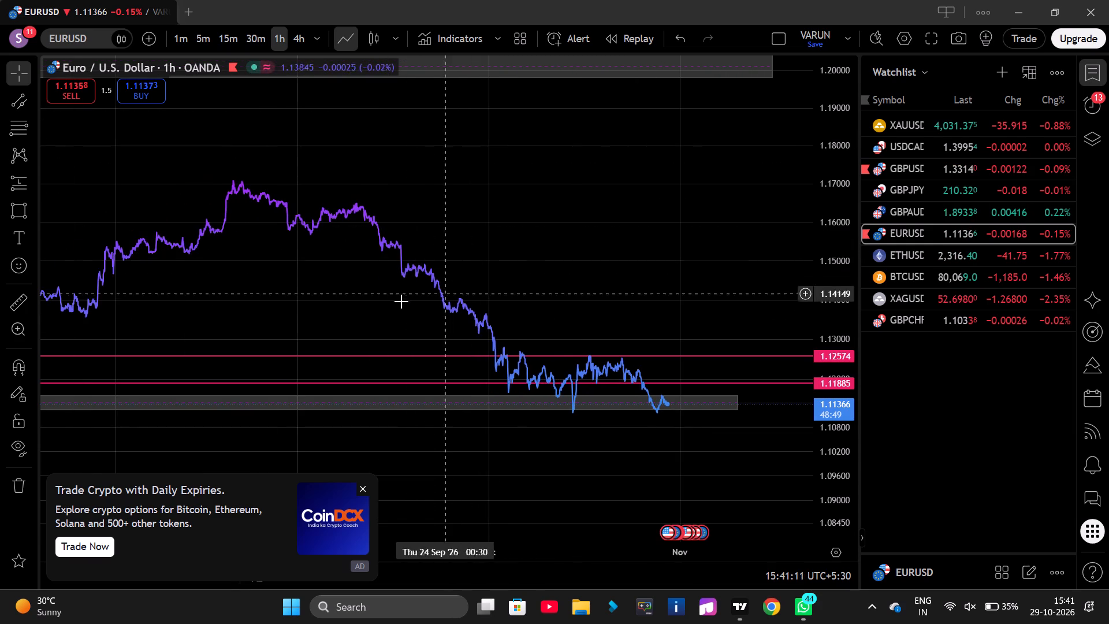
pyautogui.moveTo(274, 306); pyautogui.dragTo(418, 312)
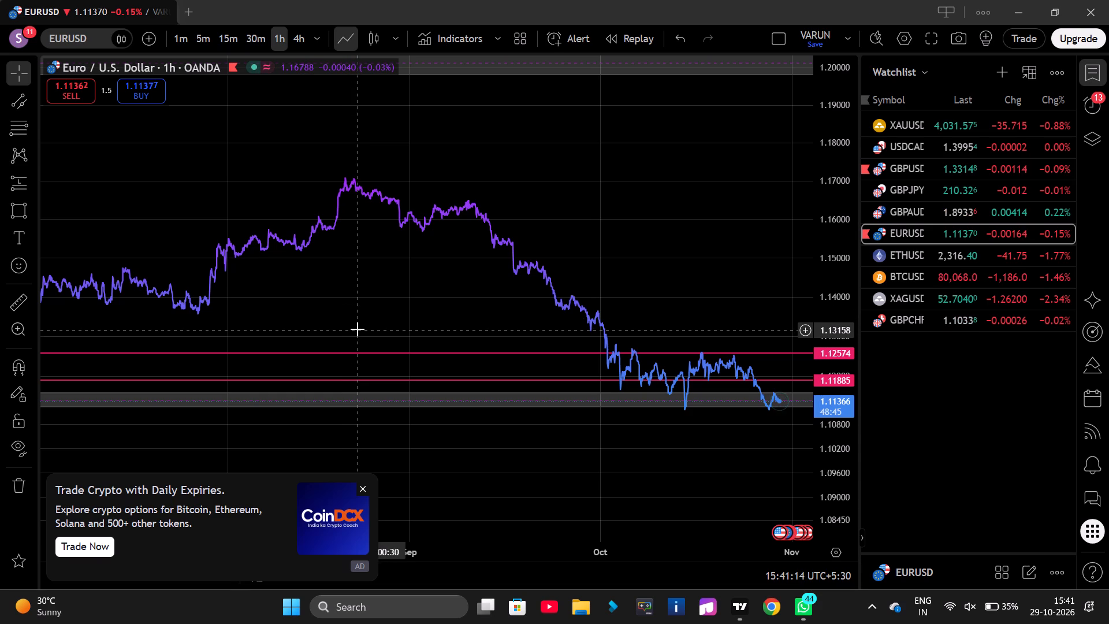
pyautogui.moveTo(358, 330); pyautogui.dragTo(591, 324)
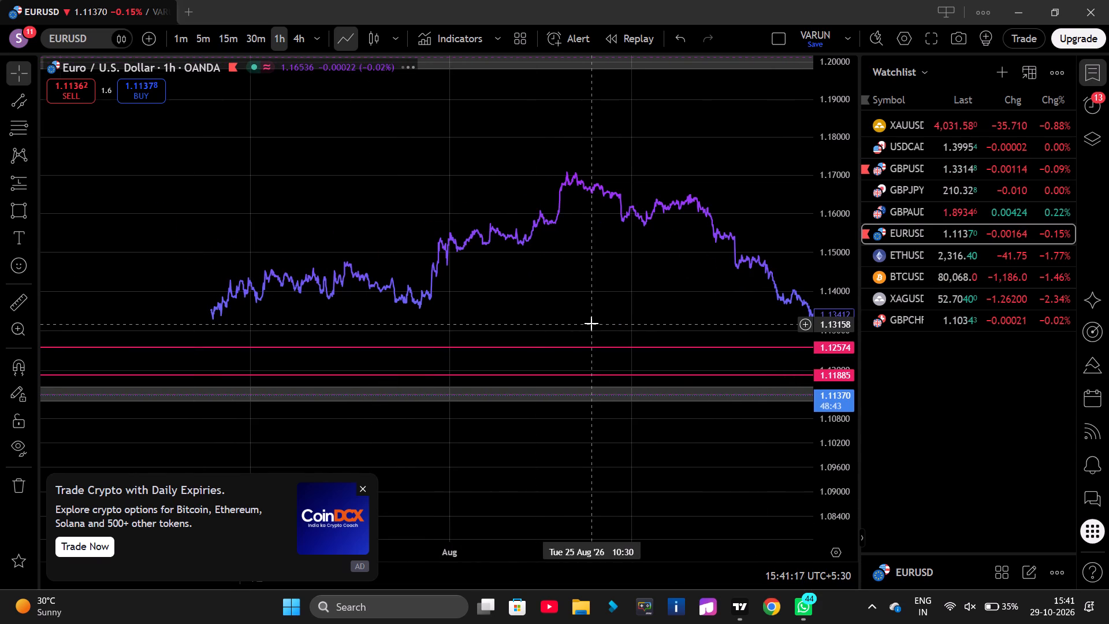
pyautogui.moveTo(593, 316); pyautogui.dragTo(561, 313)
pyautogui.hotkey('alt', 'h')
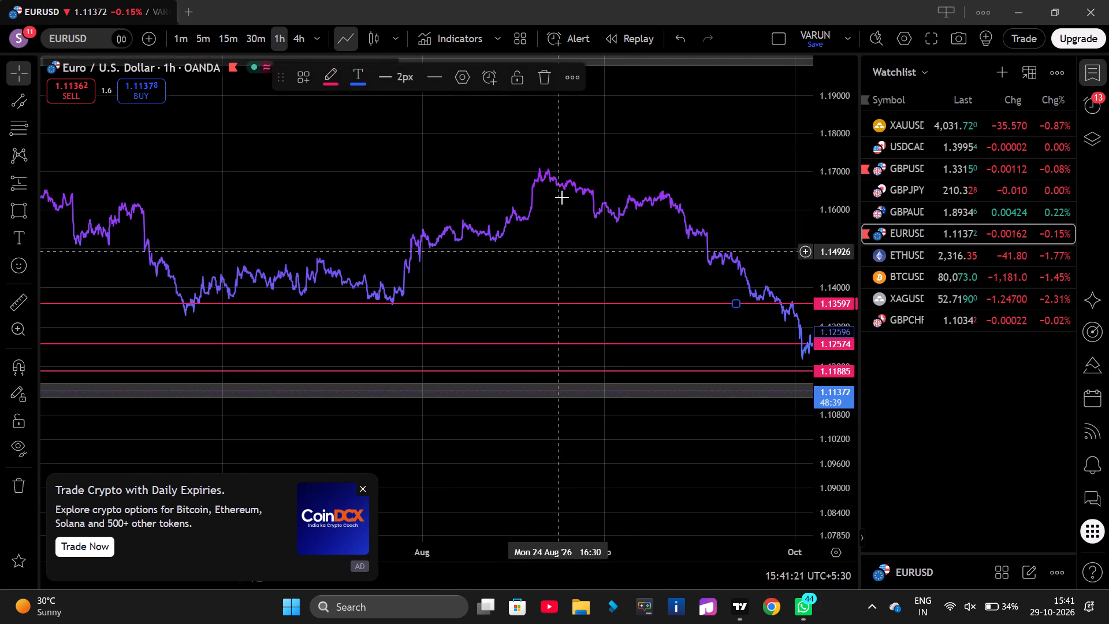
pyautogui.click(520, 86)
# Place a horizontal line at about 1.14648 on the EURUSD 1h chart and lock it.
pyautogui.moveTo(572, 192); pyautogui.dragTo(402, 207)
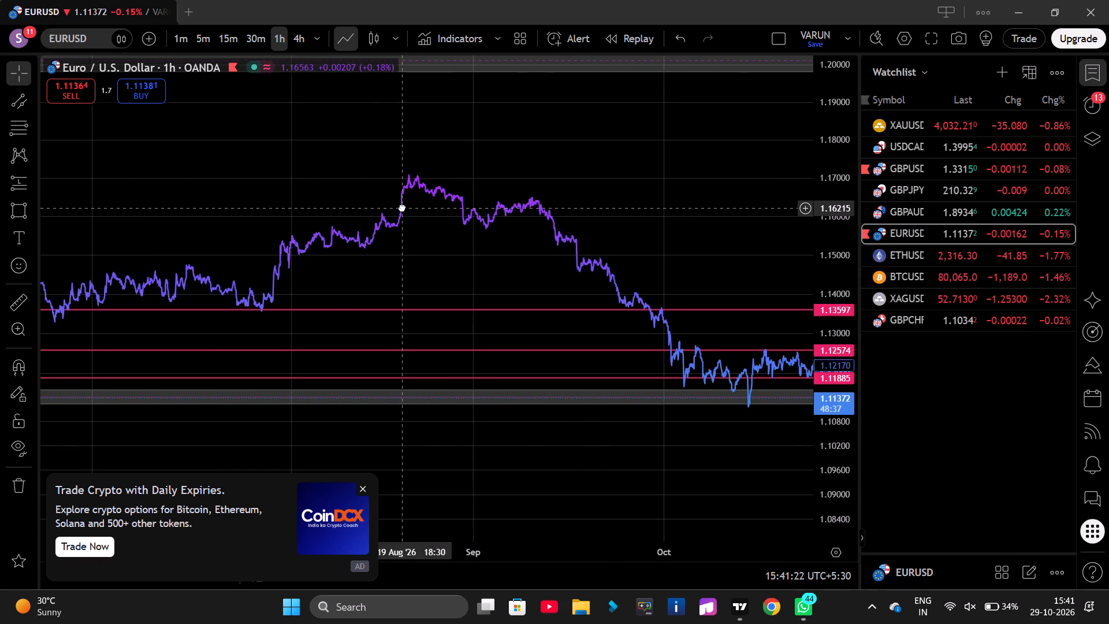
pyautogui.moveTo(402, 207); pyautogui.dragTo(155, 205)
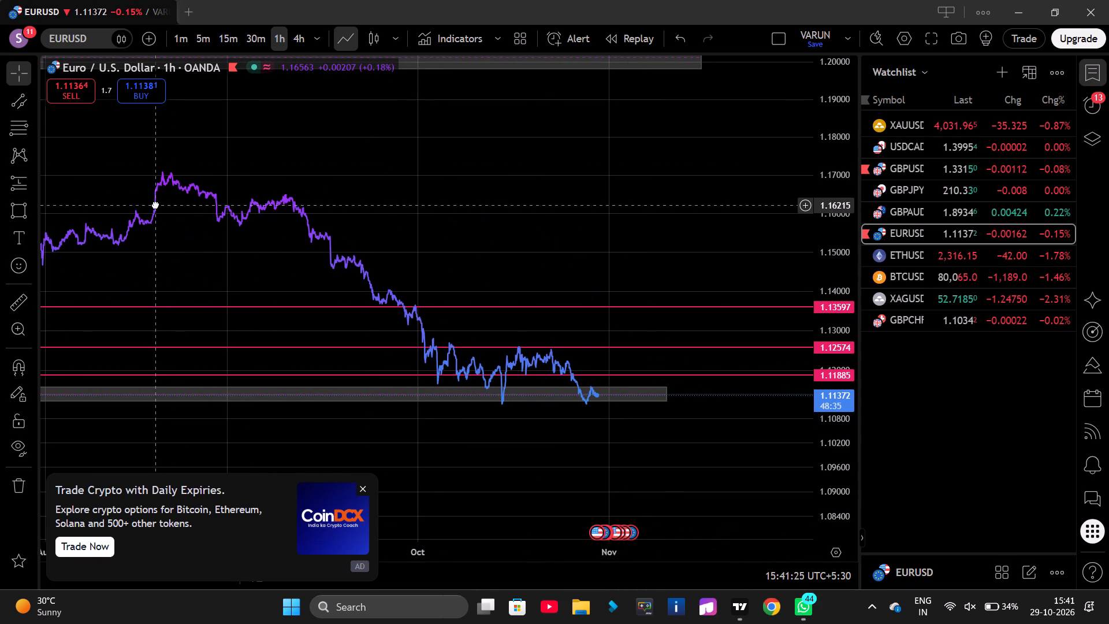
pyautogui.moveTo(155, 205); pyautogui.dragTo(377, 222)
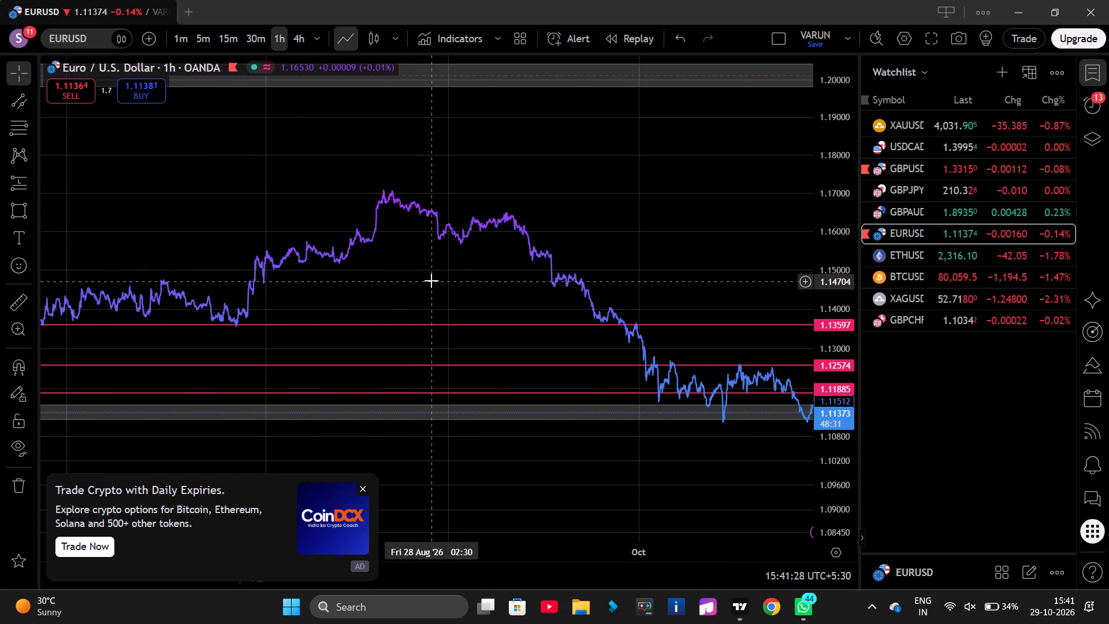
pyautogui.hotkey('alt', 'h')
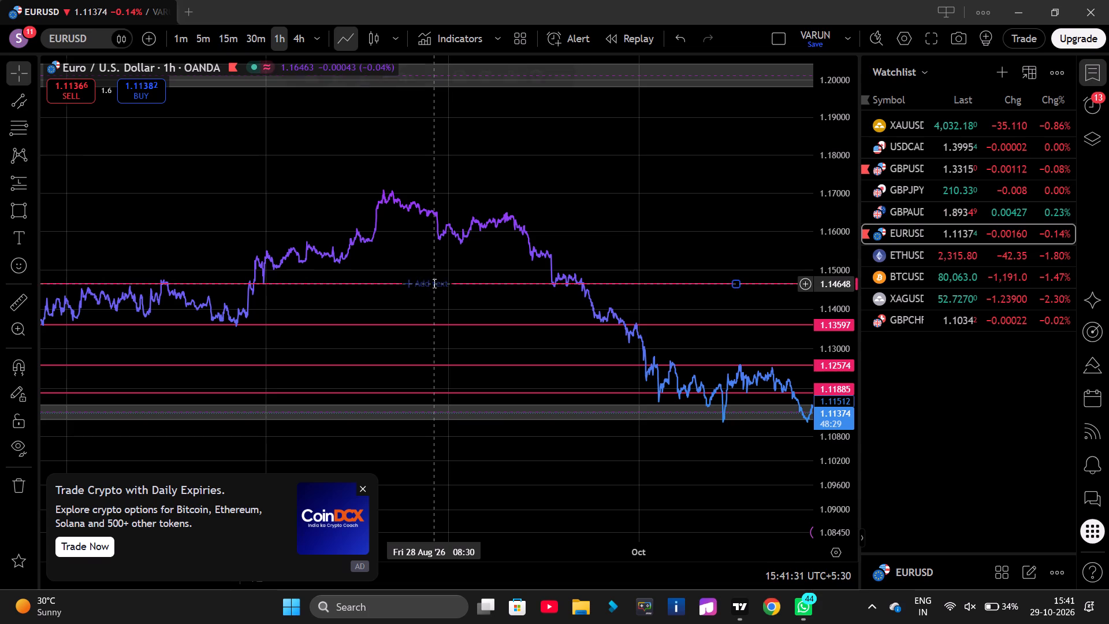
pyautogui.click(508, 79)
# Place a horizontal line at about 1.15094 on the EURUSD 1h chart and lock it.
pyautogui.moveTo(488, 187); pyautogui.dragTo(488, 242)
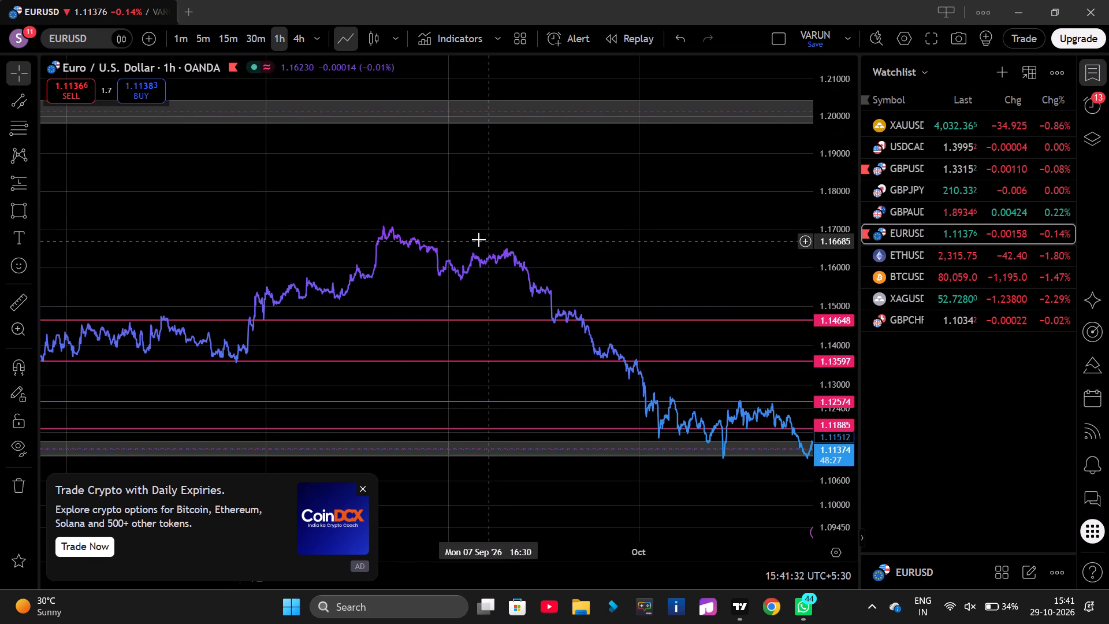
pyautogui.moveTo(508, 262); pyautogui.dragTo(684, 266)
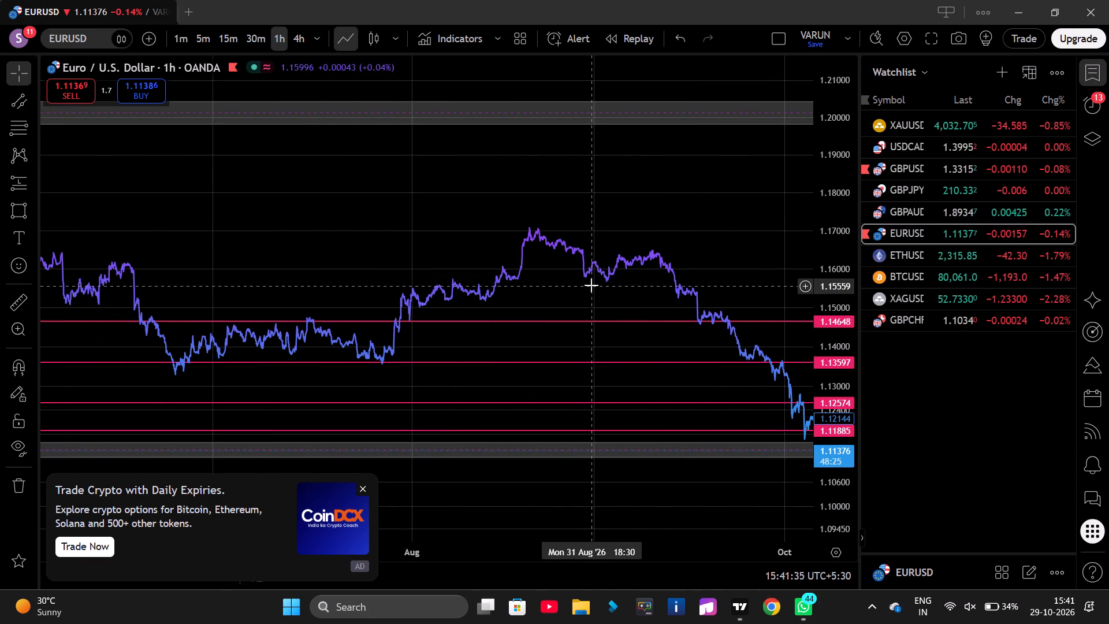
pyautogui.moveTo(597, 284); pyautogui.dragTo(681, 278)
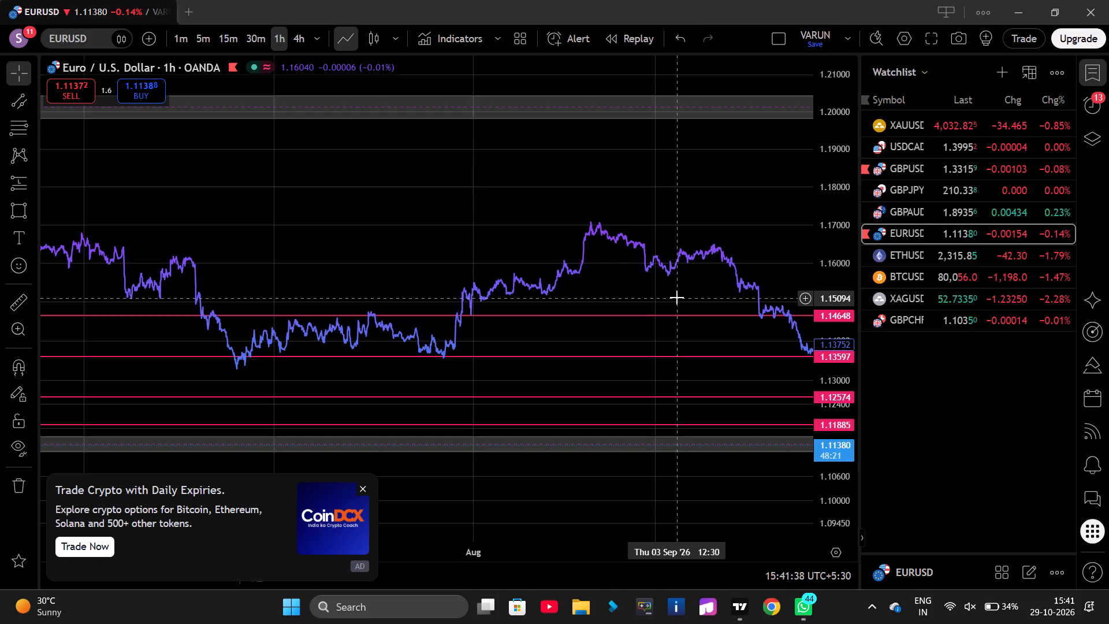
pyautogui.hotkey('alt', 'h')
pyautogui.click(503, 79)
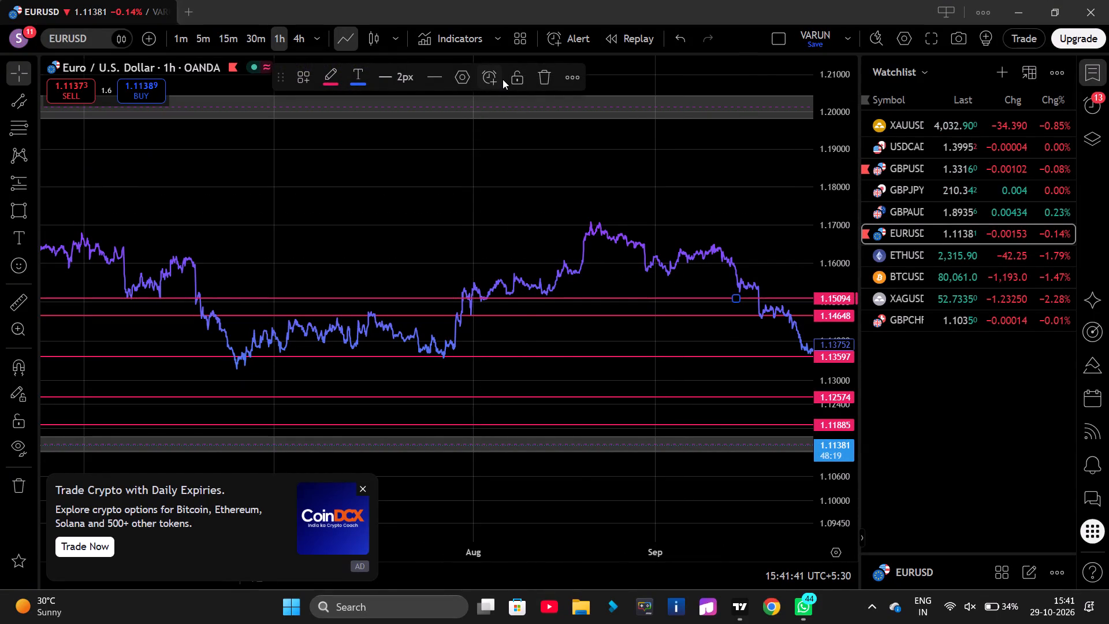
pyautogui.click(527, 79)
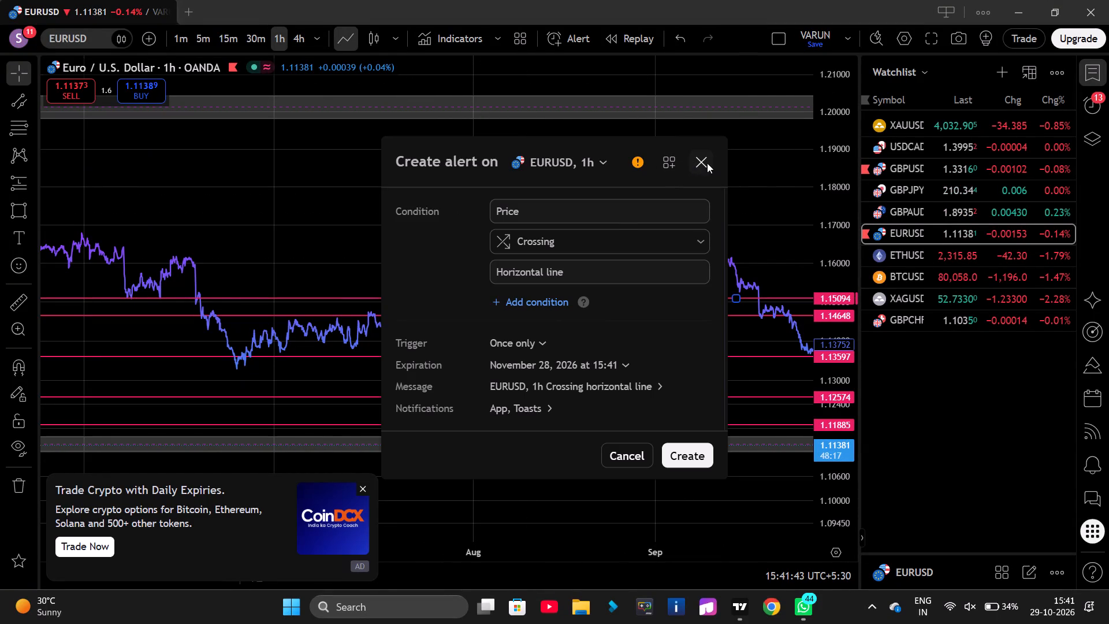
pyautogui.click(708, 163)
pyautogui.click(489, 297)
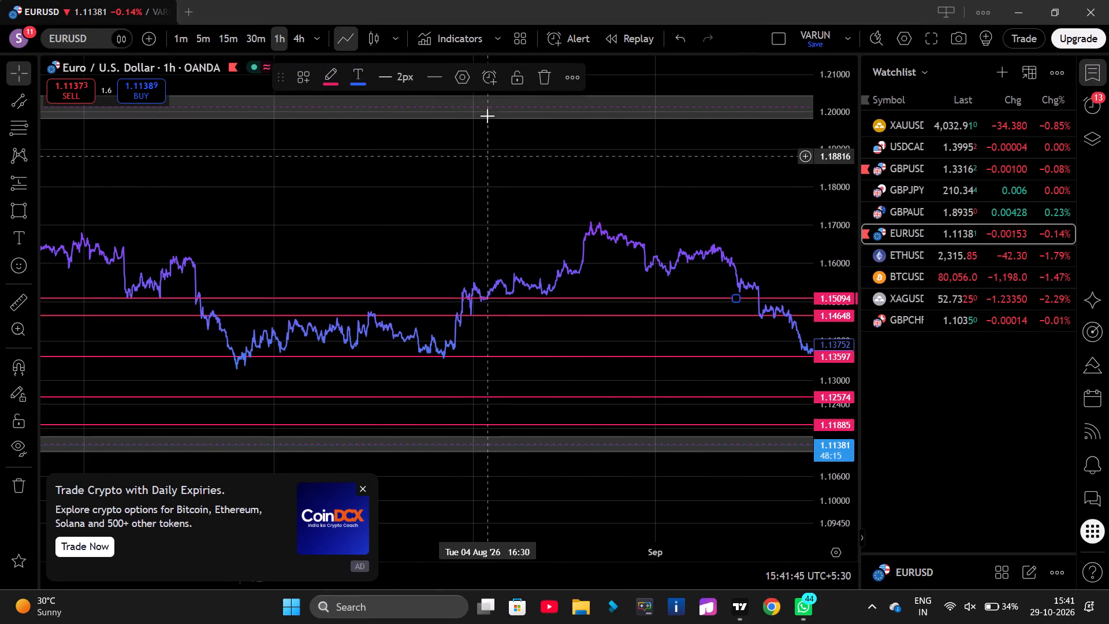
pyautogui.click(510, 80)
# Place a horizontal line at about 1.15896 on the EURUSD 1h chart and lock it.
pyautogui.moveTo(363, 222); pyautogui.dragTo(527, 222)
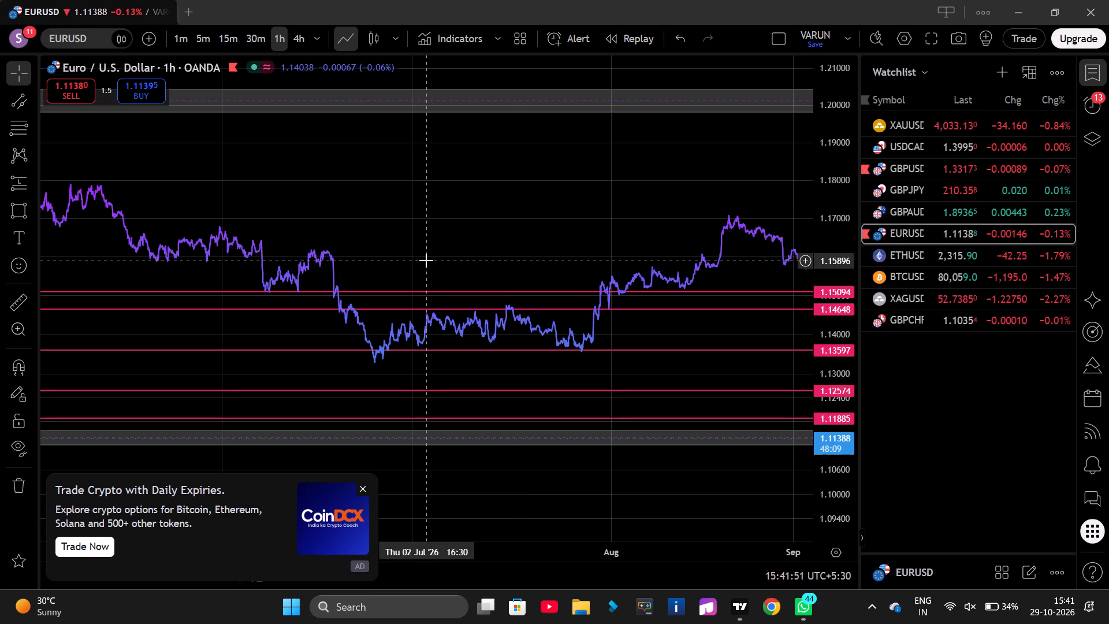
pyautogui.hotkey('alt', 'h')
pyautogui.click(515, 76)
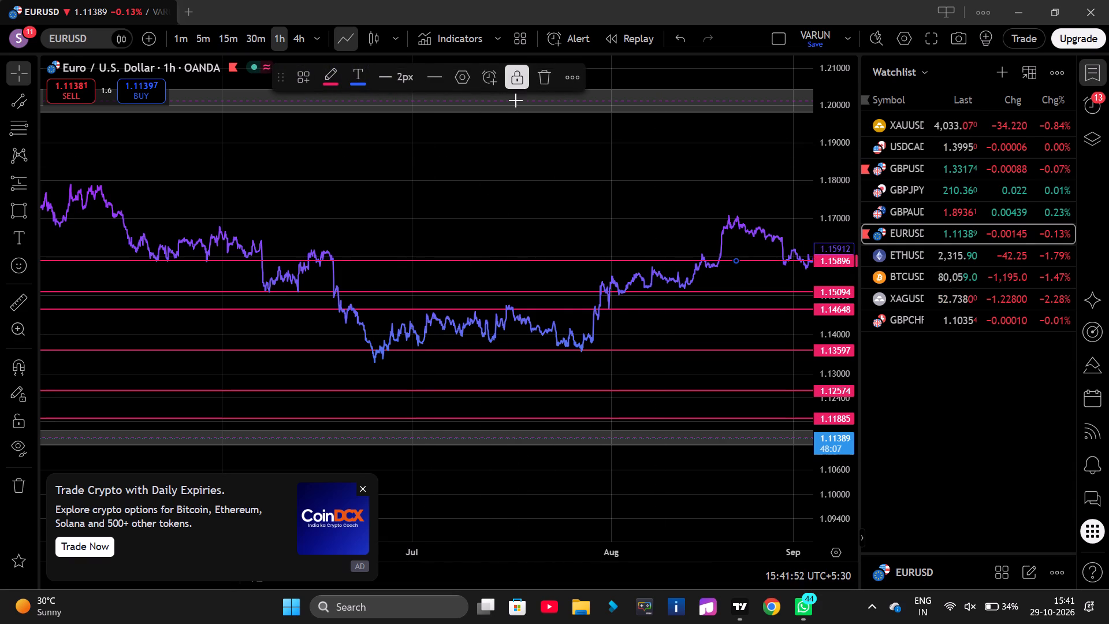
pyautogui.click(466, 164)
# Switch EURUSD to the 30m timeframe and show the late-October price action with the nearest levels in view.
pyautogui.click(260, 40)
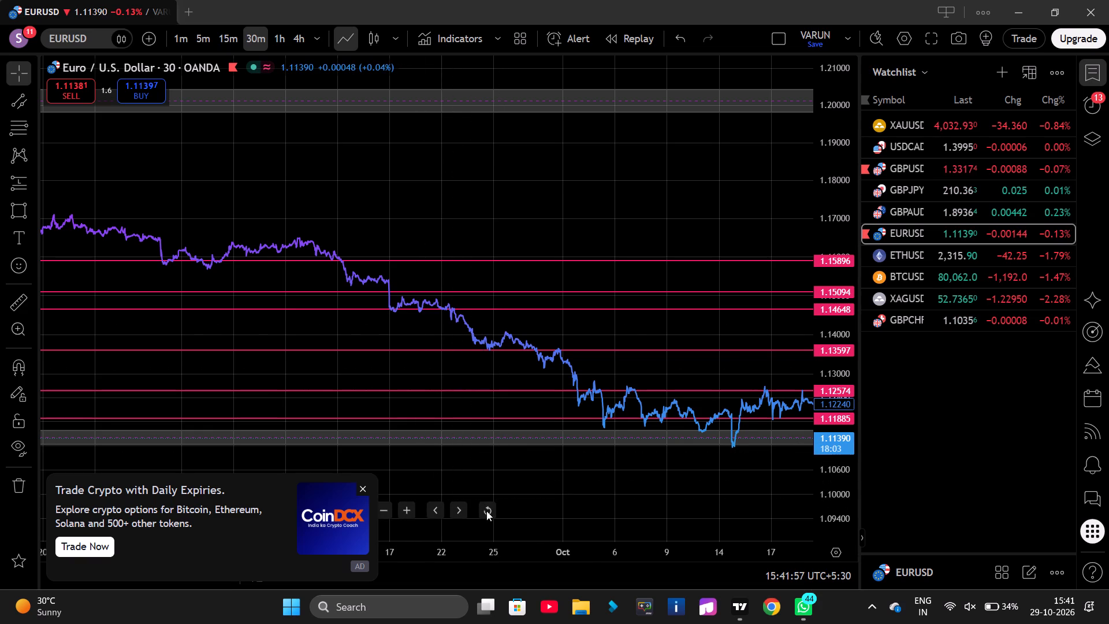
pyautogui.click(486, 511)
pyautogui.scroll(-7, 497, 300)
pyautogui.moveTo(580, 338); pyautogui.dragTo(389, 293)
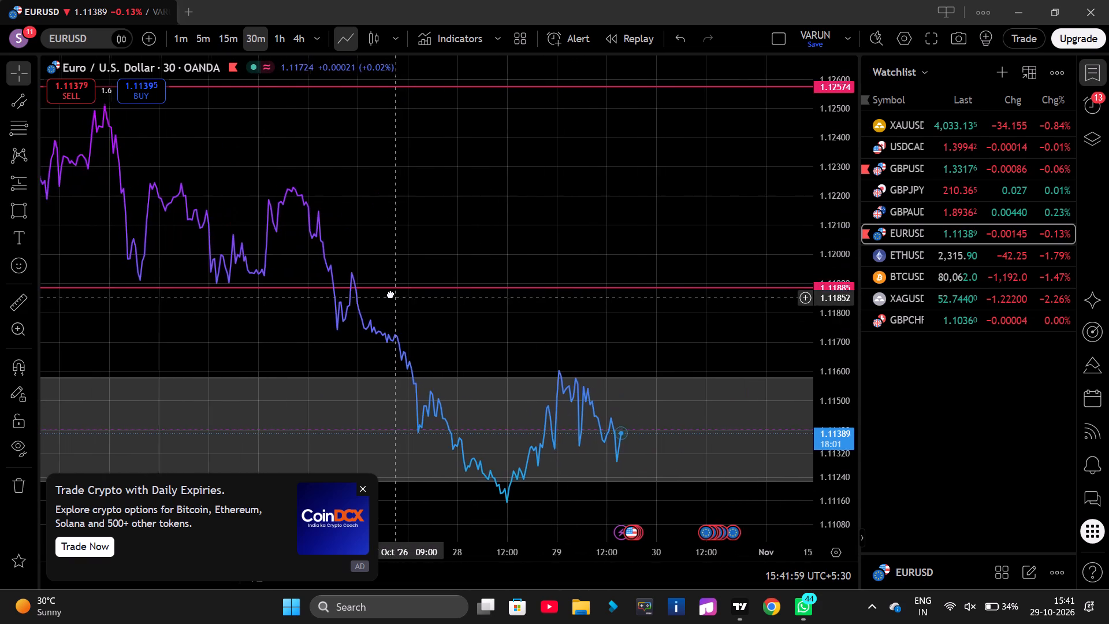
pyautogui.moveTo(389, 293); pyautogui.dragTo(385, 290)
pyautogui.scroll(-5, 835, 303)
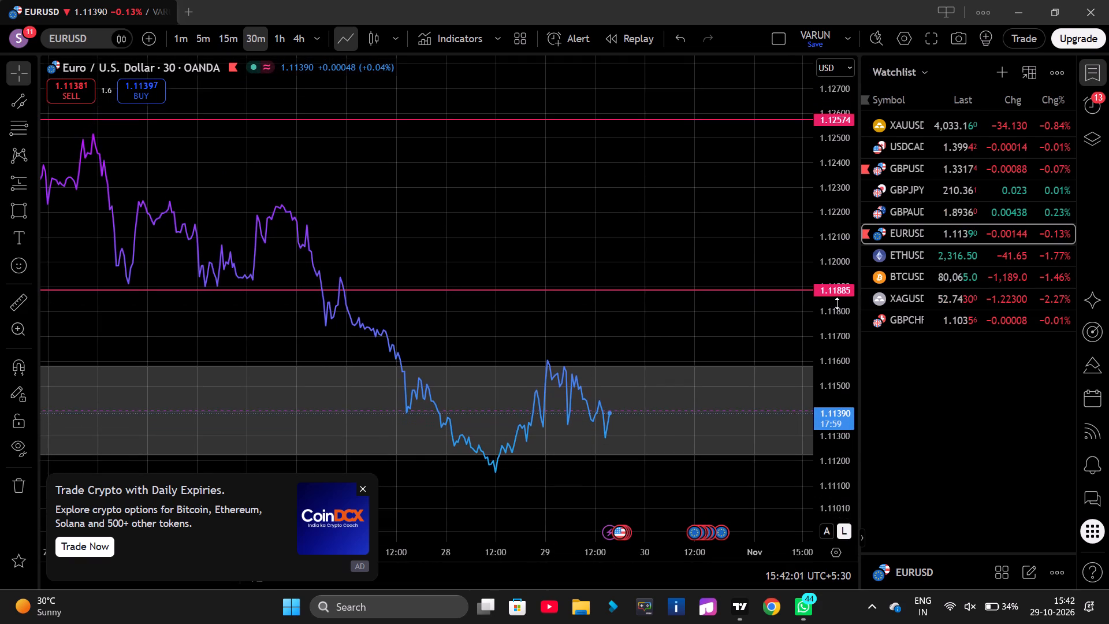
pyautogui.scroll(-11, 837, 303)
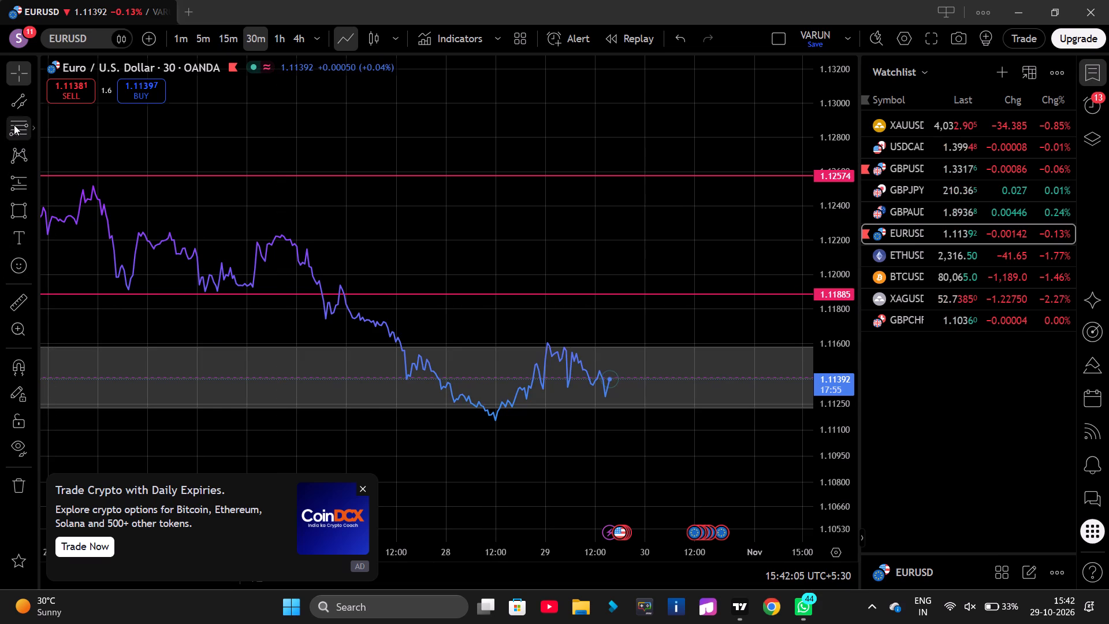
# Draw and lock a rising parallel channel, lower edge from about 1.11122 on 28 October to 1.11497, upper edge from about 1.11512 to 1.11888.
pyautogui.click(14, 99)
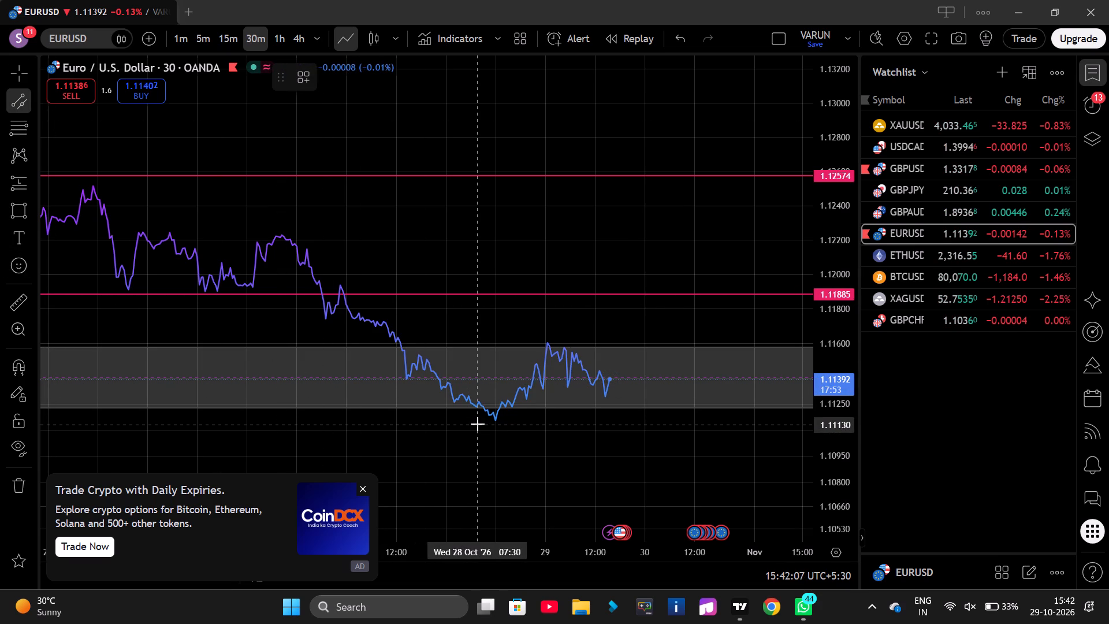
pyautogui.click(481, 426)
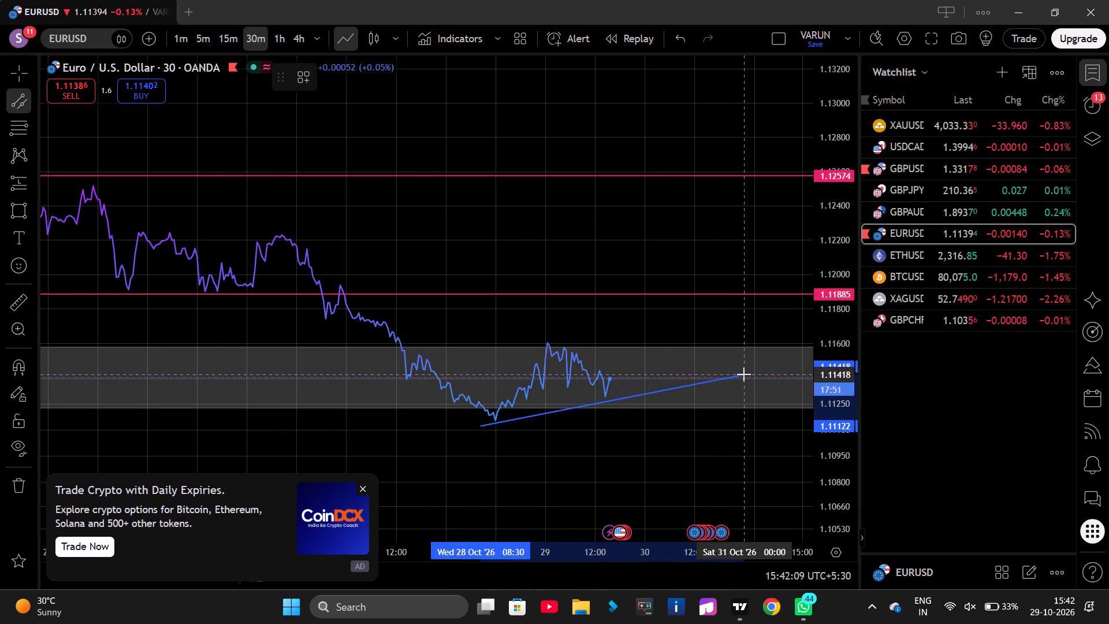
pyautogui.click(758, 361)
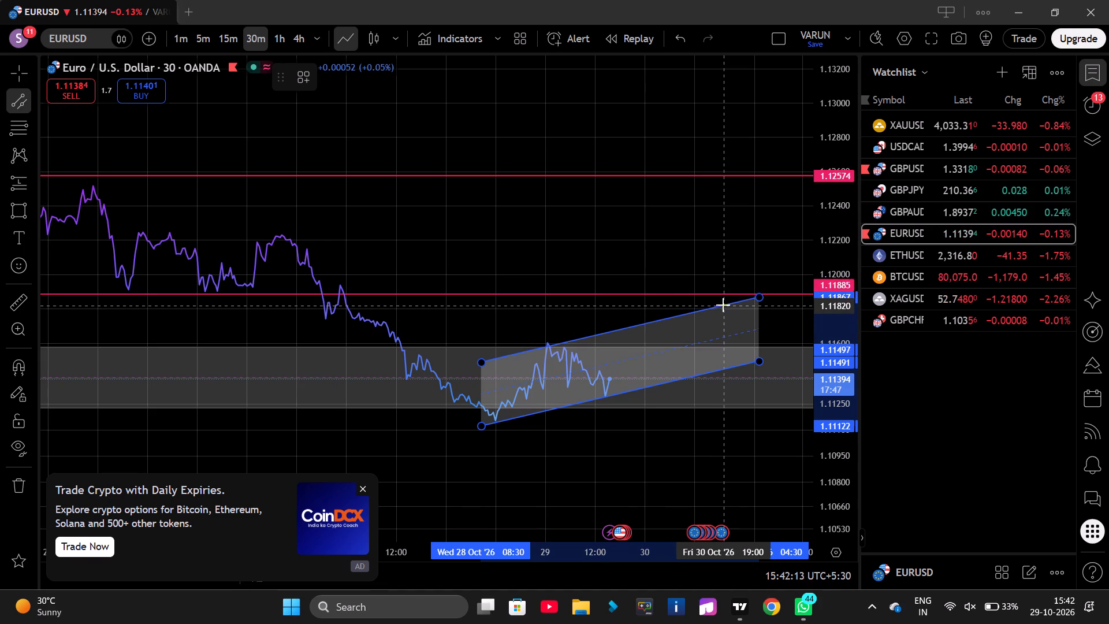
pyautogui.click(724, 302)
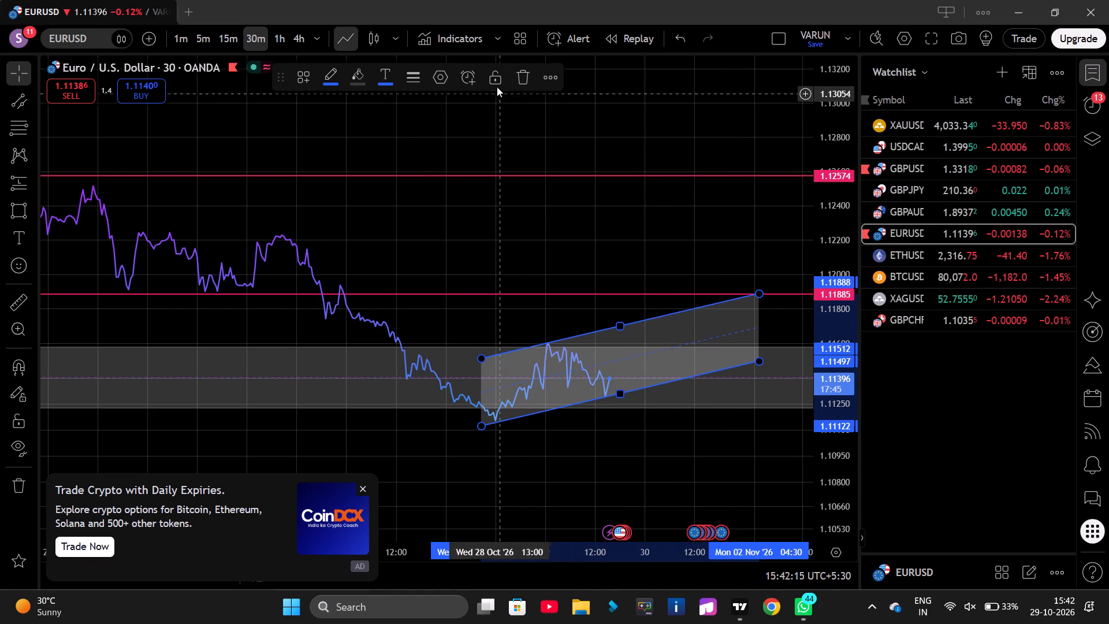
pyautogui.click(497, 82)
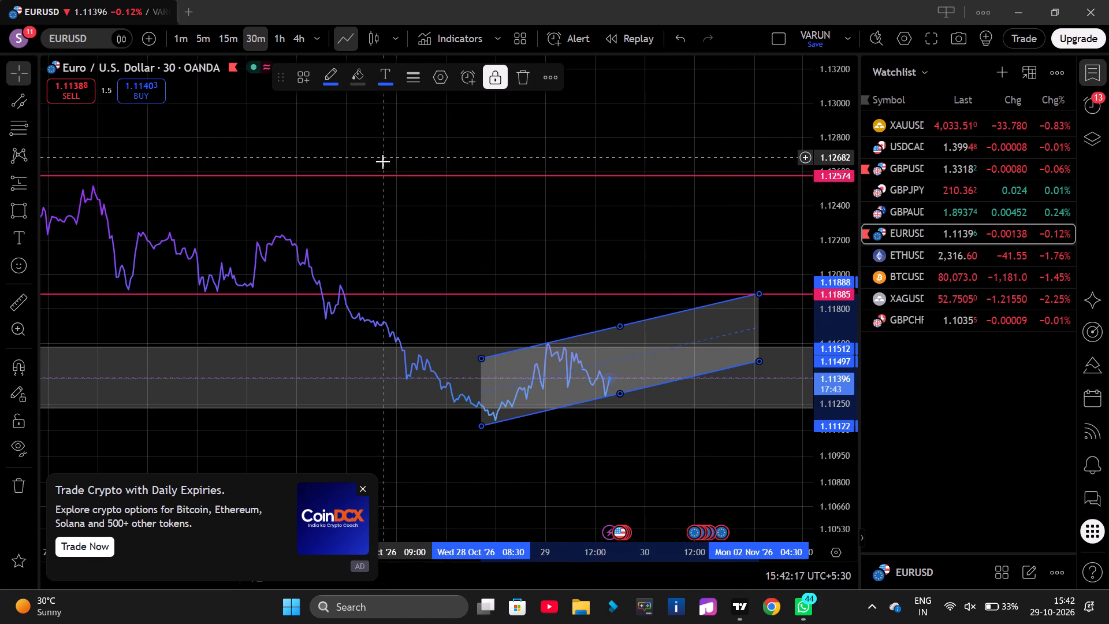
# Open ETHUSD on the 4h timeframe and show its price history back to August 2025.
pyautogui.click(908, 254)
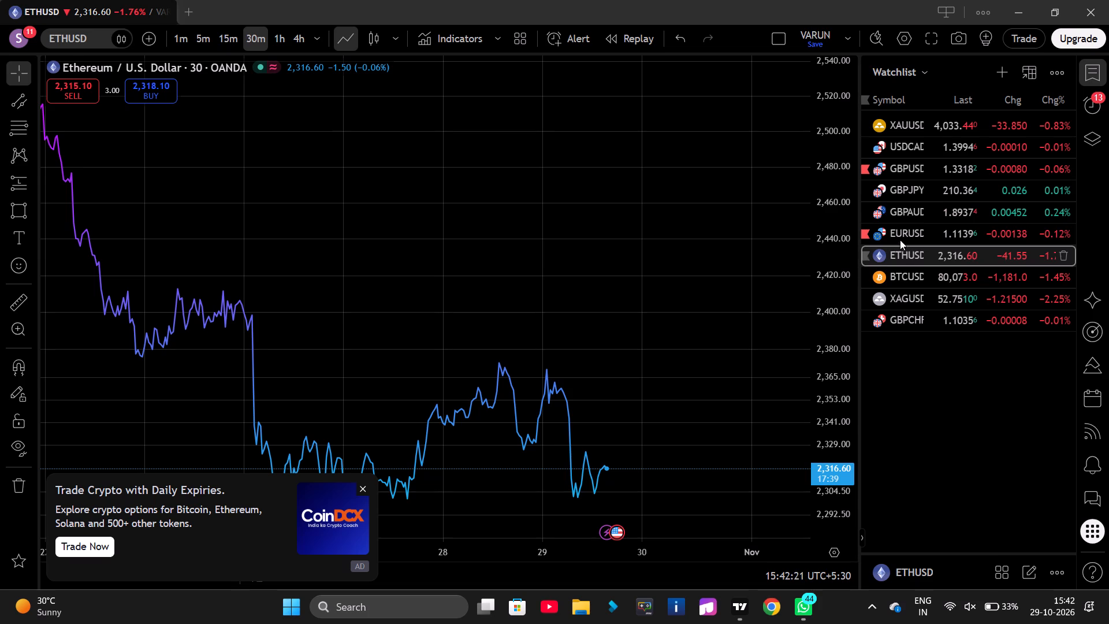
pyautogui.click(297, 38)
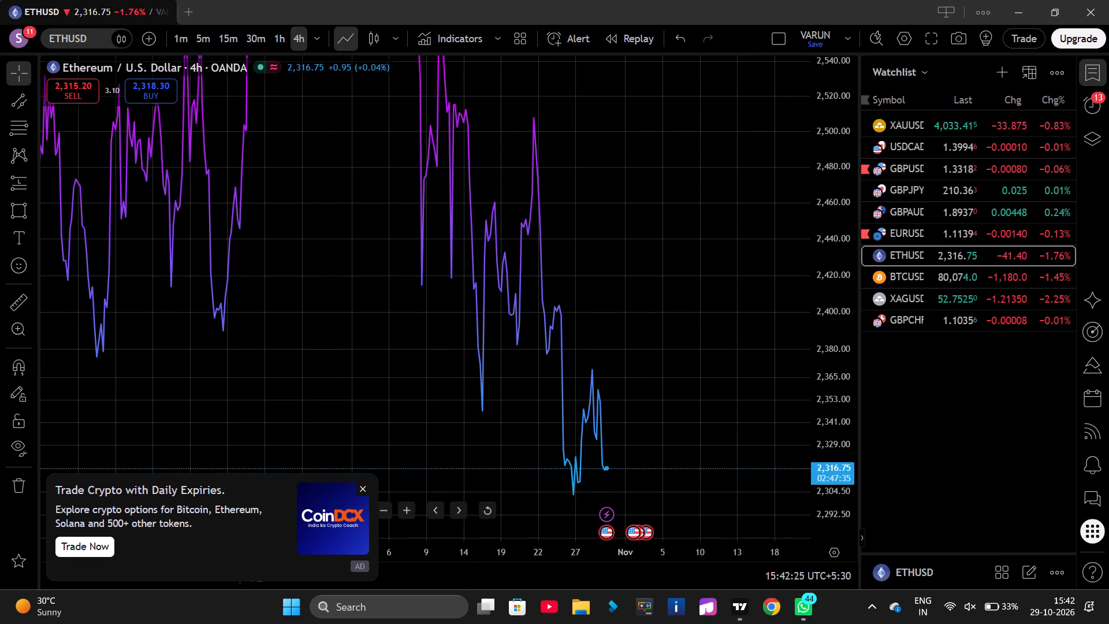
pyautogui.click(483, 508)
pyautogui.scroll(-8, 507, 380)
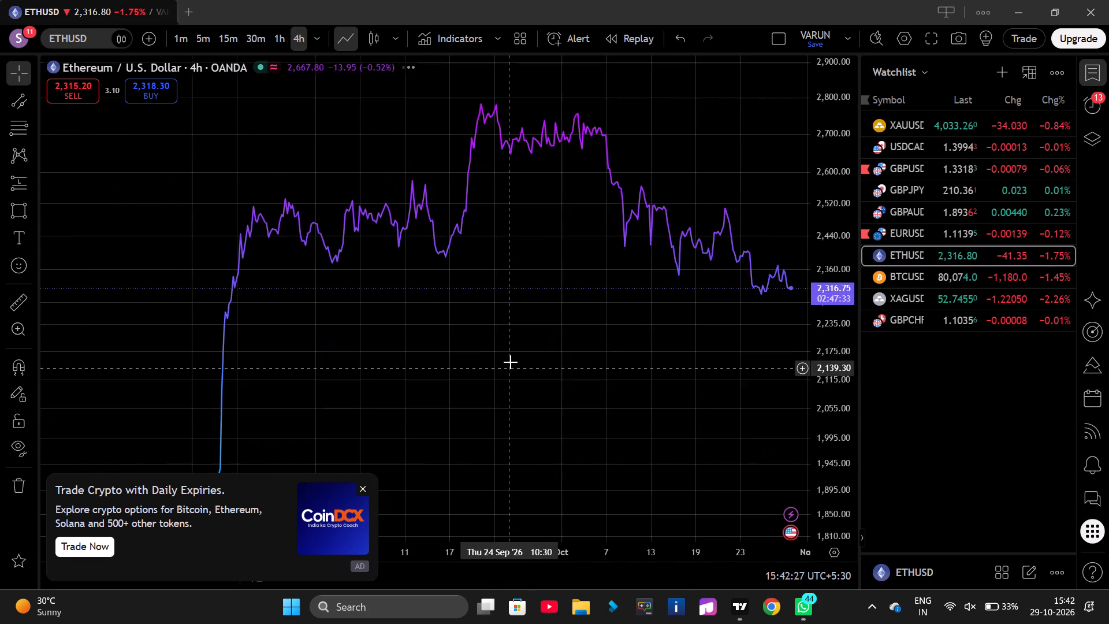
pyautogui.scroll(-18, 511, 362)
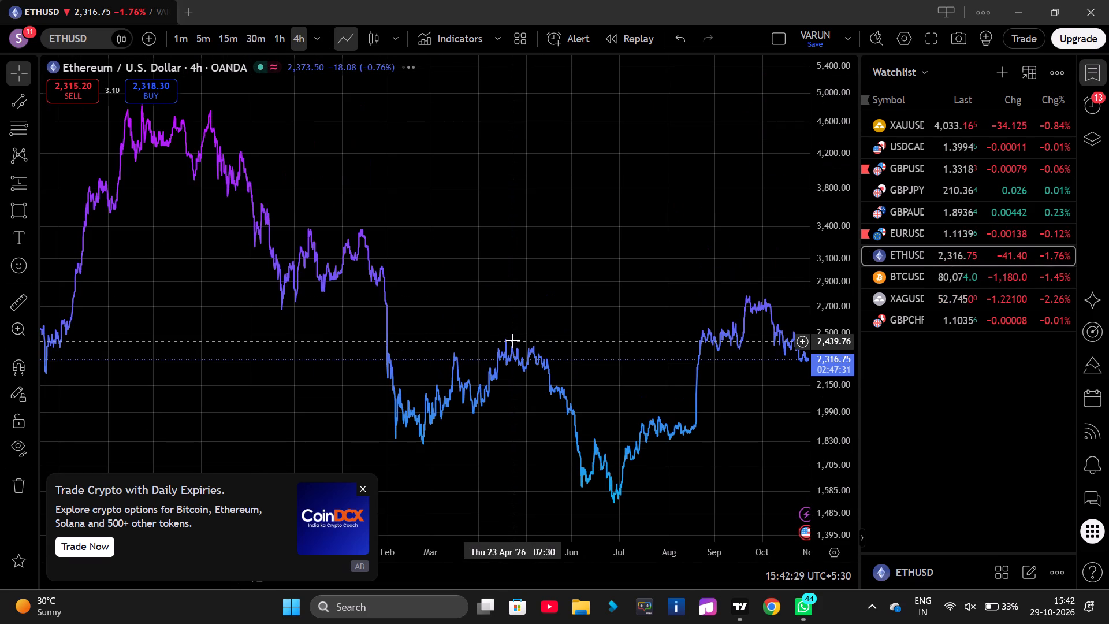
pyautogui.scroll(-4, 513, 341)
pyautogui.moveTo(567, 288); pyautogui.dragTo(487, 265)
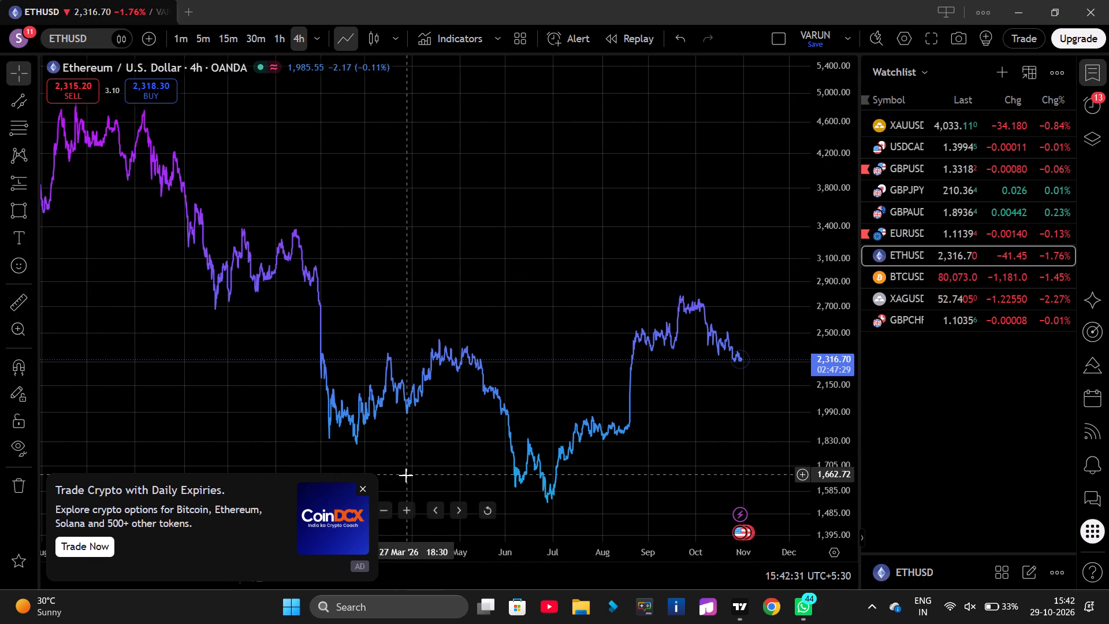
# Dismiss the advertisement covering the chart and the ad-free upgrade offer.
pyautogui.click(360, 485)
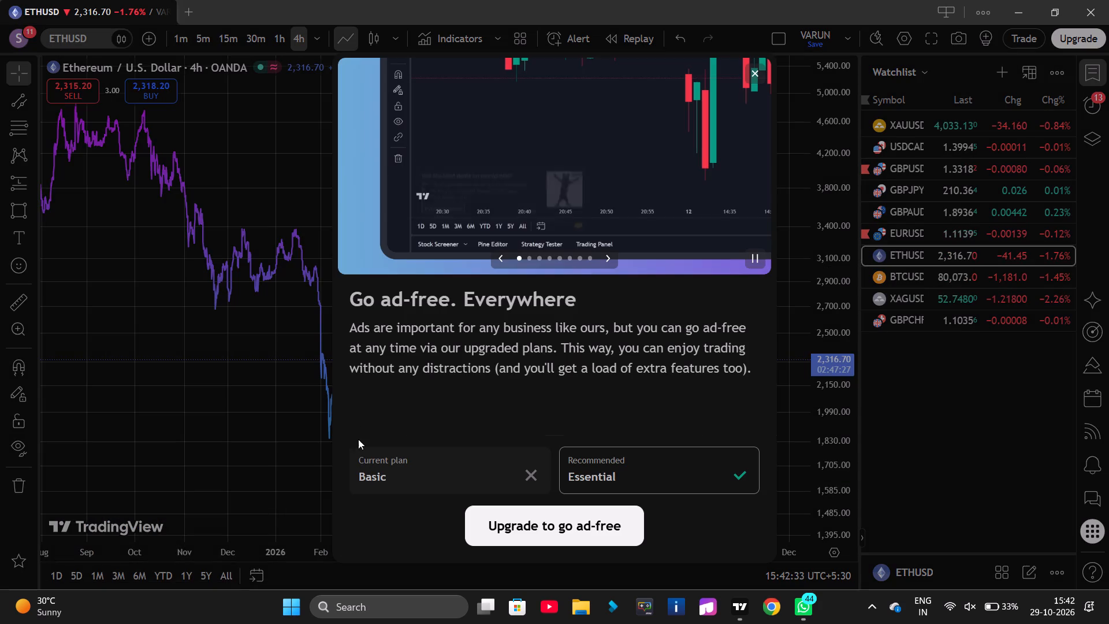
pyautogui.click(749, 72)
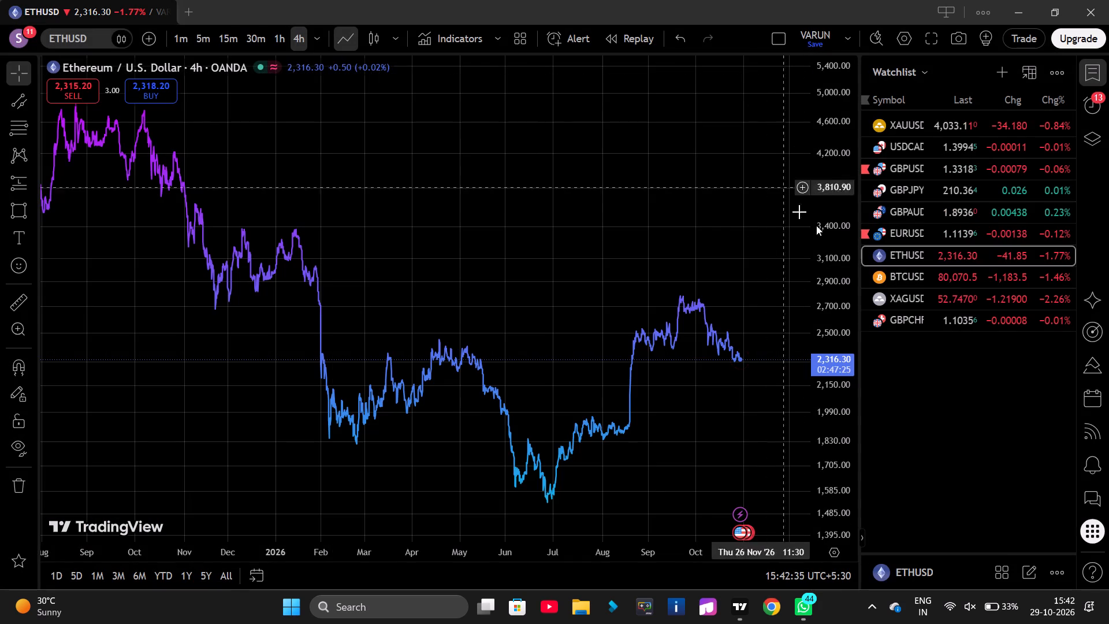
# Draw and lock a thin rectangular zone at the September highs, from about 2,795.70 to 2,765.89, spanning 16 January 2026 to 21 January 2027.
pyautogui.scroll(-1, 845, 254)
pyautogui.moveTo(470, 281); pyautogui.dragTo(390, 255)
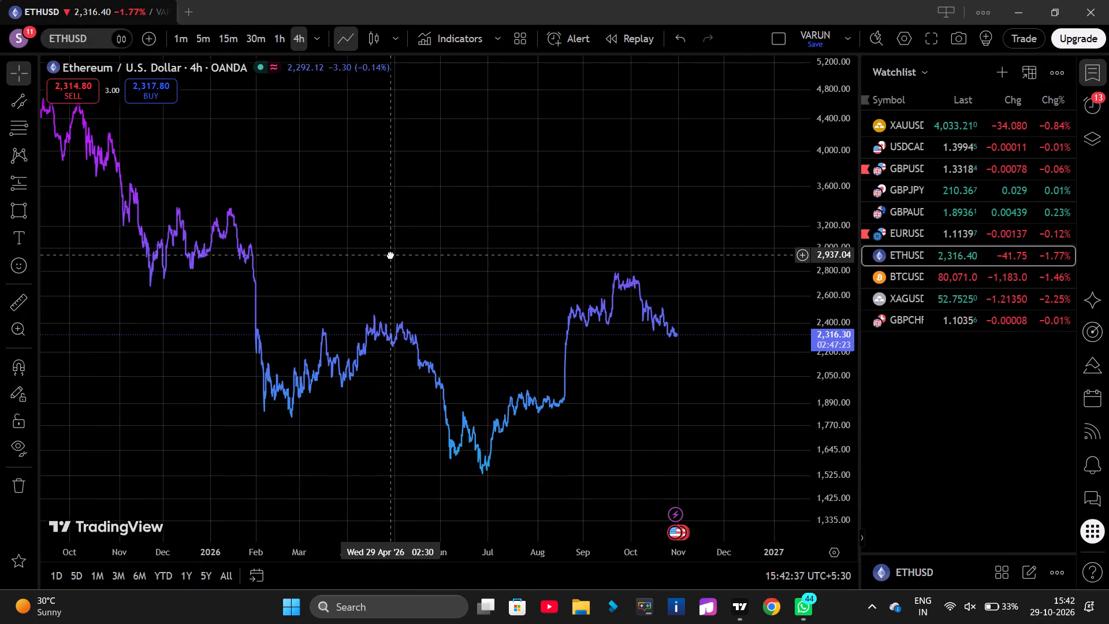
pyautogui.moveTo(390, 255); pyautogui.dragTo(378, 220)
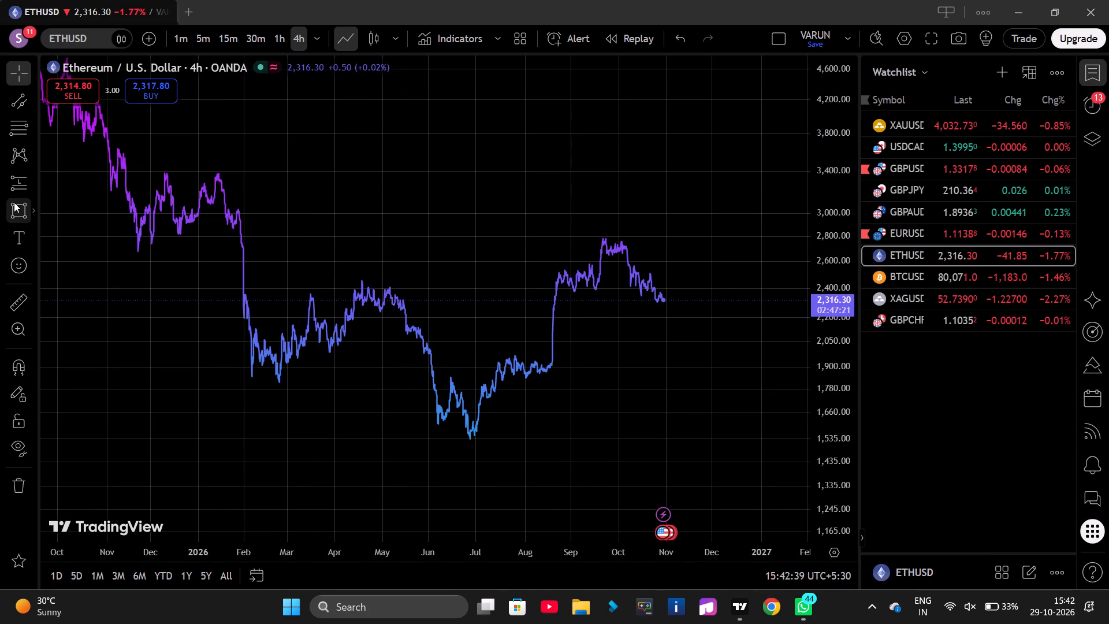
pyautogui.click(12, 202)
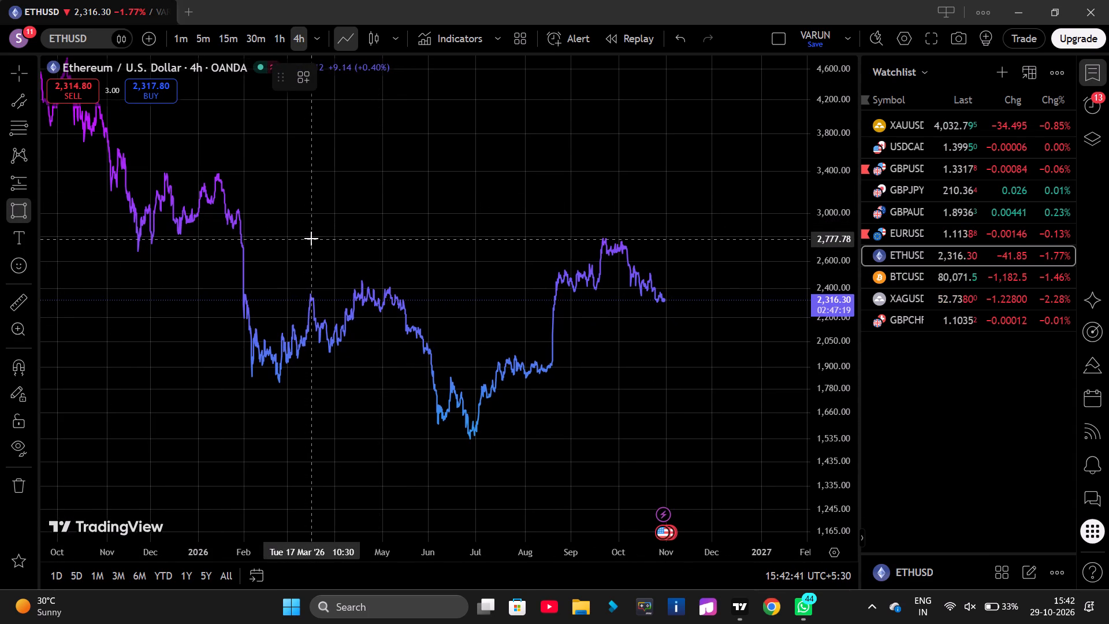
pyautogui.click(221, 236)
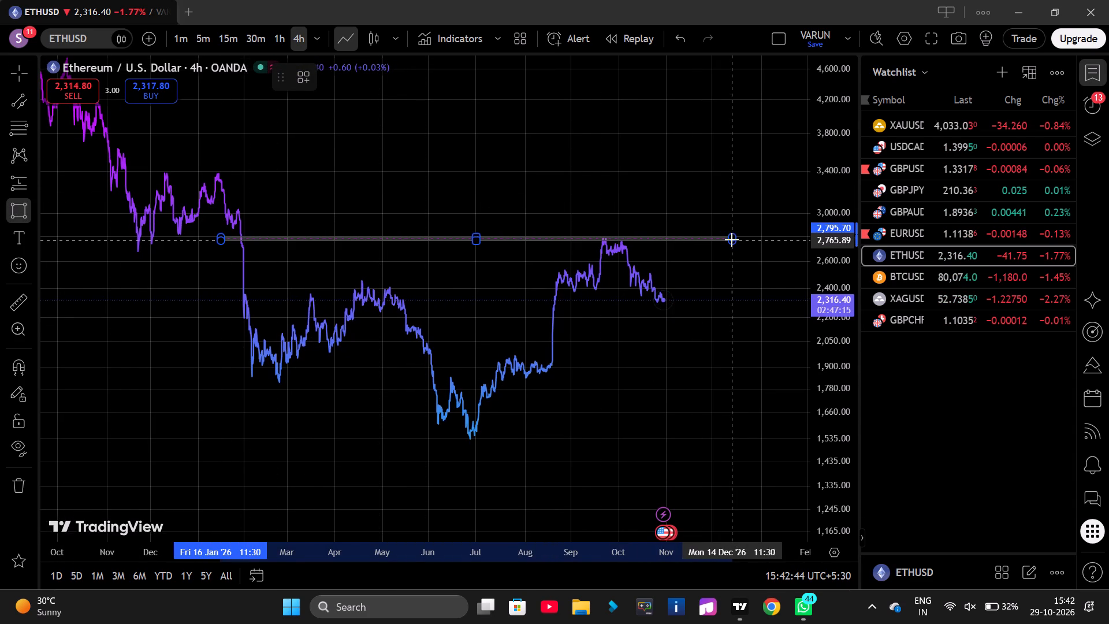
pyautogui.click(793, 240)
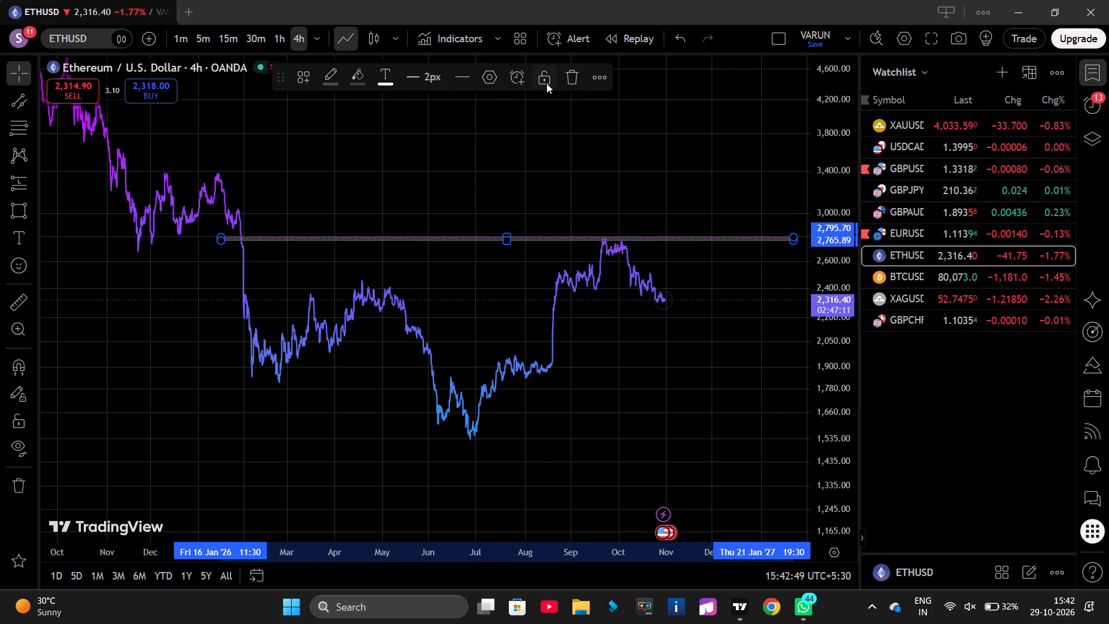
pyautogui.click(546, 81)
# Draw and lock a rectangular zone around the June lows, from about 1,530.42 to 1,607.79, spanning 7 October 2025 to 6 January 2027.
pyautogui.moveTo(534, 359); pyautogui.dragTo(544, 248)
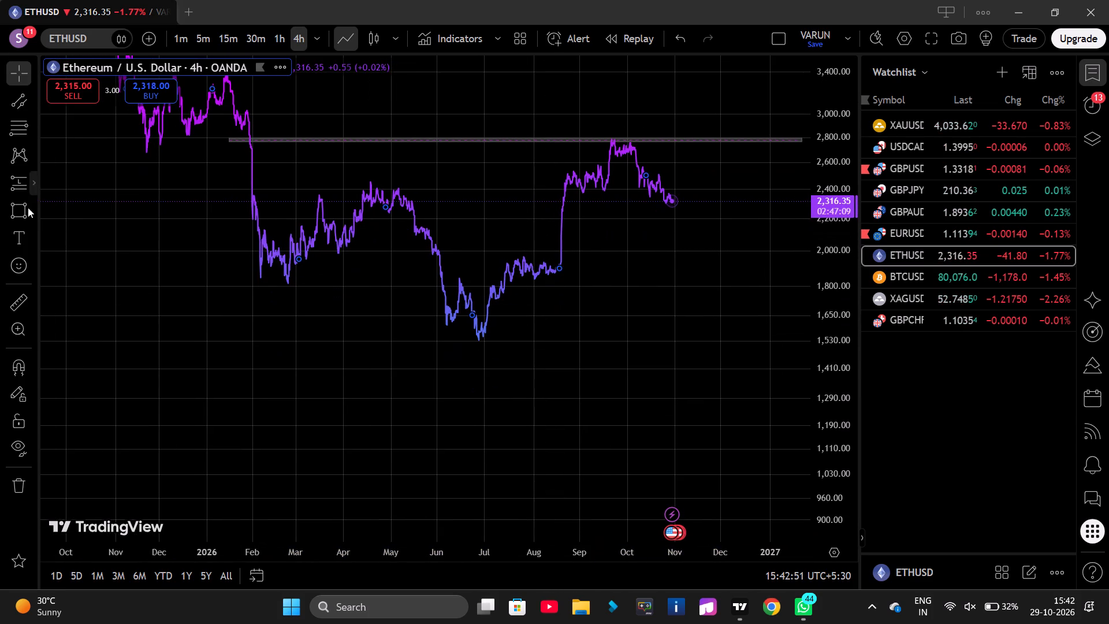
pyautogui.click(25, 215)
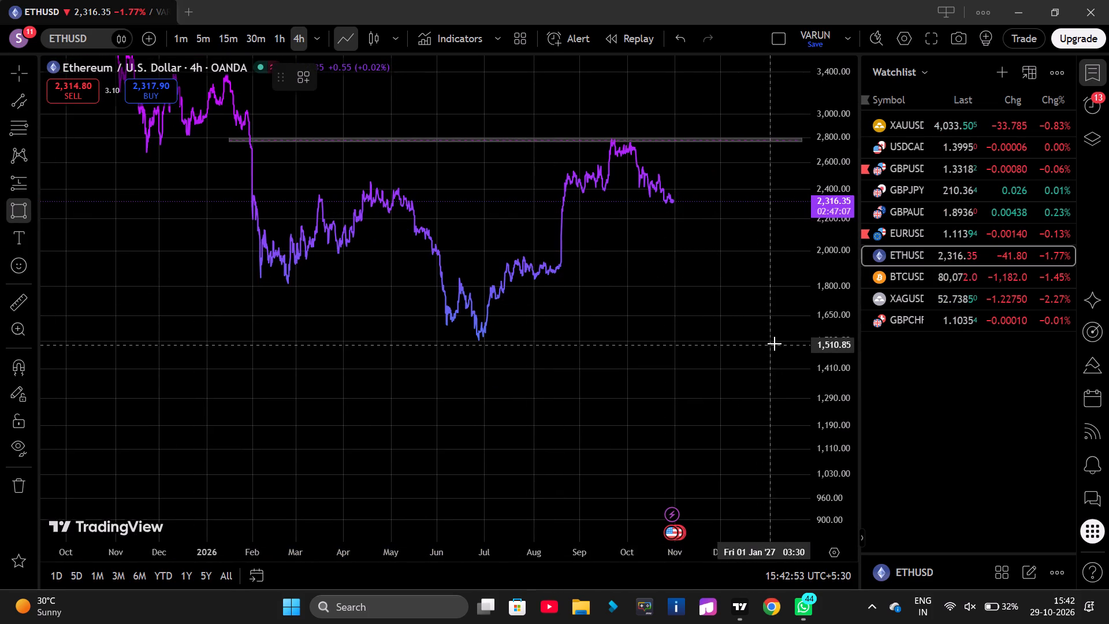
pyautogui.click(778, 340)
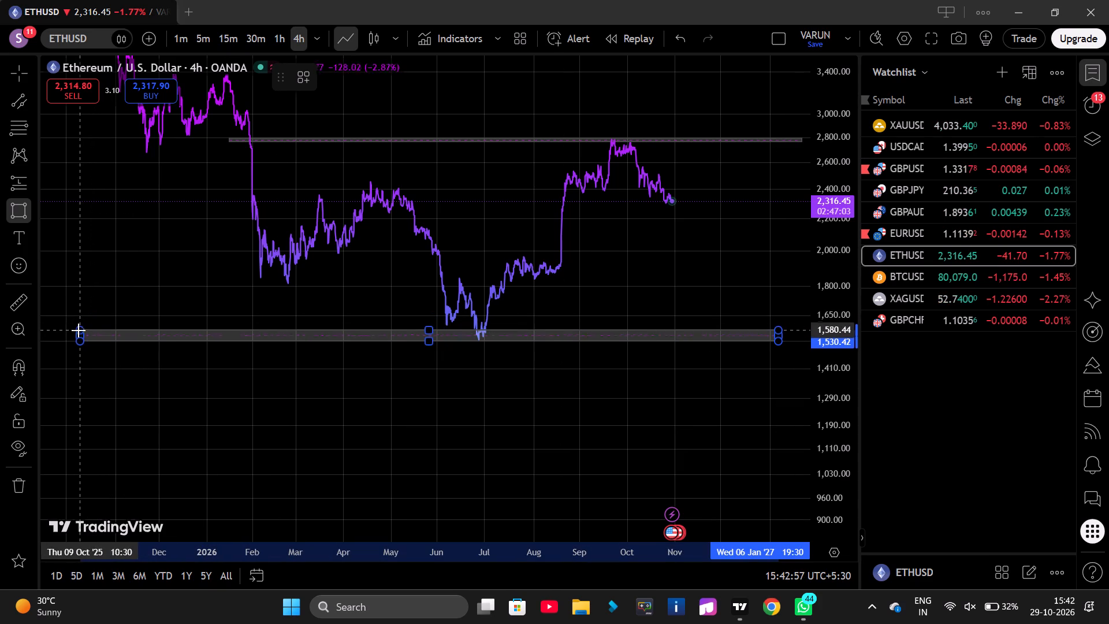
pyautogui.click(76, 324)
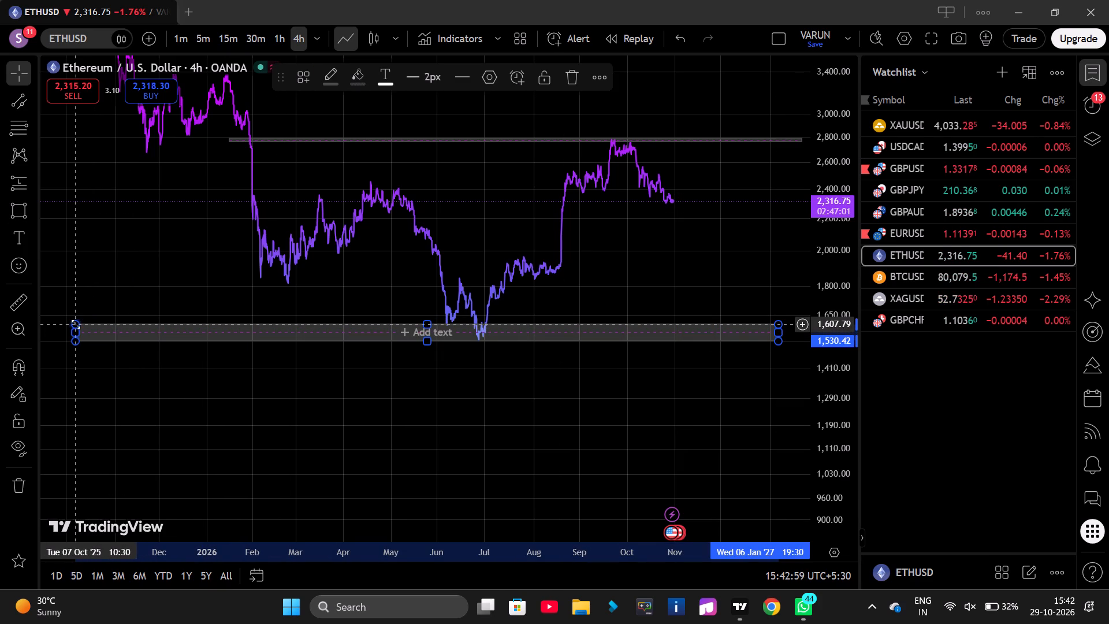
pyautogui.click(538, 75)
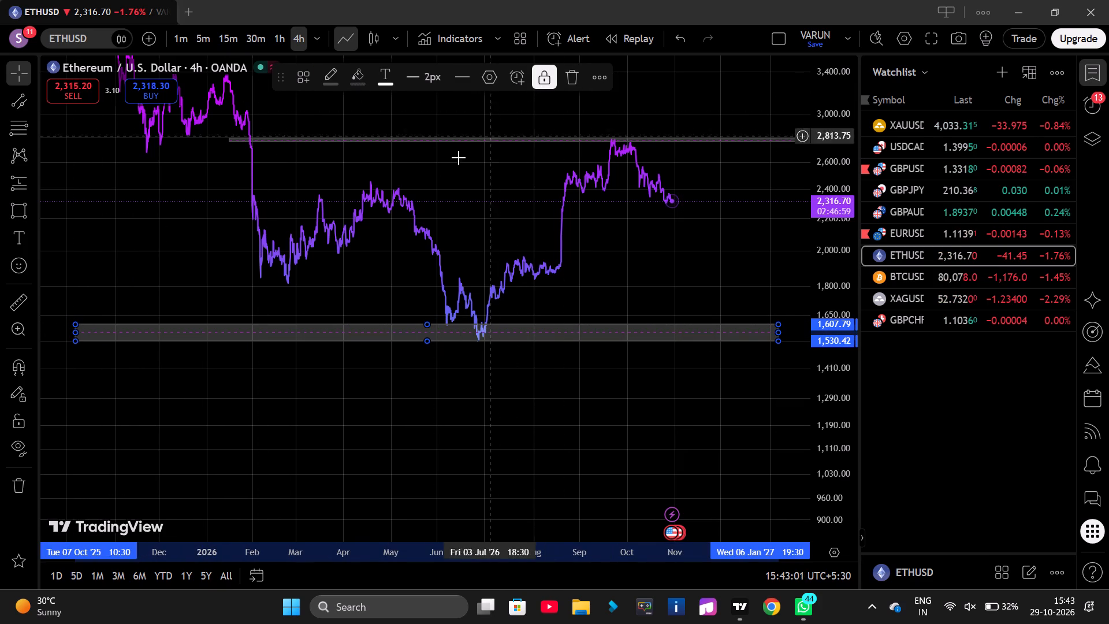
# Switch ETHUSD to the 1h timeframe and place a locked horizontal line at about 2,305.04.
pyautogui.click(271, 32)
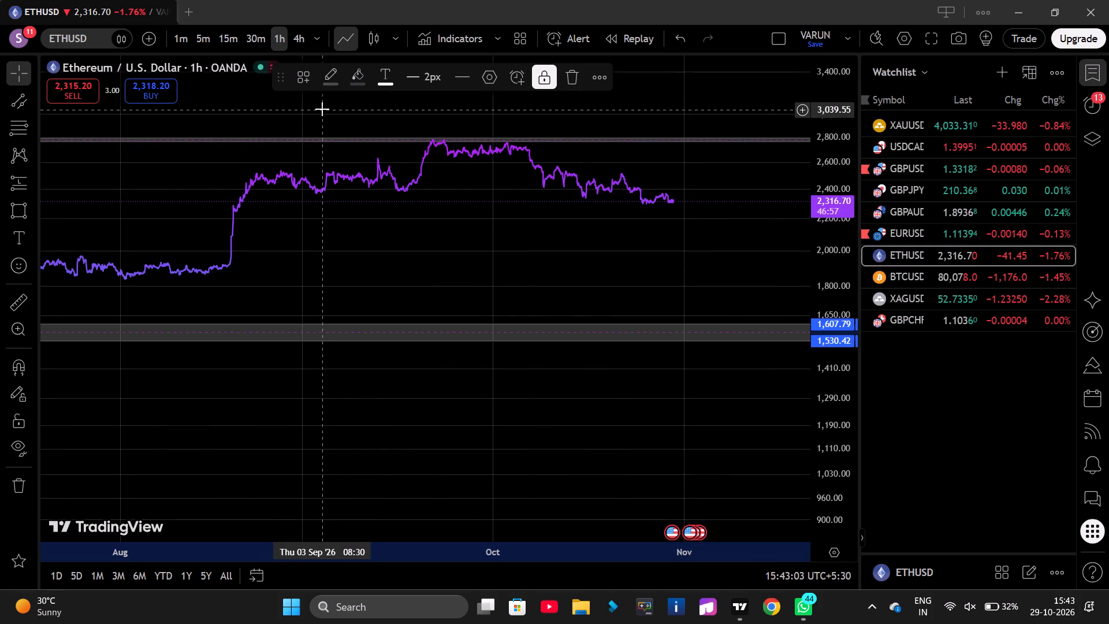
pyautogui.moveTo(384, 228); pyautogui.dragTo(518, 251)
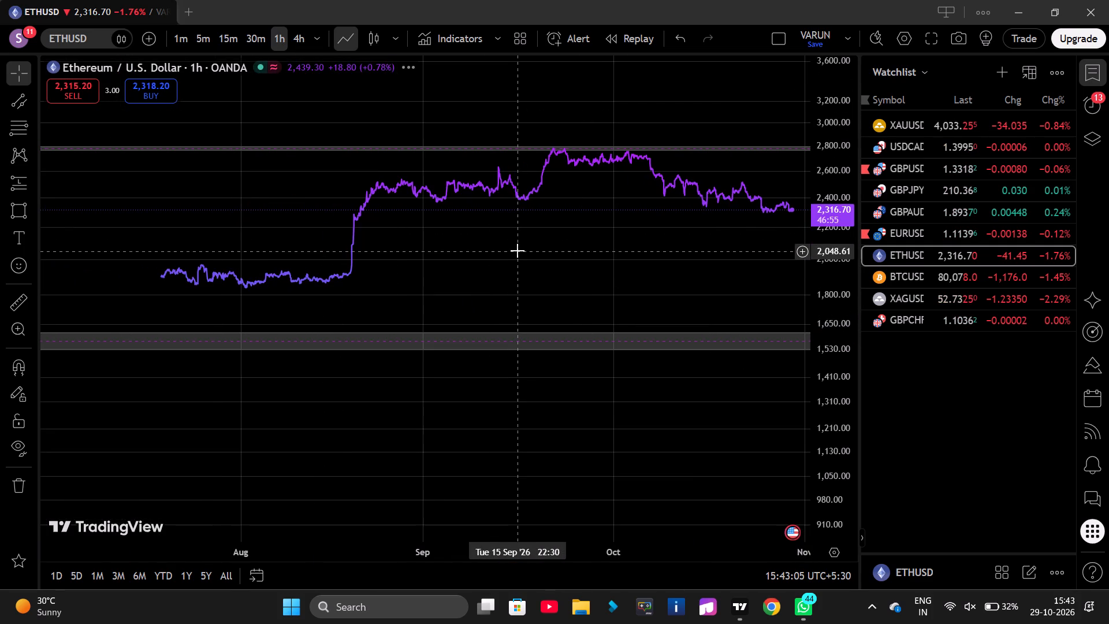
pyautogui.scroll(-3, 511, 243)
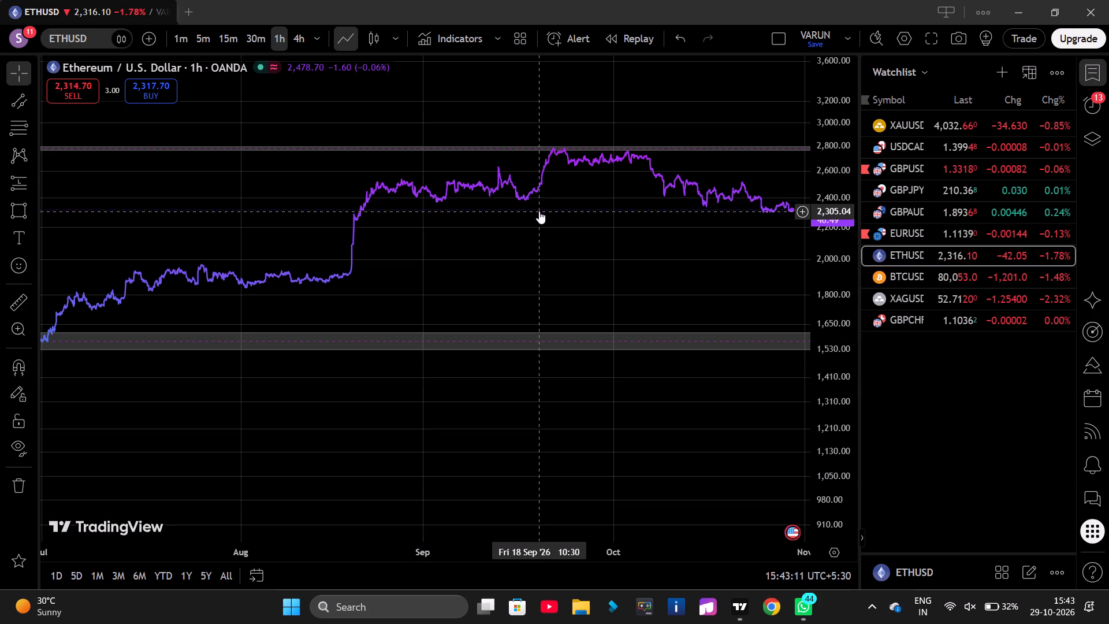
pyautogui.hotkey('alt', 'h')
pyautogui.click(515, 81)
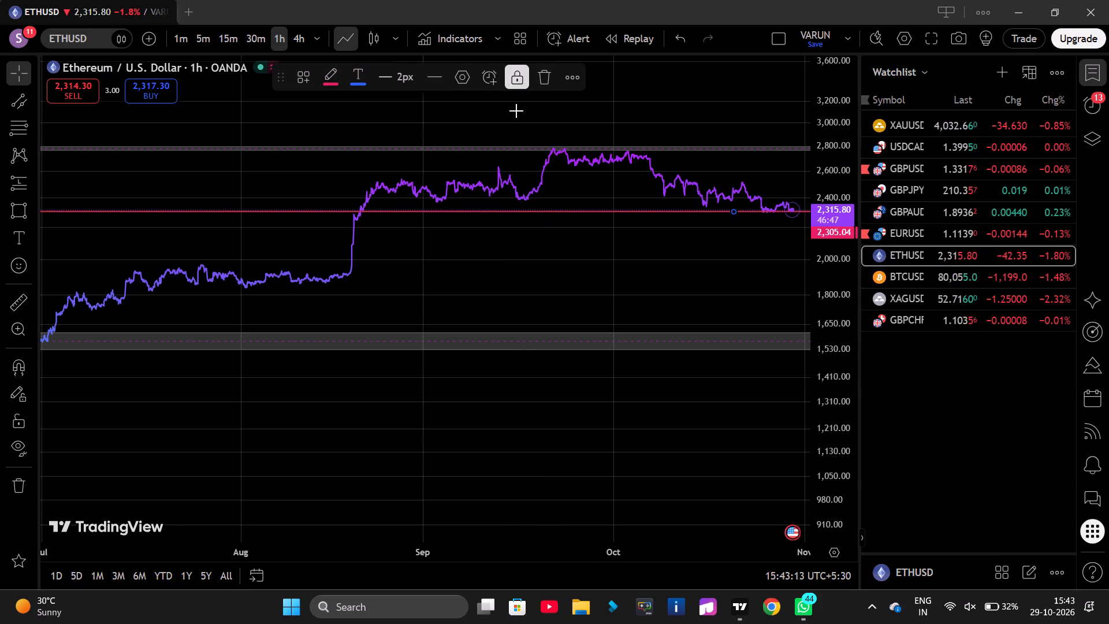
# Add and lock two horizontal lines on the 1h chart at about 1,937.53 and 1,824.62.
pyautogui.moveTo(558, 268); pyautogui.dragTo(665, 257)
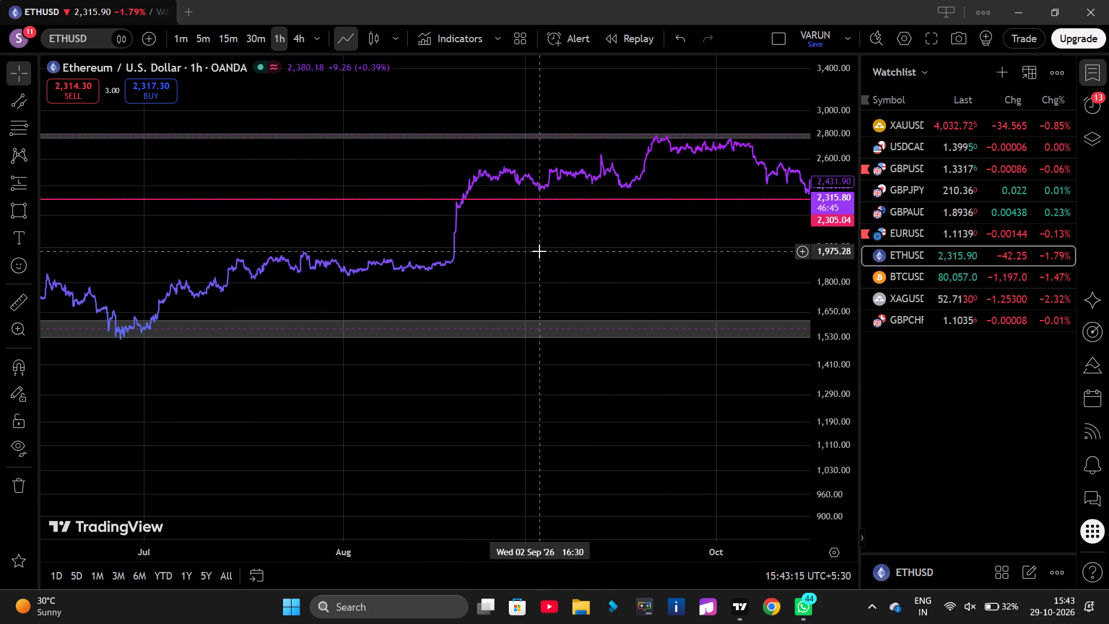
pyautogui.hotkey('alt', 'h')
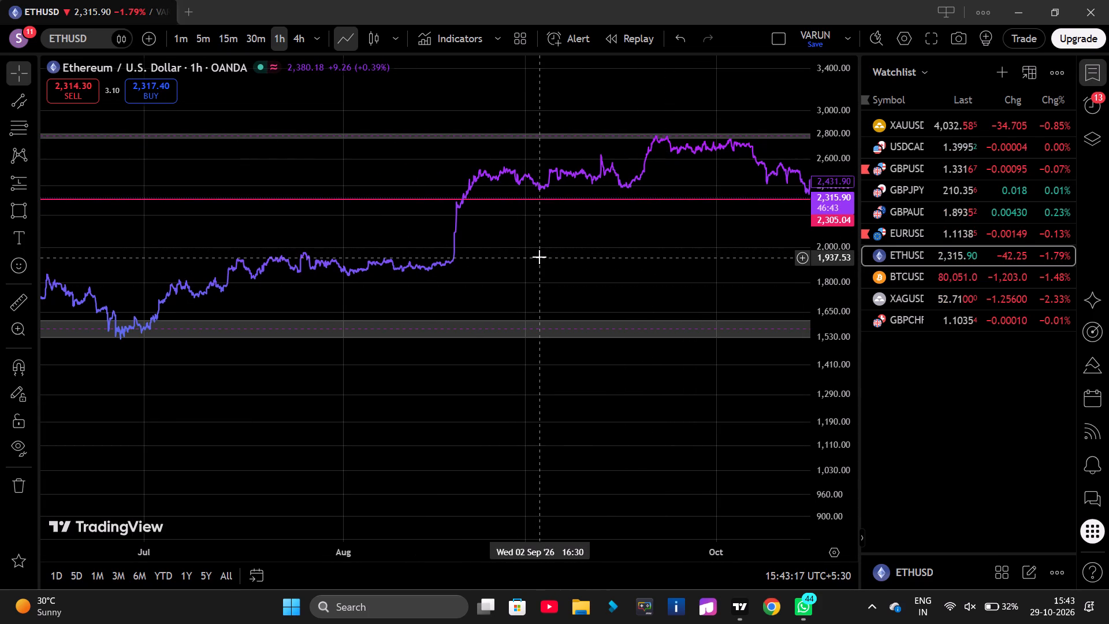
pyautogui.click(522, 78)
pyautogui.moveTo(432, 213); pyautogui.dragTo(574, 218)
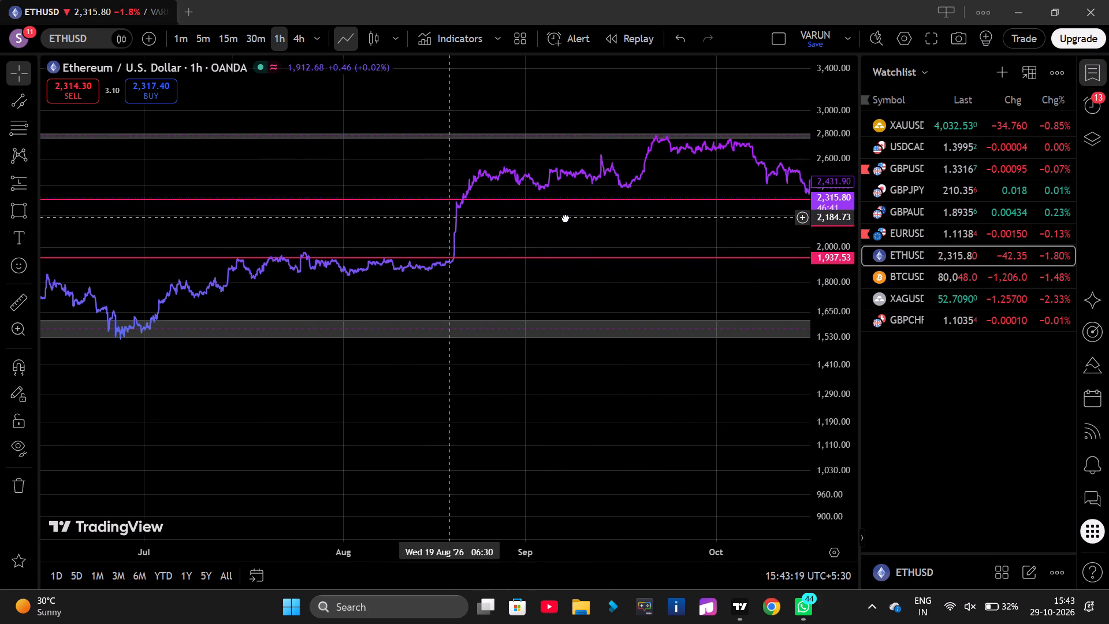
pyautogui.moveTo(574, 218); pyautogui.dragTo(600, 218)
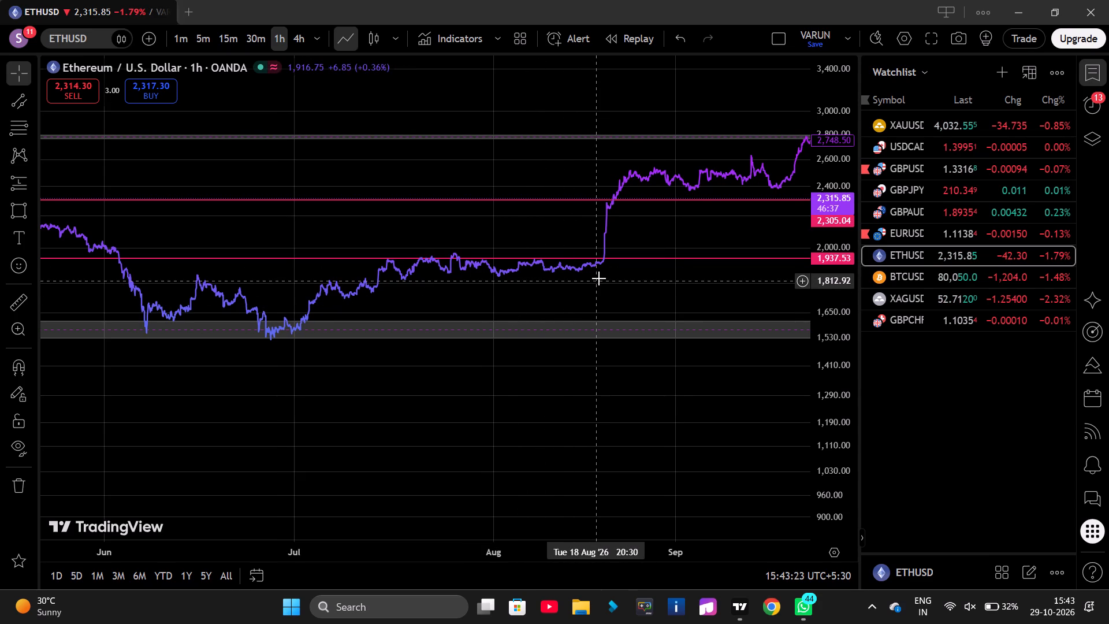
pyautogui.hotkey('alt', 'h')
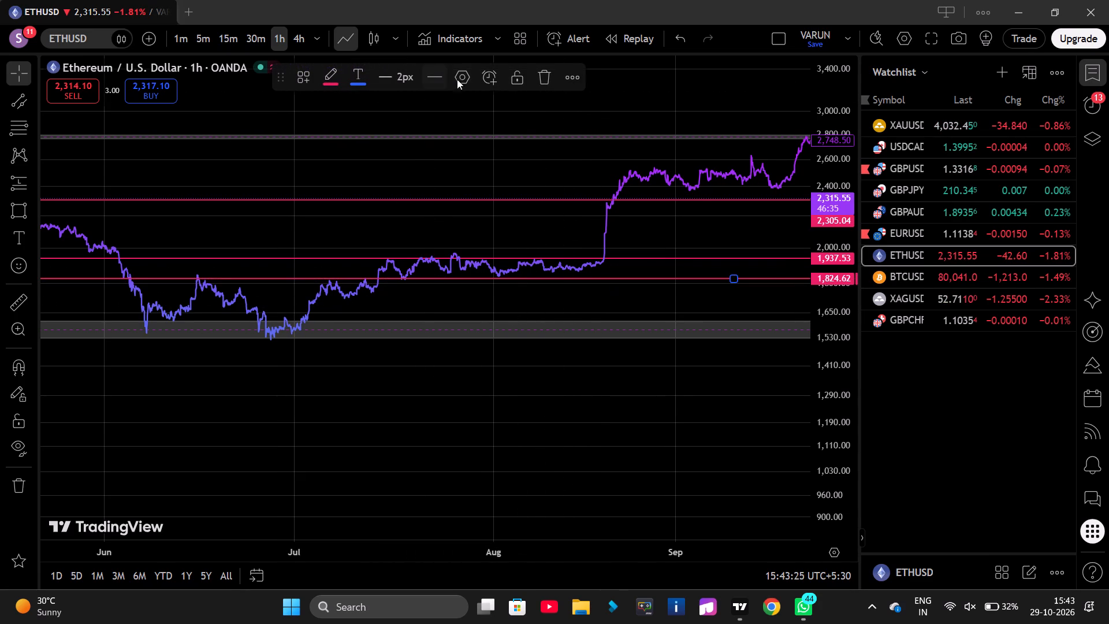
pyautogui.click(516, 79)
# Add and lock horizontal lines at about 1,733.10, near the early-July price, and 2,400.89, near the May highs.
pyautogui.moveTo(385, 226); pyautogui.dragTo(486, 225)
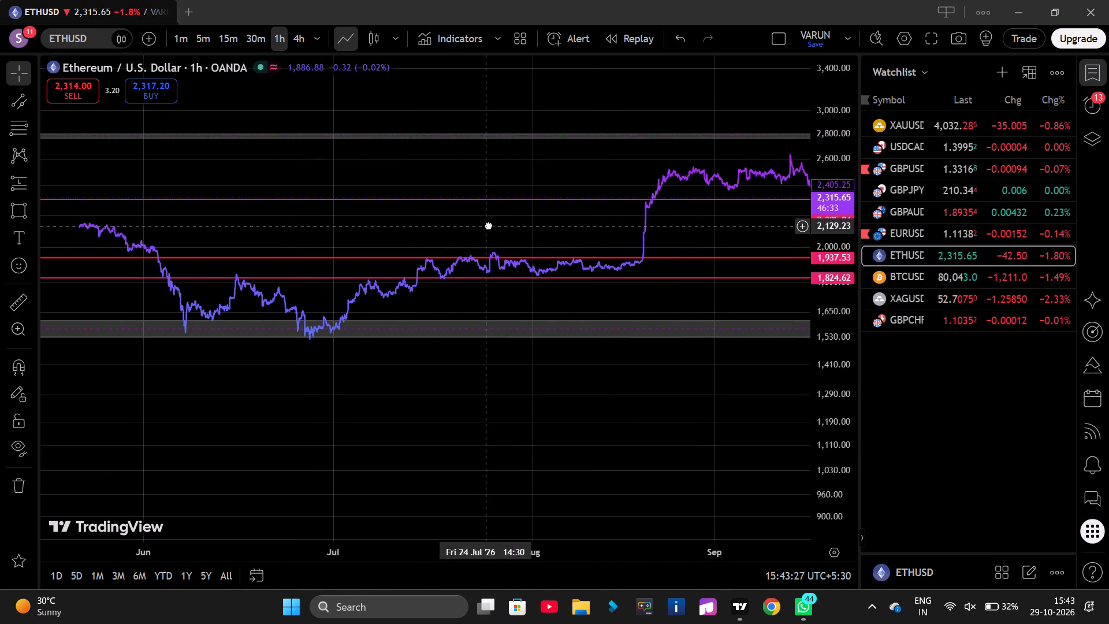
pyautogui.moveTo(420, 239); pyautogui.dragTo(603, 239)
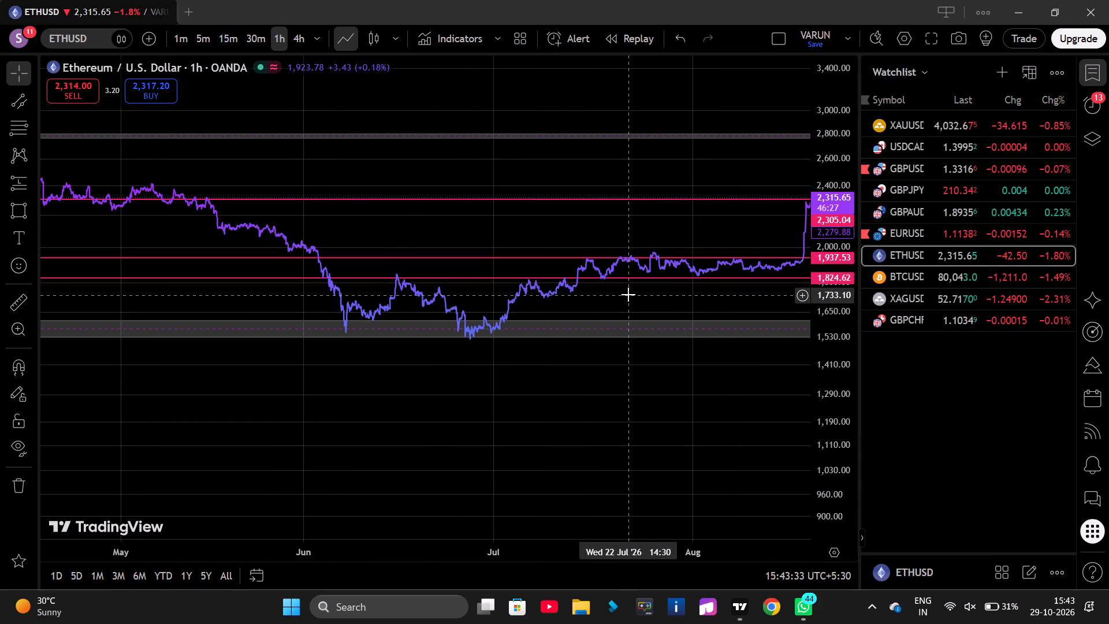
pyautogui.hotkey('alt', 'h')
pyautogui.click(511, 73)
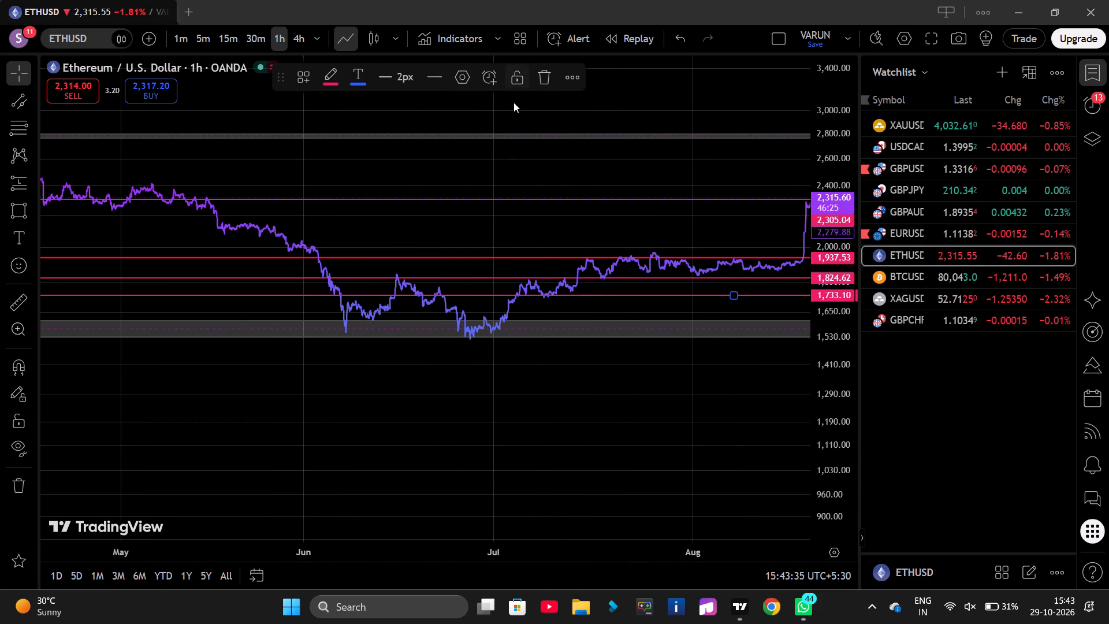
pyautogui.moveTo(490, 231); pyautogui.dragTo(695, 247)
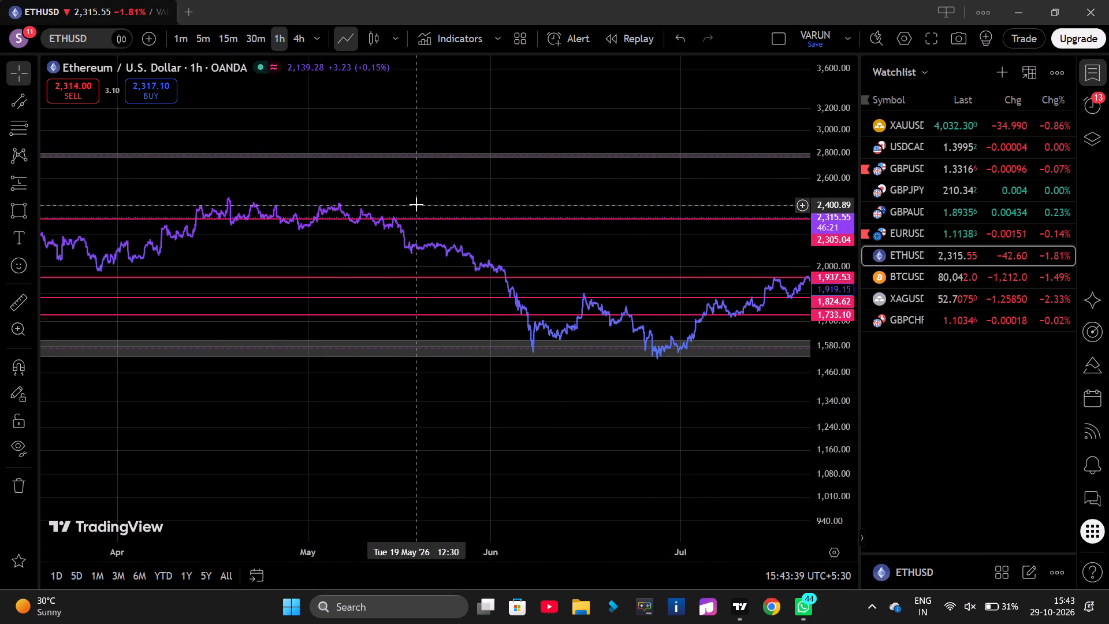
pyautogui.hotkey('alt', 'h')
pyautogui.click(512, 85)
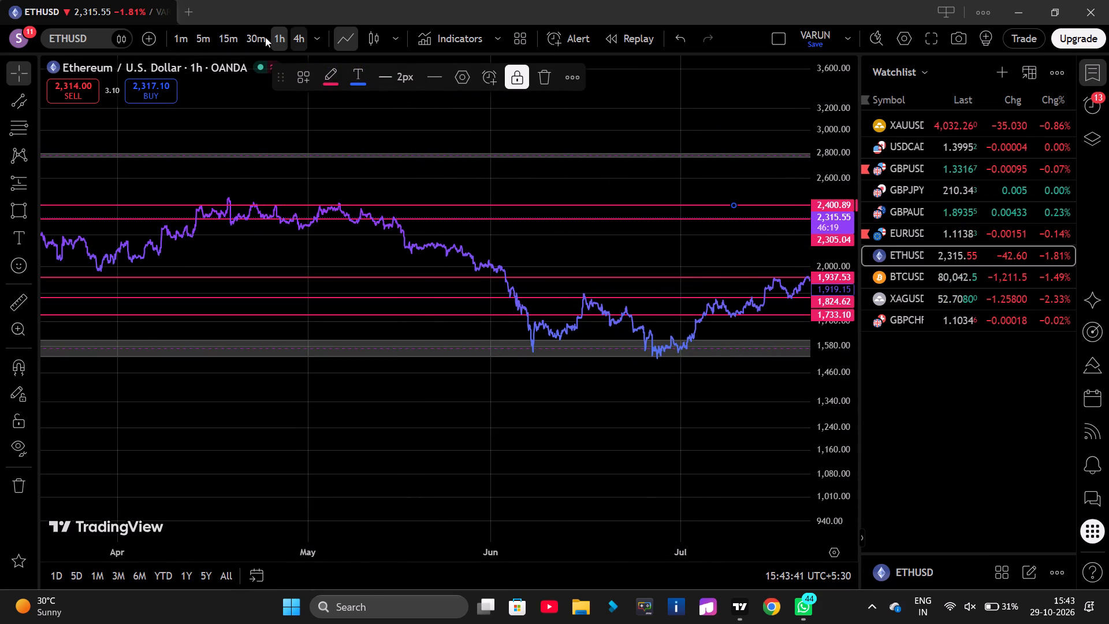
# On the 30m timeframe, draw and lock a falling parallel channel over 28–30 October, upper edge about 2,373.99 to 2,261.88, lower edge 2,323.01 to 2,213.30.
pyautogui.click(248, 40)
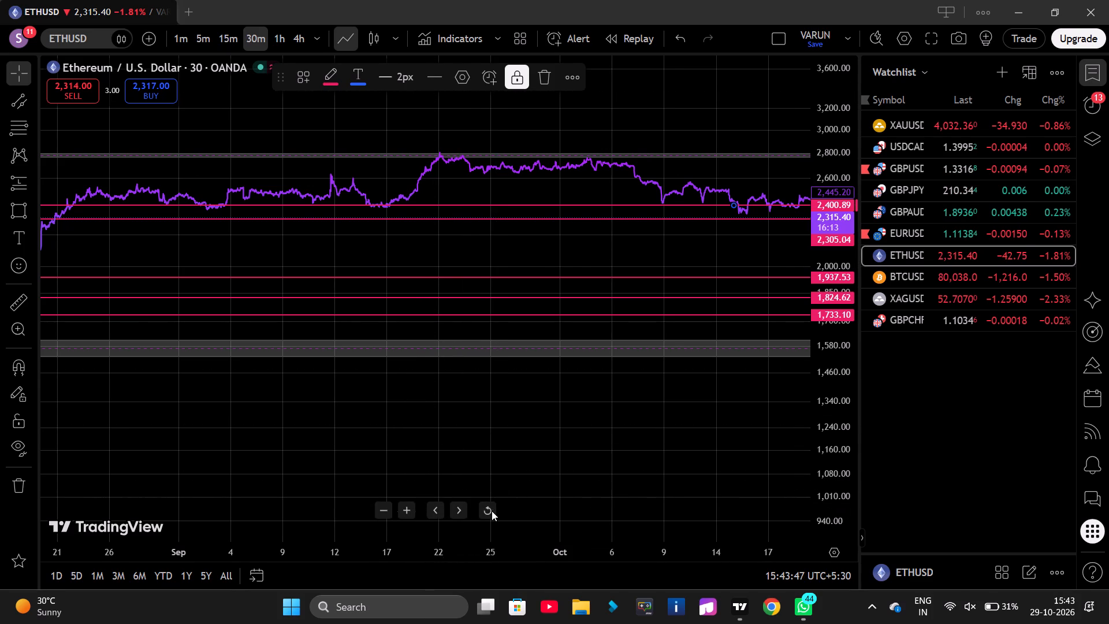
pyautogui.click(490, 511)
pyautogui.scroll(-7, 472, 410)
pyautogui.scroll(-5, 471, 287)
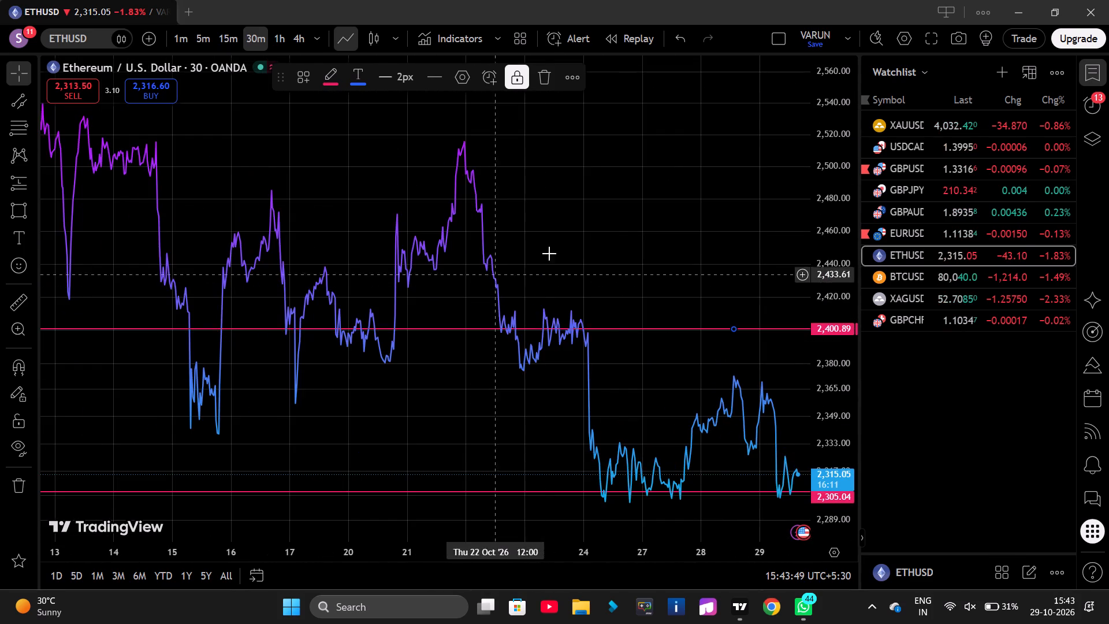
pyautogui.moveTo(619, 239); pyautogui.dragTo(334, 197)
pyautogui.scroll(-2, 830, 295)
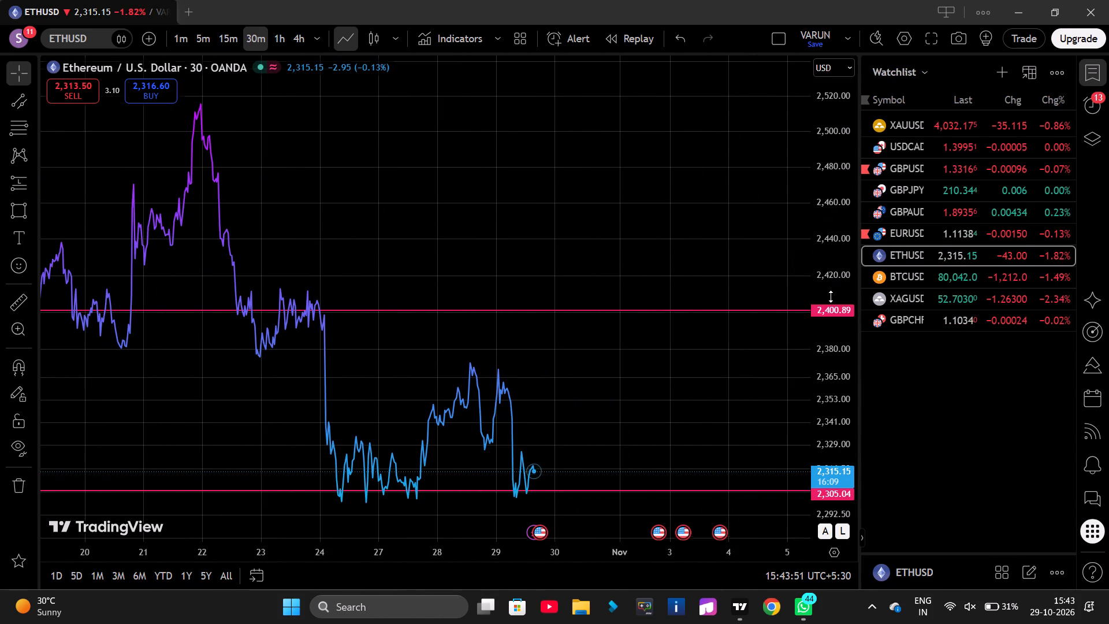
pyautogui.scroll(-19, 831, 296)
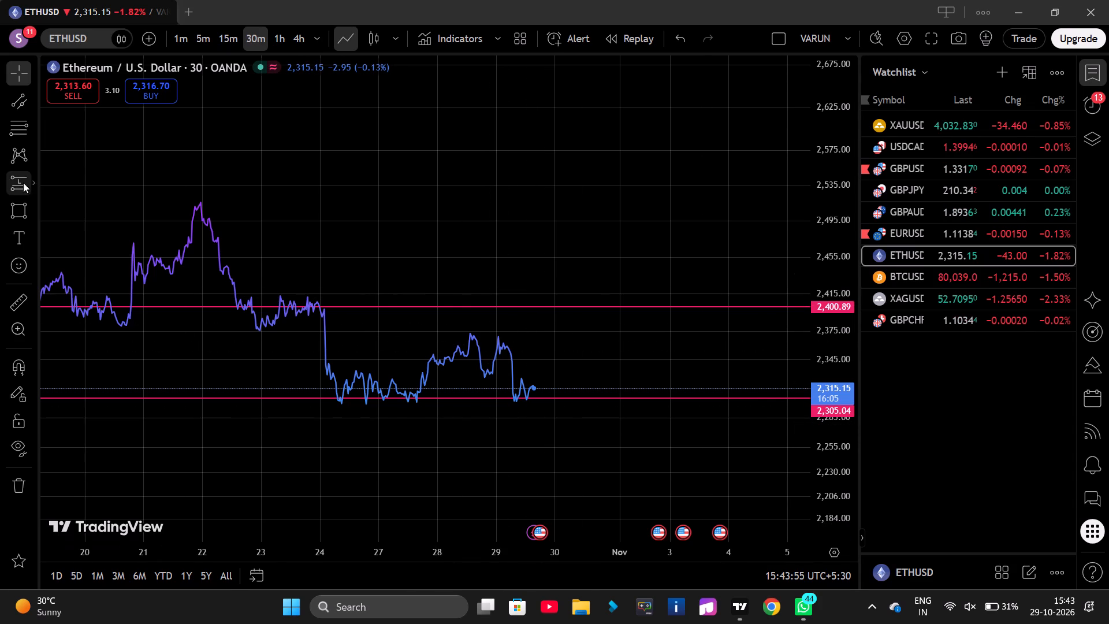
pyautogui.click(14, 92)
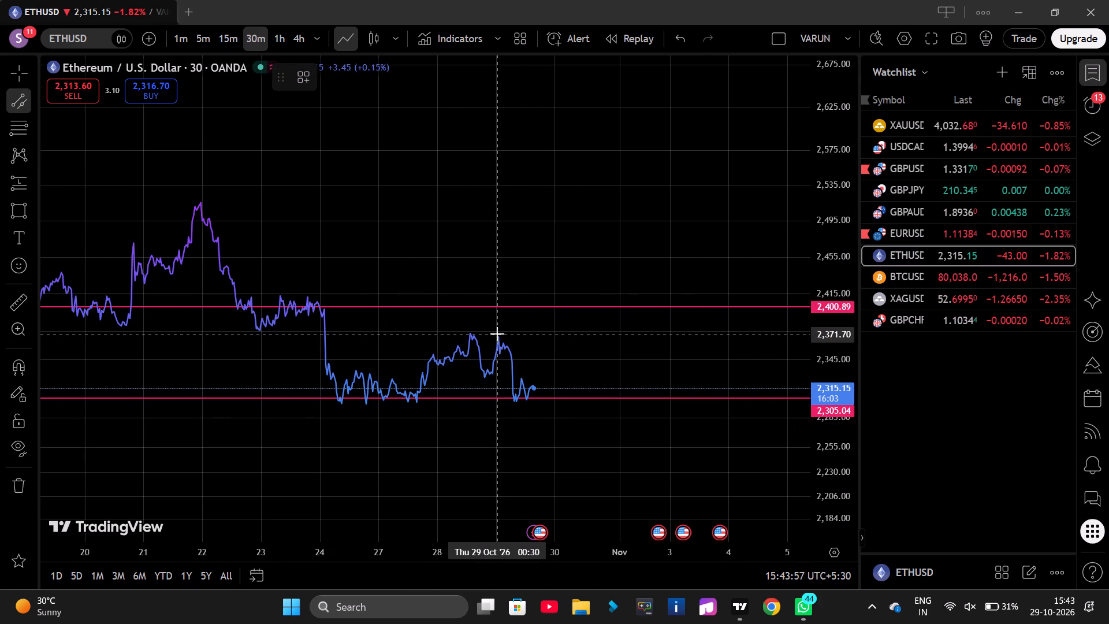
pyautogui.click(493, 332)
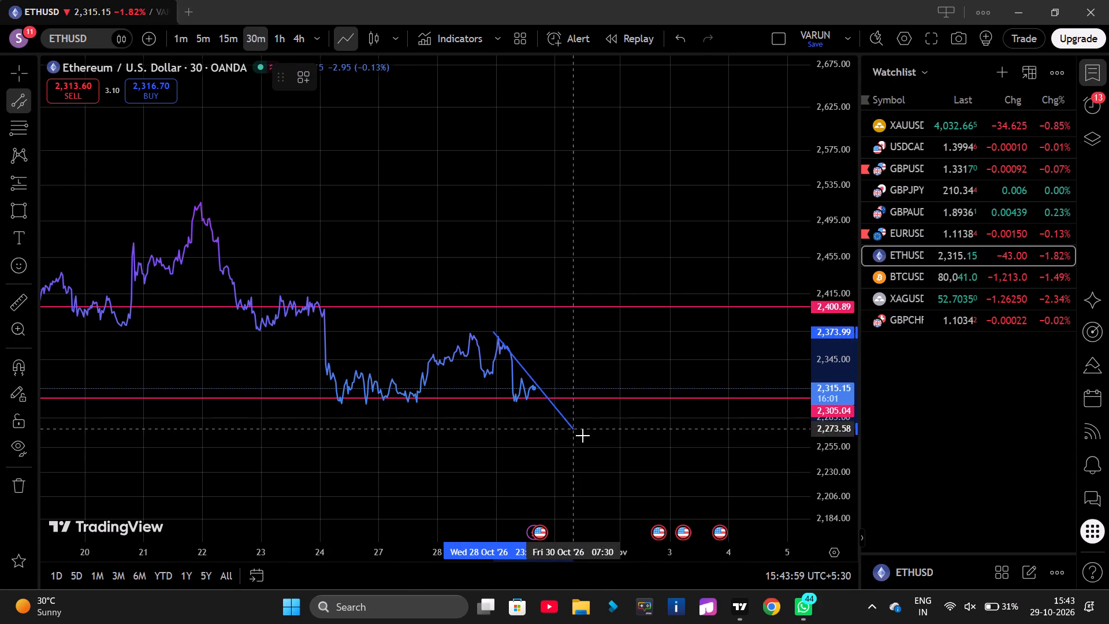
pyautogui.click(600, 440)
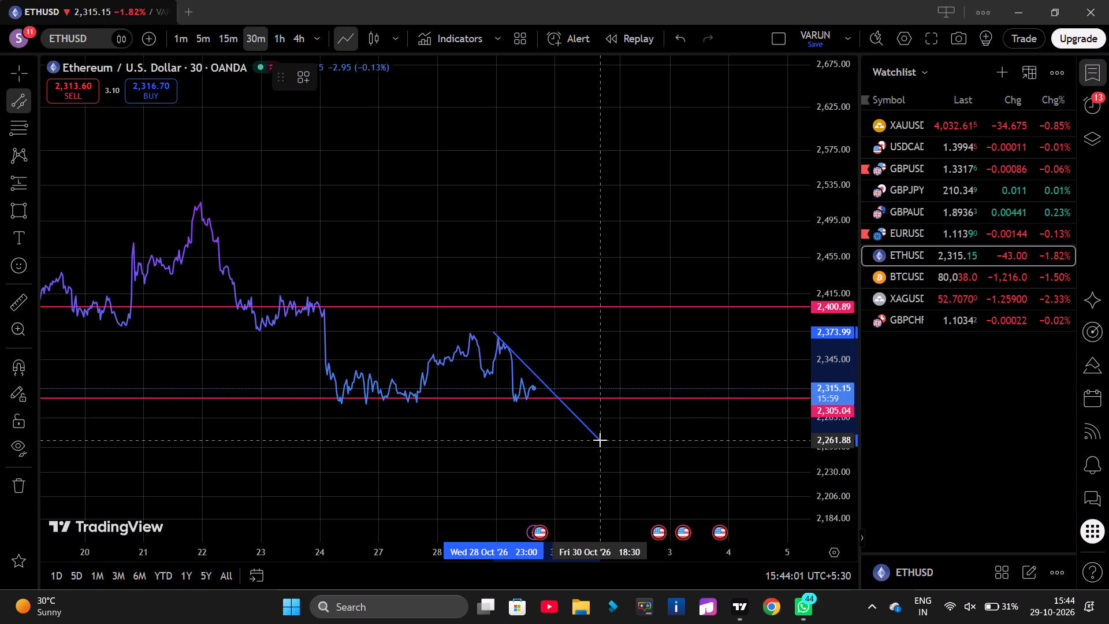
pyautogui.click(579, 467)
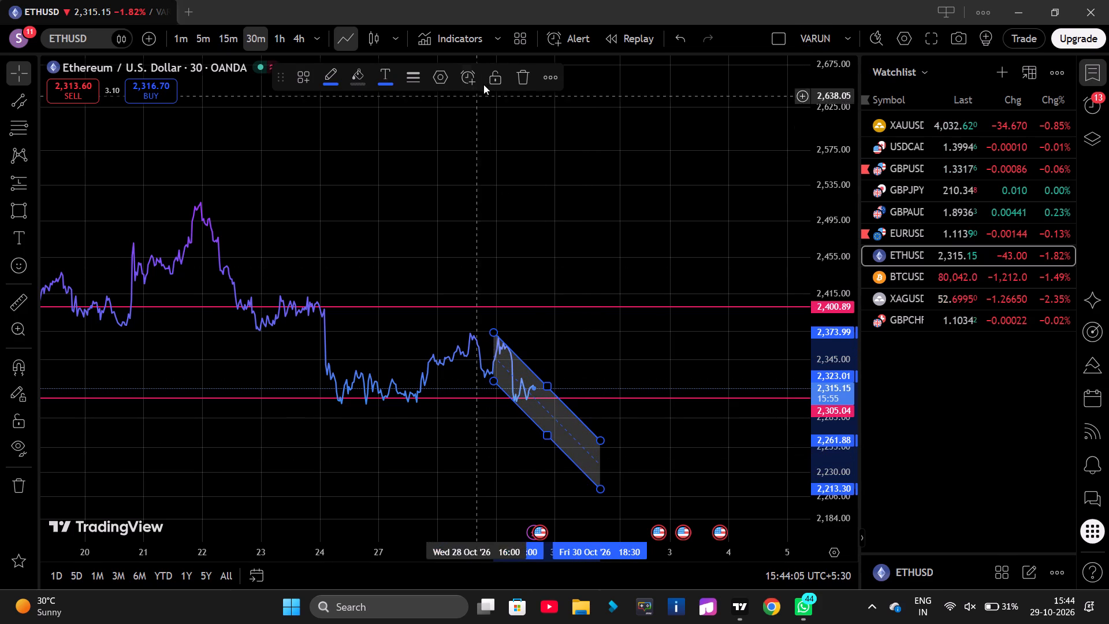
pyautogui.click(487, 83)
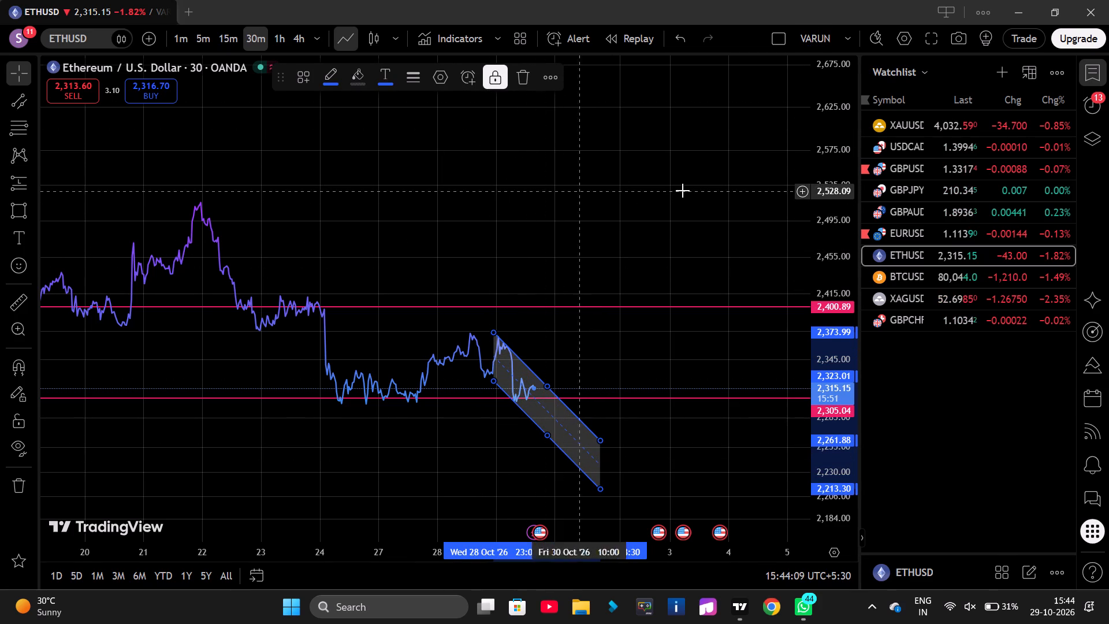
# Open the XAGUSD chart, reset its view and switch to the 4h timeframe.
pyautogui.click(903, 273)
pyautogui.click(900, 298)
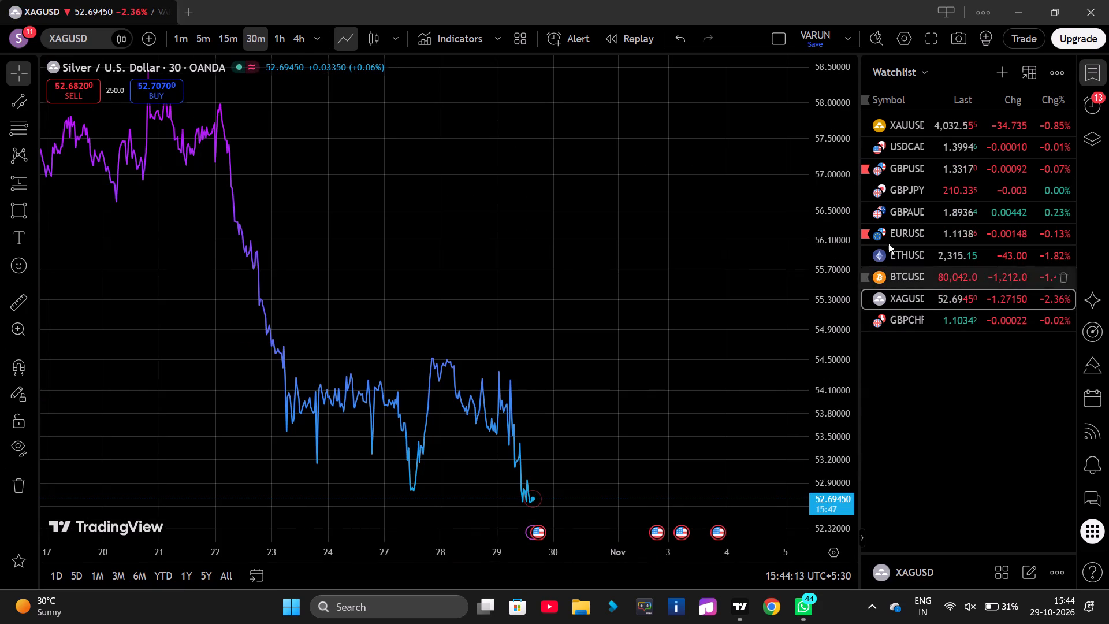
pyautogui.click(494, 508)
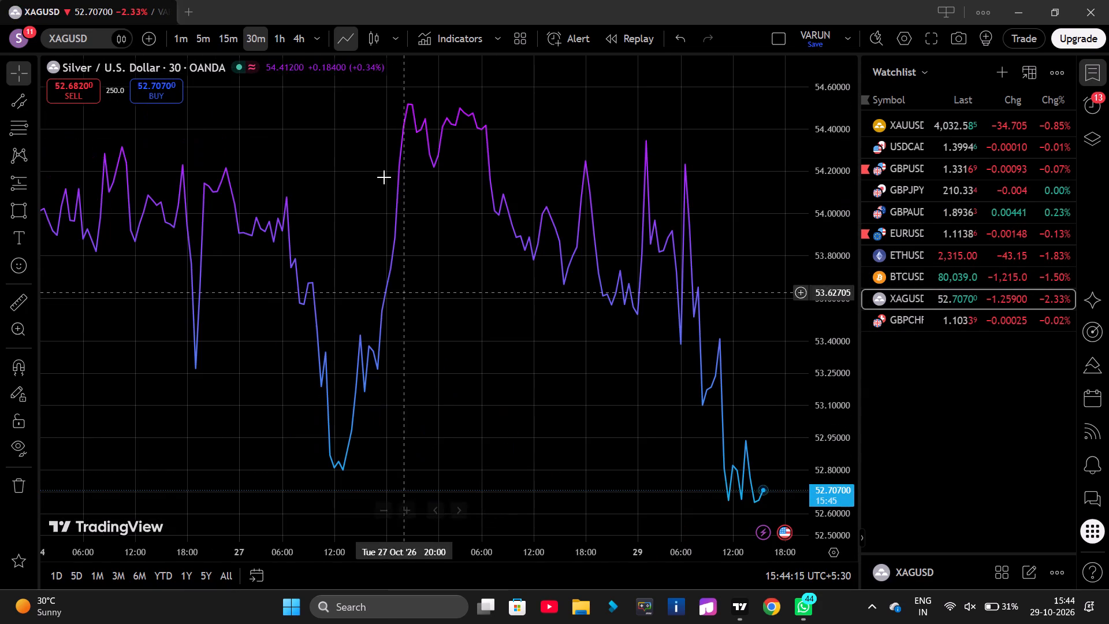
pyautogui.click(300, 39)
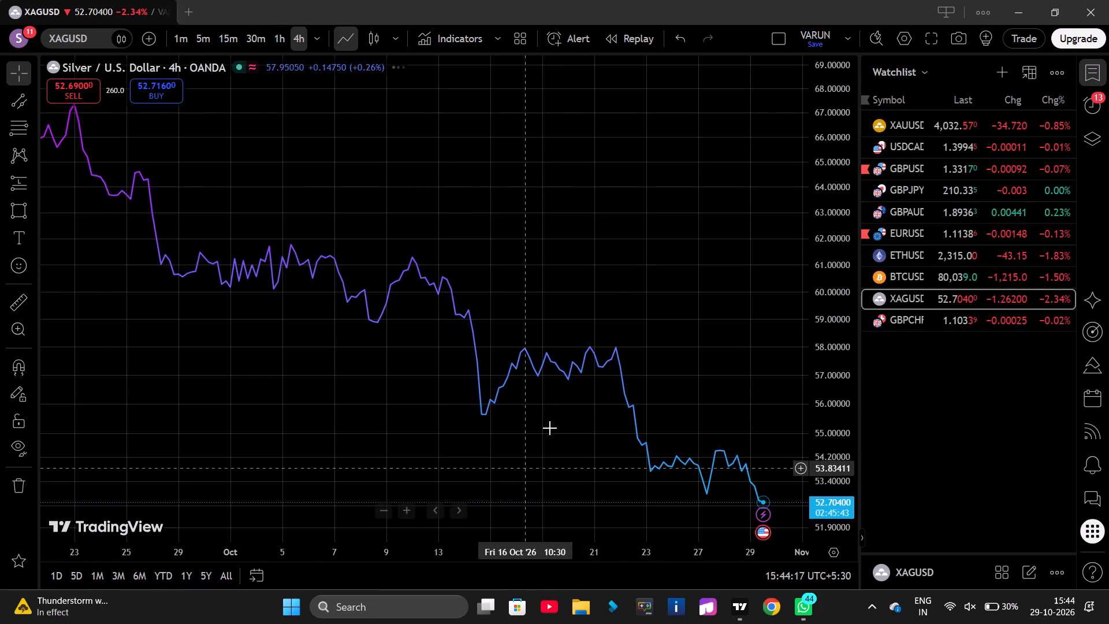
# Delete the old thin zone at the late-January peak, just below 120, on the XAGUSD 4h chart.
pyautogui.scroll(-7, 585, 367)
pyautogui.scroll(-16, 611, 309)
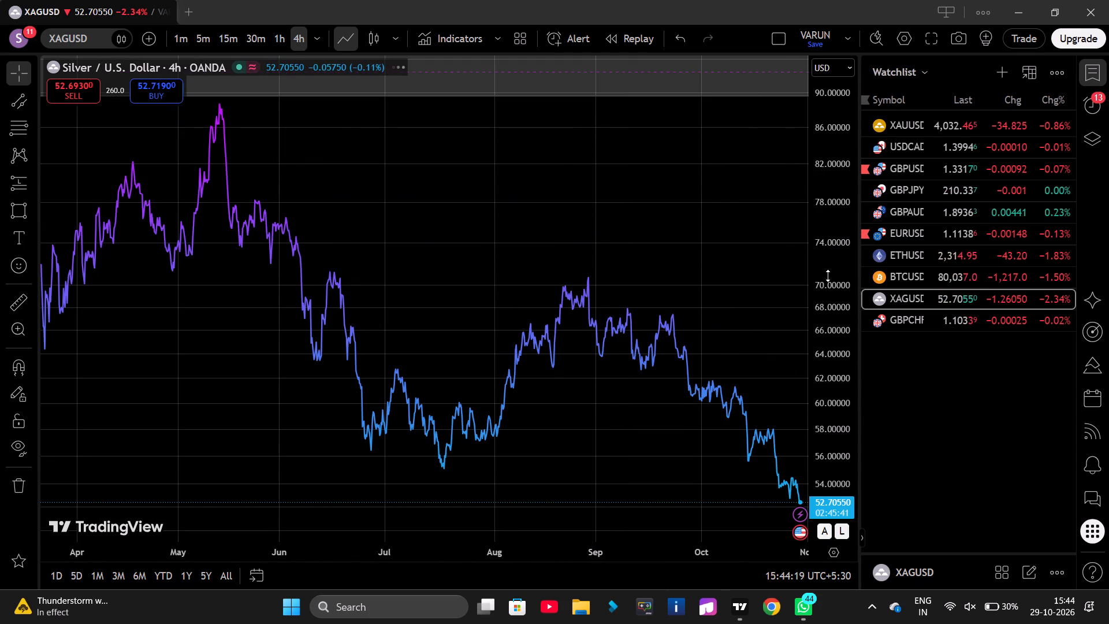
pyautogui.scroll(-9, 831, 274)
pyautogui.scroll(-14, 831, 274)
pyautogui.scroll(1, 831, 274)
pyautogui.scroll(-5, 831, 274)
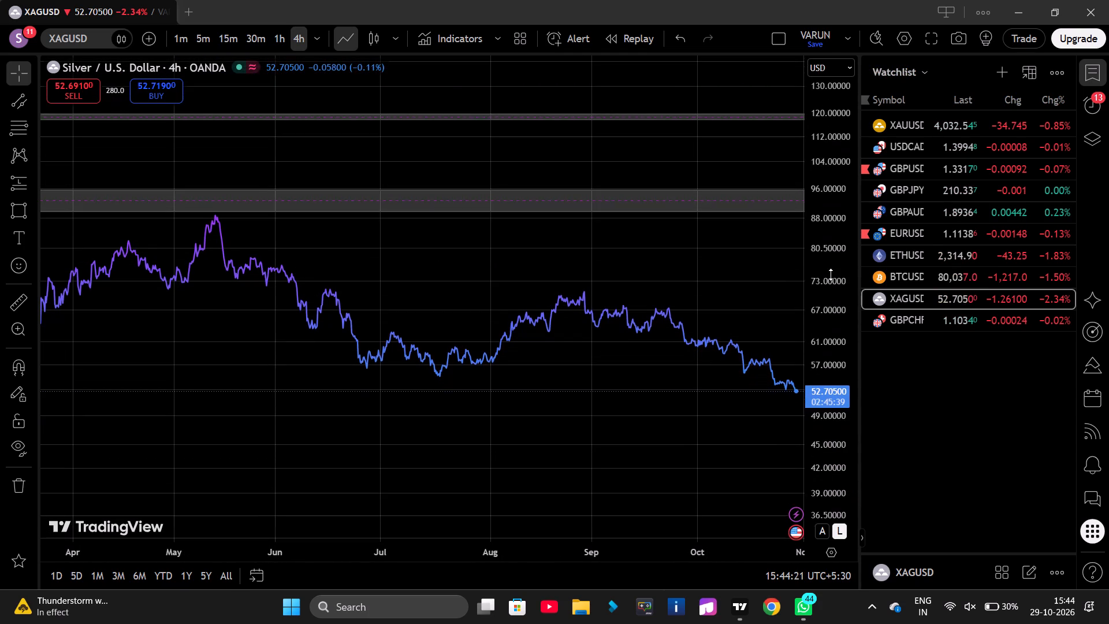
pyautogui.scroll(-7, 831, 274)
pyautogui.scroll(-7, 457, 255)
pyautogui.scroll(-8, 383, 261)
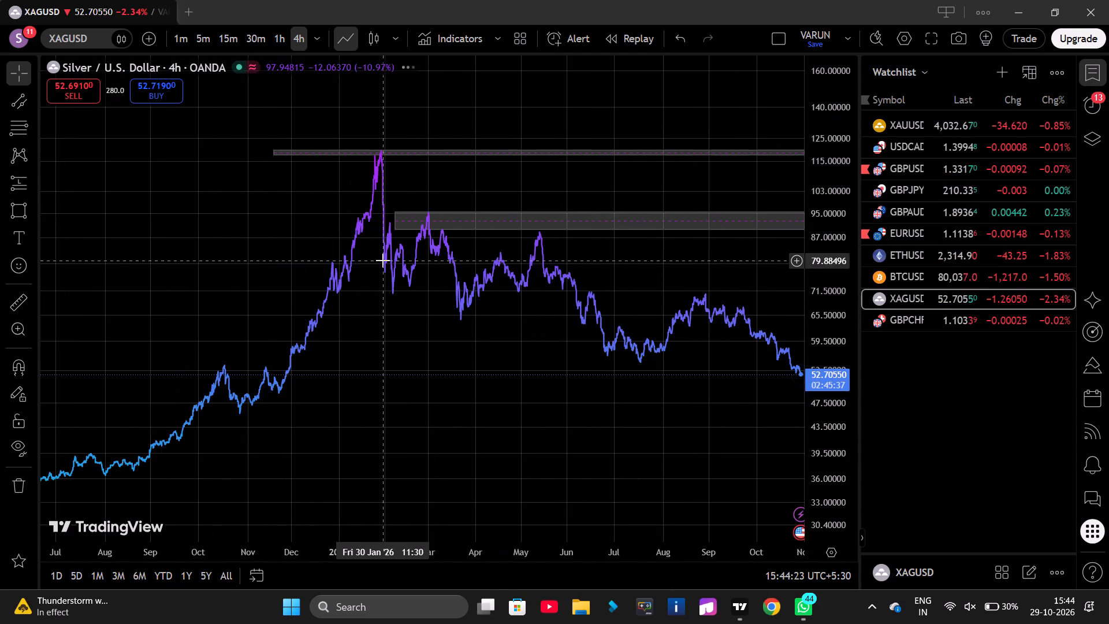
pyautogui.scroll(-7, 590, 300)
pyautogui.moveTo(650, 315); pyautogui.dragTo(571, 296)
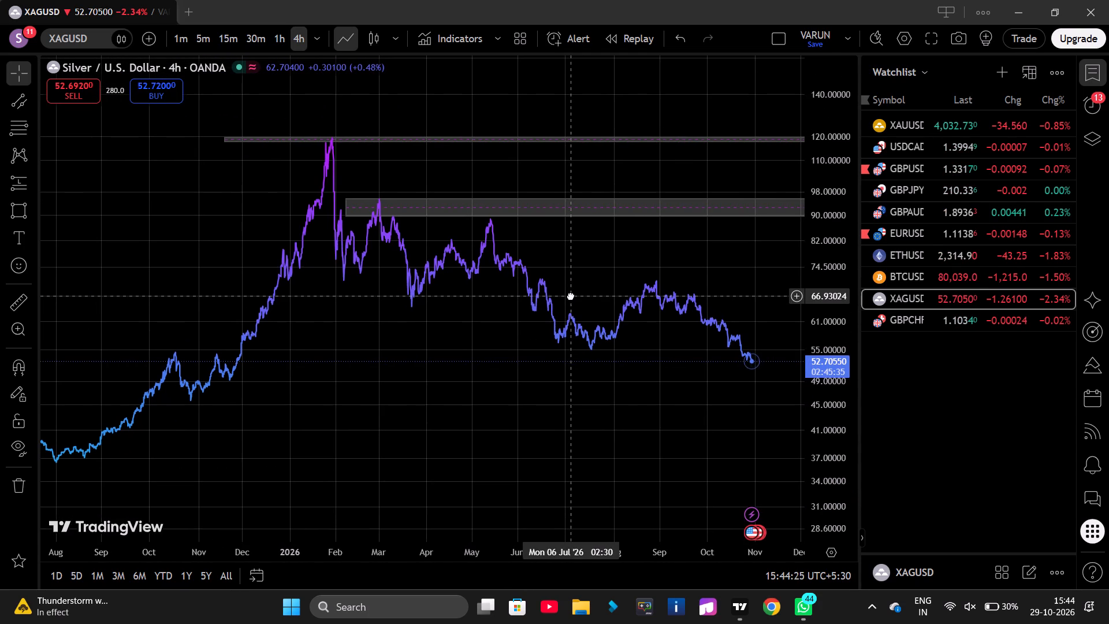
pyautogui.moveTo(571, 296); pyautogui.dragTo(513, 277)
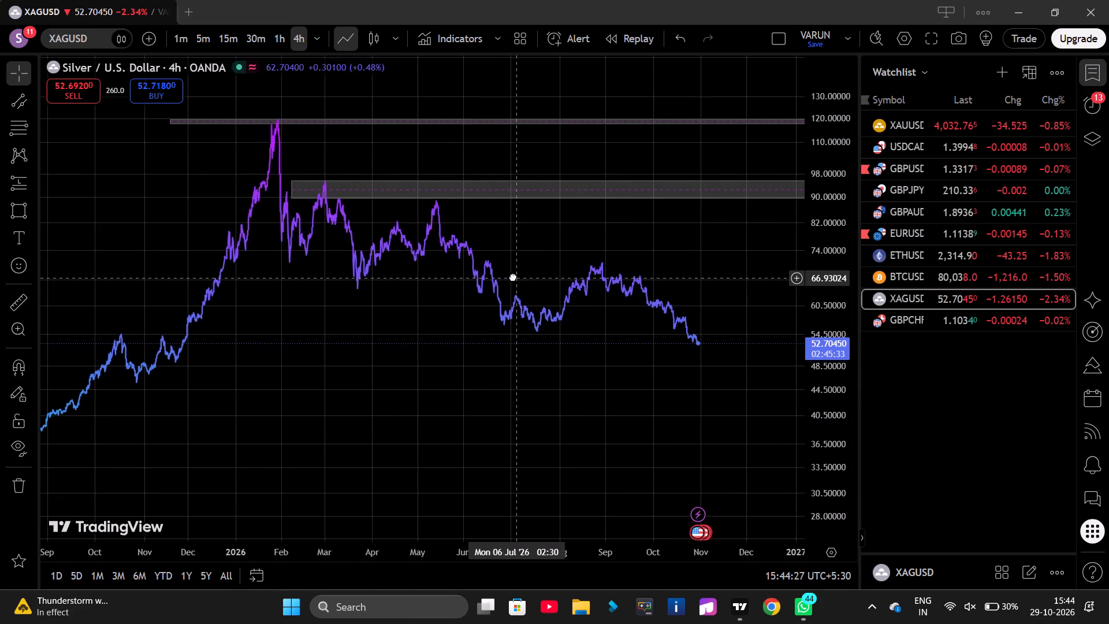
pyautogui.moveTo(513, 277); pyautogui.dragTo(503, 272)
pyautogui.scroll(-3, 497, 266)
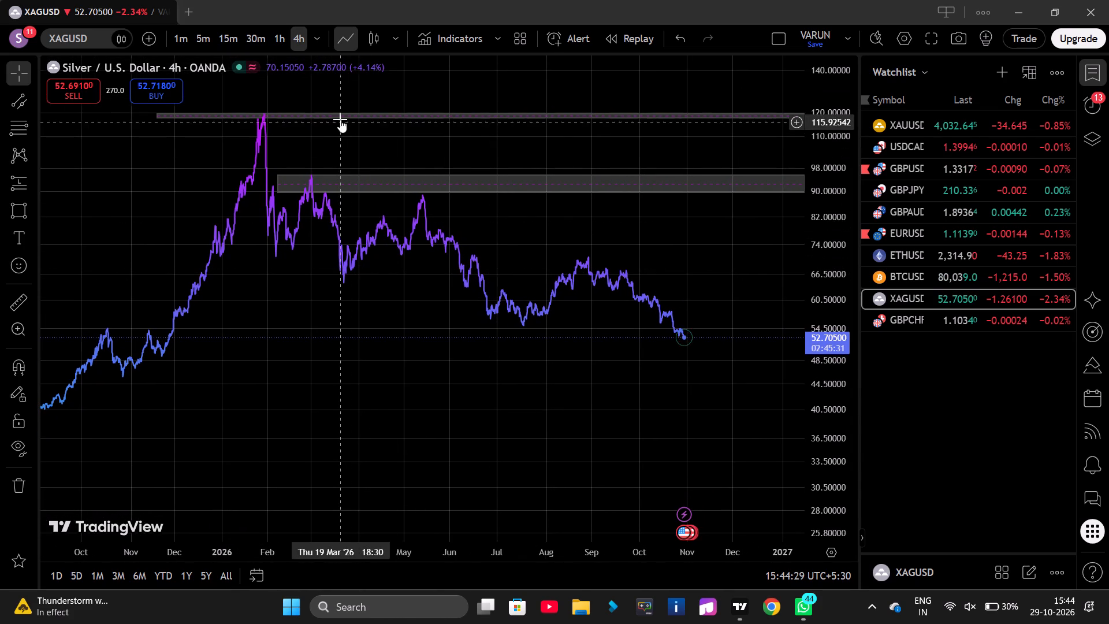
pyautogui.click(340, 117)
pyautogui.click(571, 78)
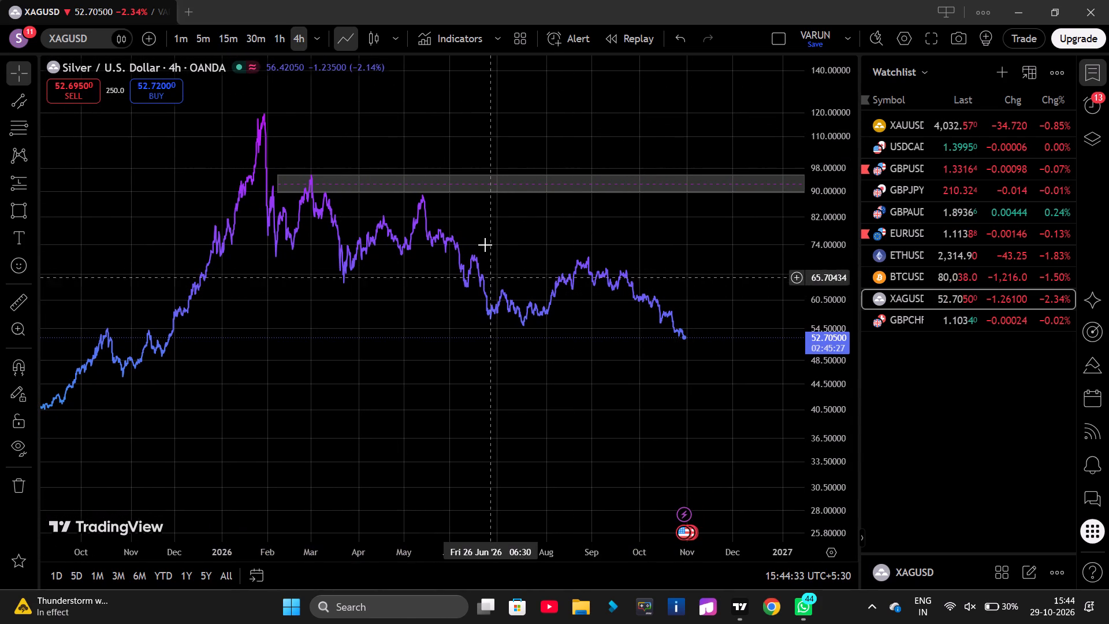
# Delete the remaining old rectangle zone starting in February at the 89–95 price area on XAGUSD.
pyautogui.click(541, 192)
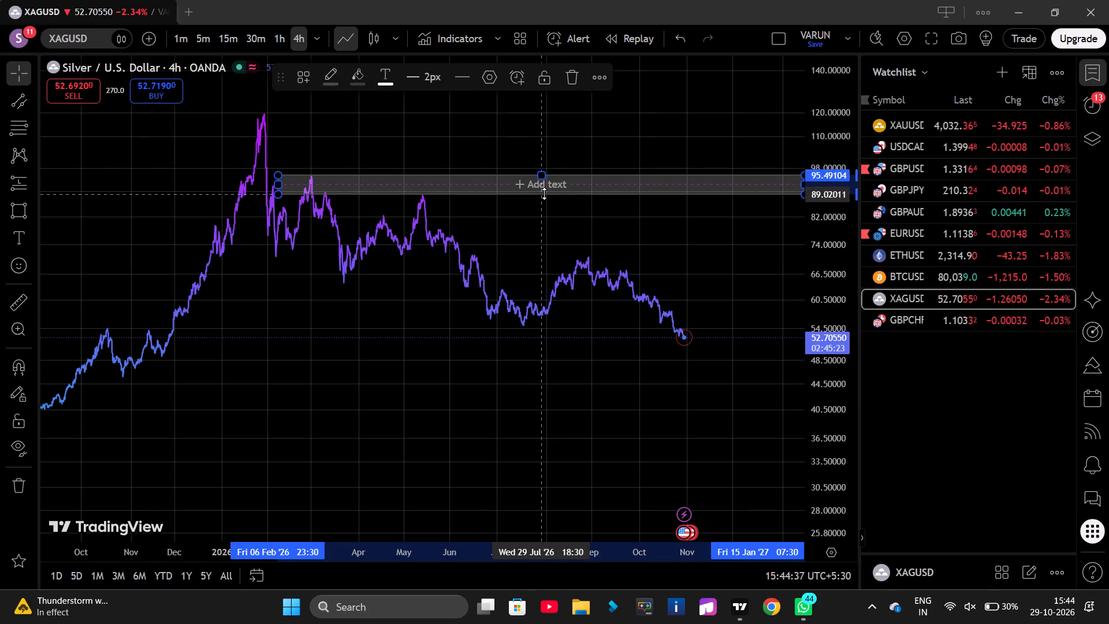
pyautogui.moveTo(563, 292); pyautogui.dragTo(560, 277)
pyautogui.click(19, 209)
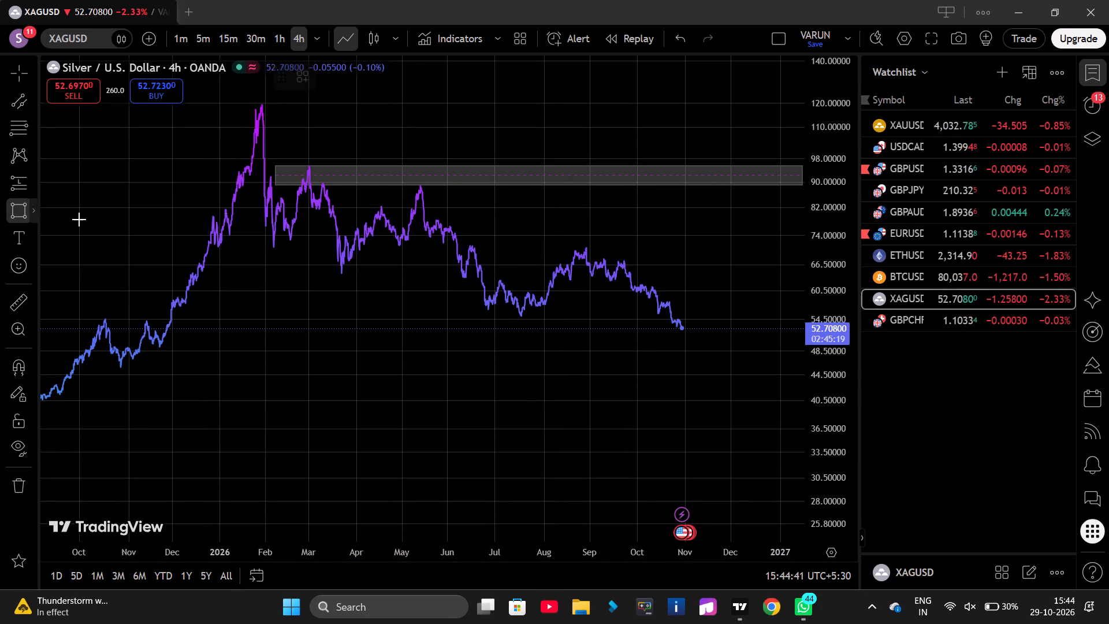
pyautogui.click(18, 76)
pyautogui.click(405, 171)
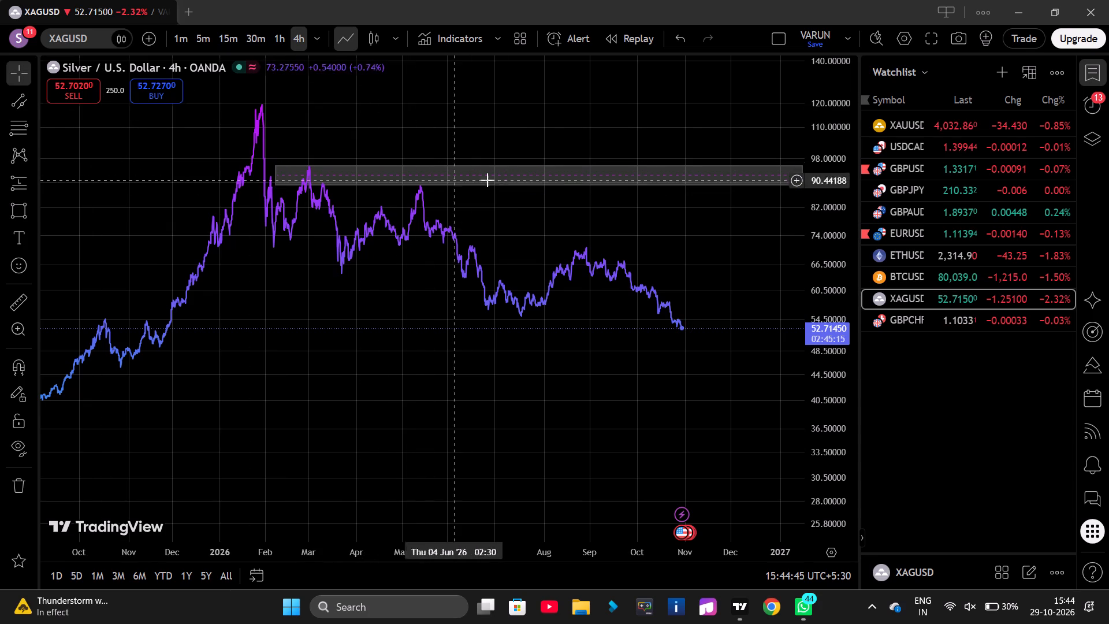
pyautogui.click(545, 168)
pyautogui.click(539, 165)
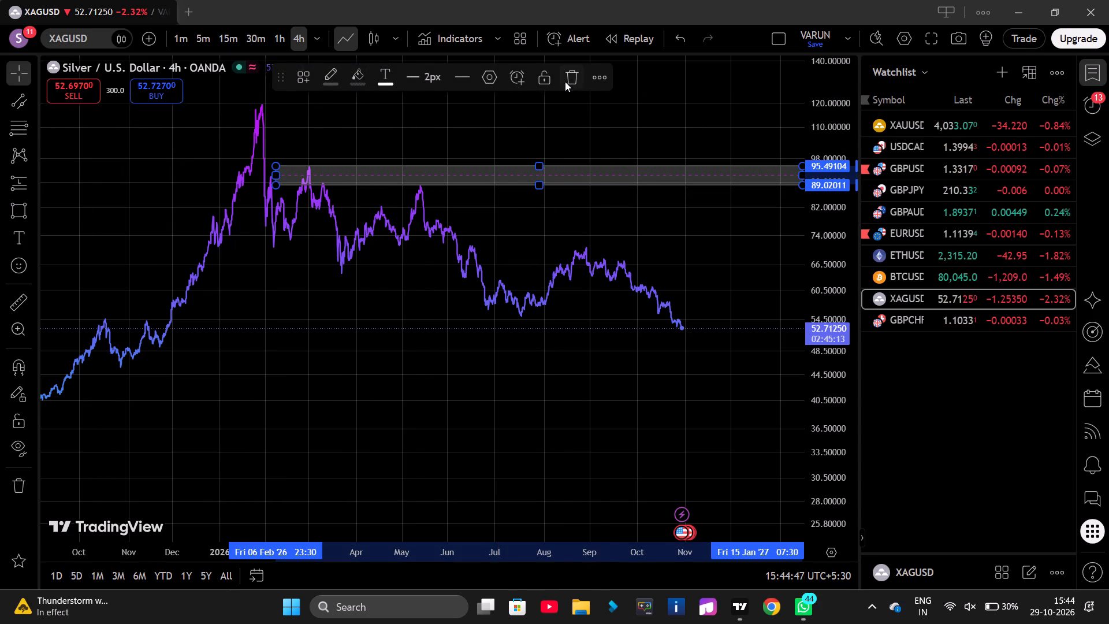
pyautogui.click(565, 81)
# Open the GBPCHF chart and switch to the 15m timeframe.
pyautogui.click(935, 315)
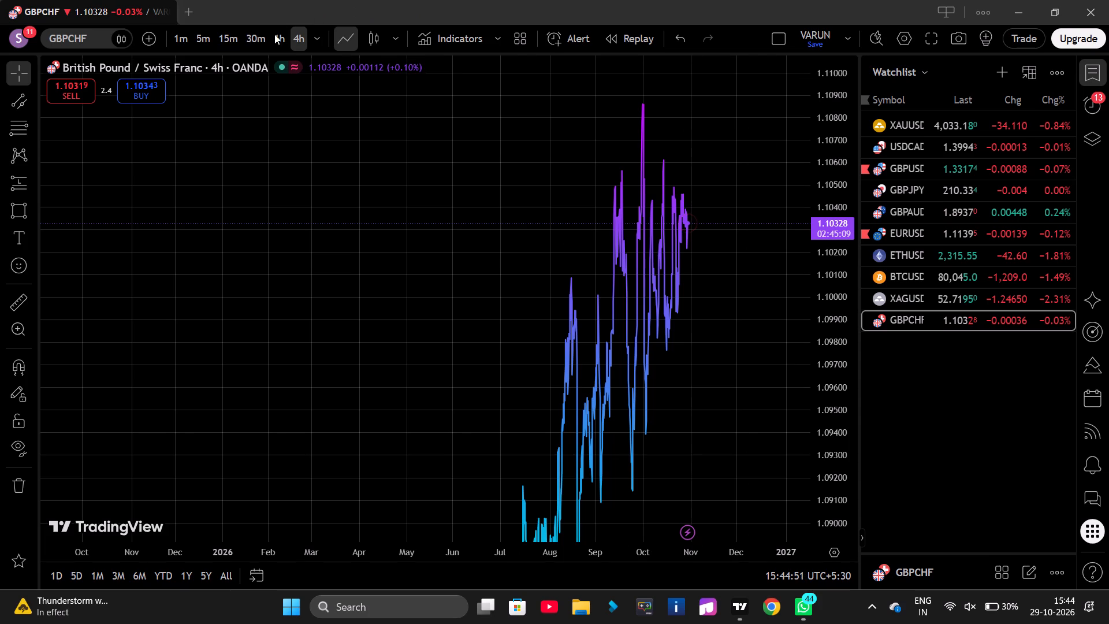
pyautogui.click(228, 36)
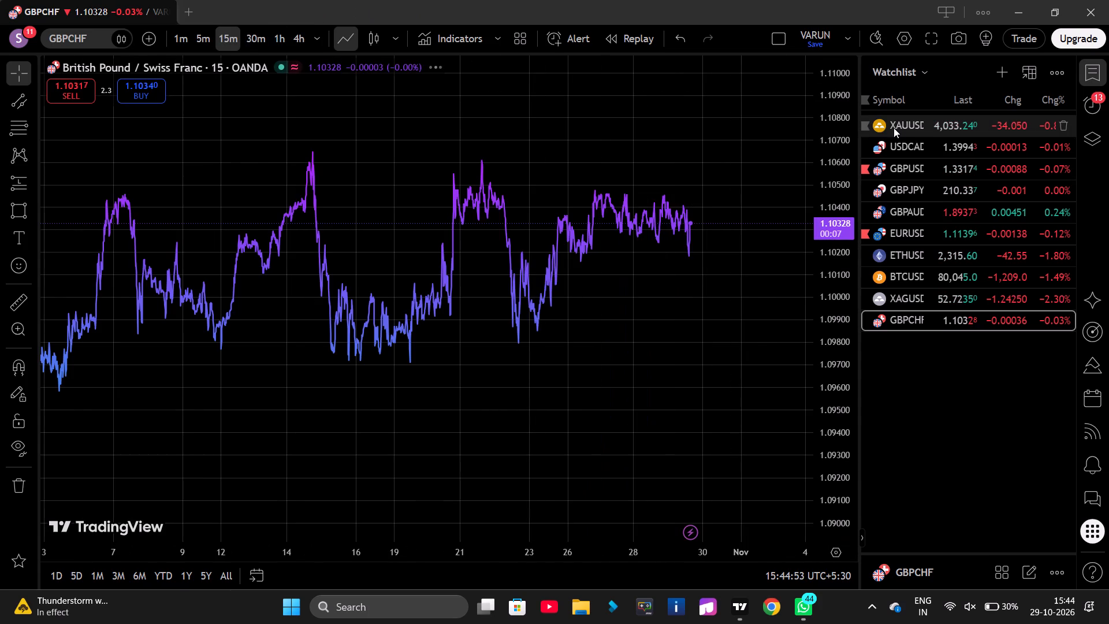
# Open XAUUSD, display its 15m chart as candles and examine recent price against the rising channel's lower edge.
pyautogui.click(896, 128)
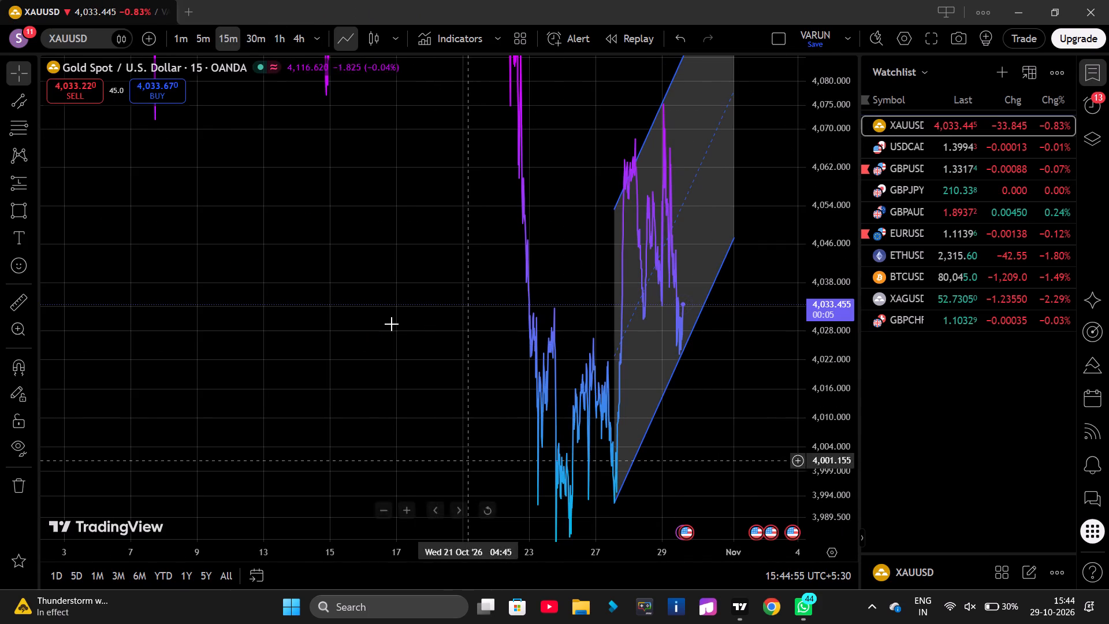
pyautogui.click(375, 32)
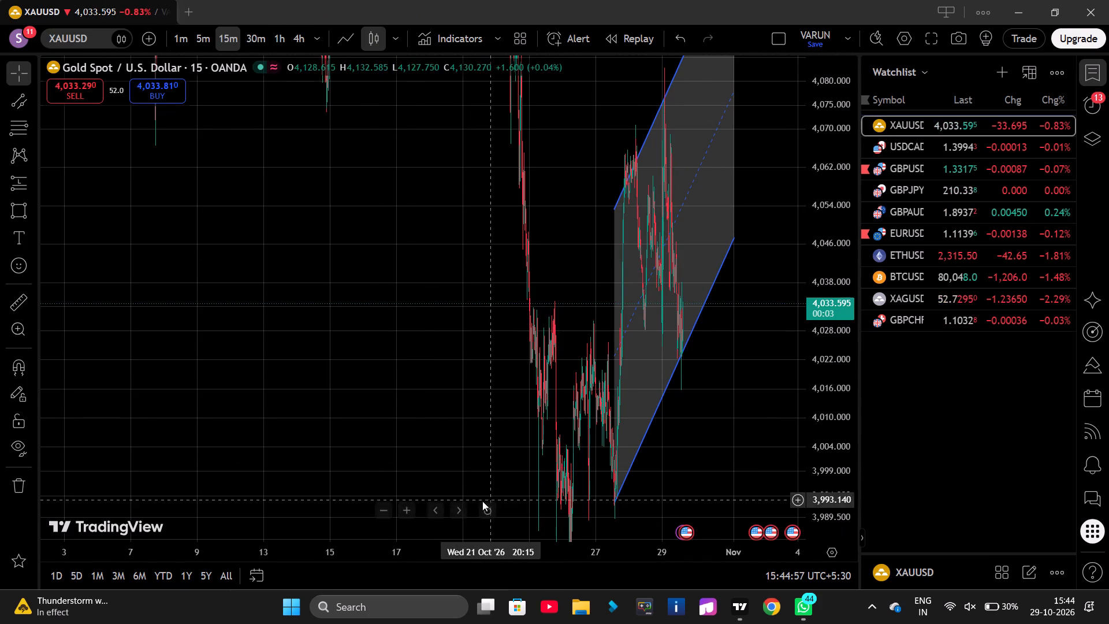
pyautogui.click(485, 512)
pyautogui.scroll(-6, 462, 391)
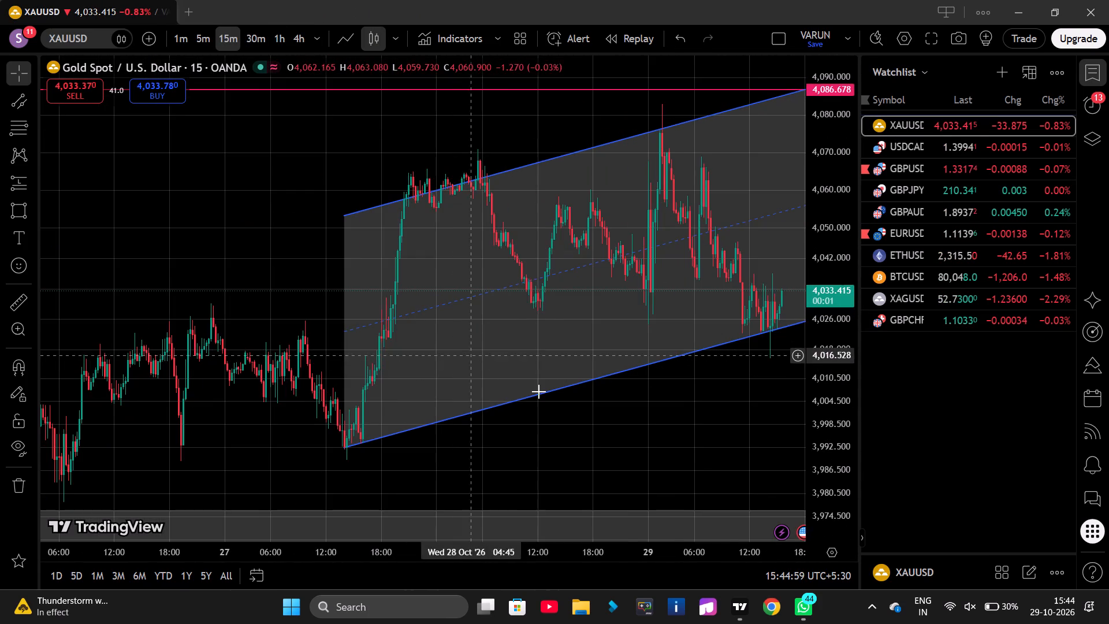
pyautogui.moveTo(679, 439); pyautogui.dragTo(426, 420)
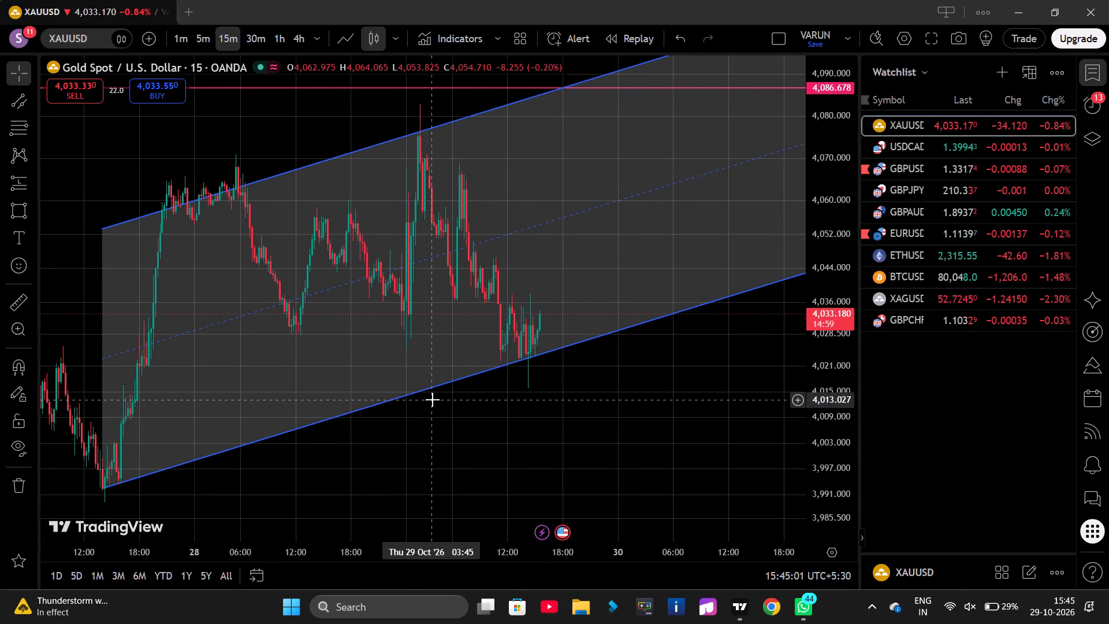
pyautogui.scroll(7, 433, 399)
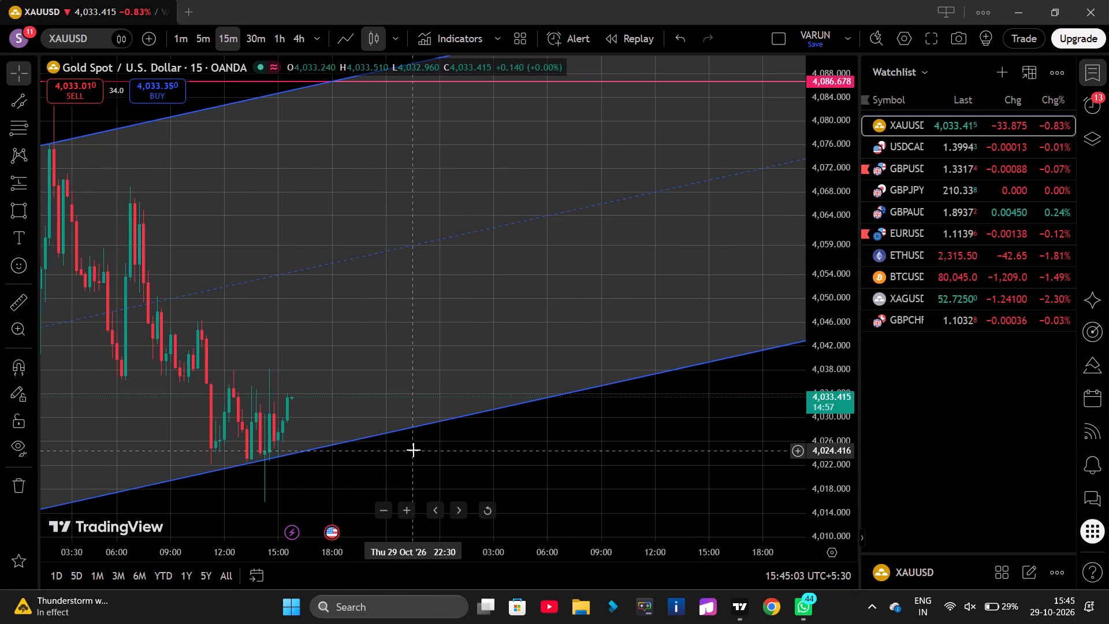
pyautogui.moveTo(421, 465); pyautogui.dragTo(493, 465)
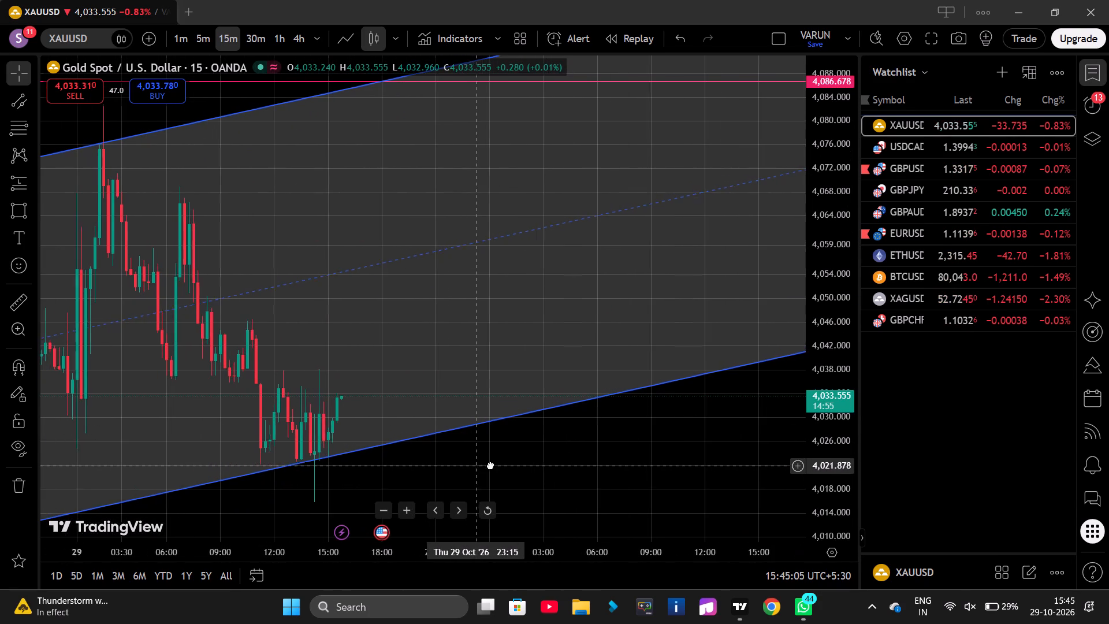
pyautogui.moveTo(493, 465); pyautogui.dragTo(520, 465)
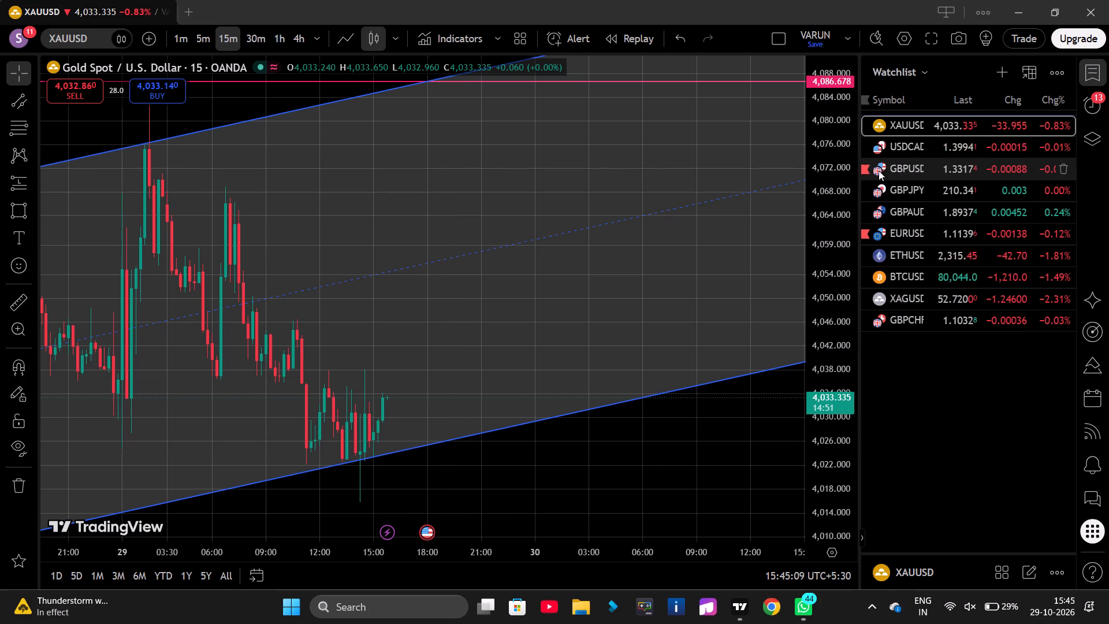
# Check the USDCAD and GBPUSD 15m candles against their channels and horizontal levels.
pyautogui.click(886, 151)
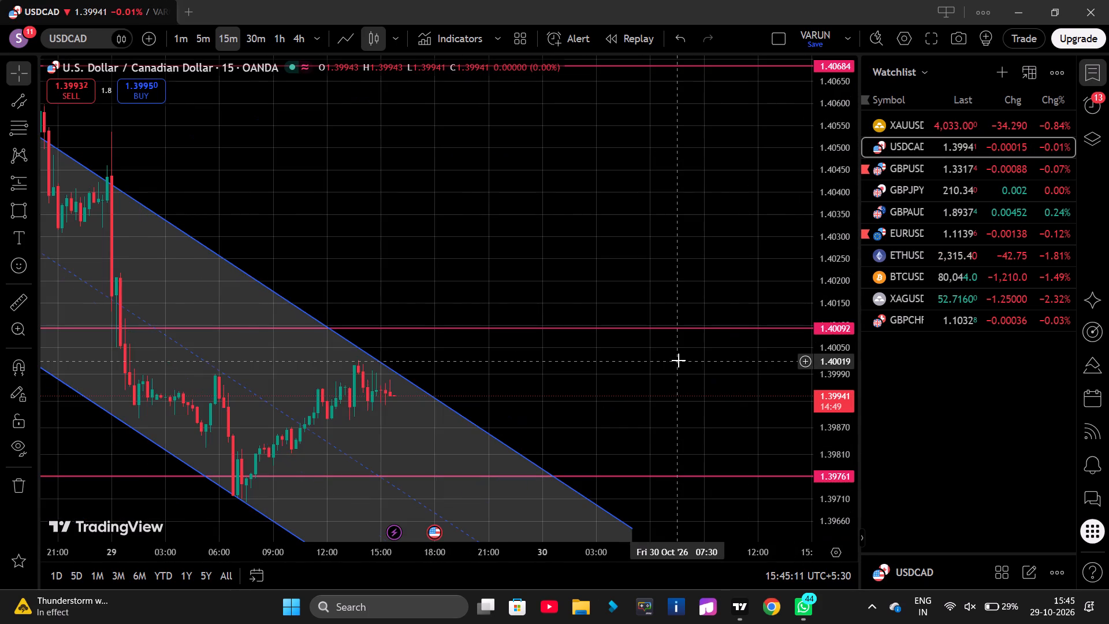
pyautogui.moveTo(507, 387); pyautogui.dragTo(582, 325)
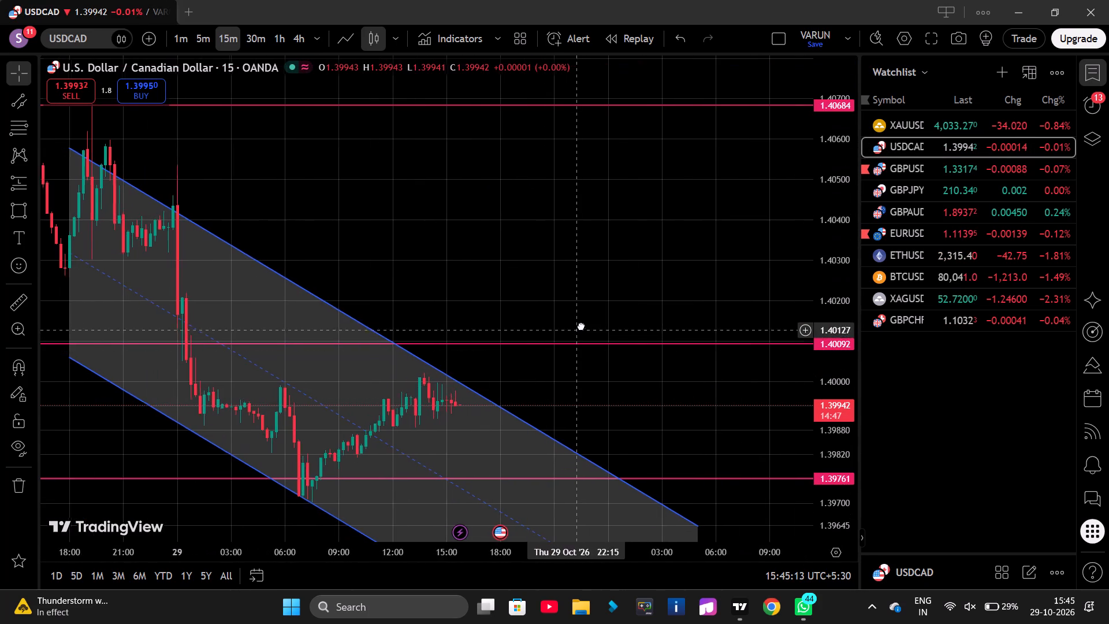
pyautogui.moveTo(582, 325); pyautogui.dragTo(587, 321)
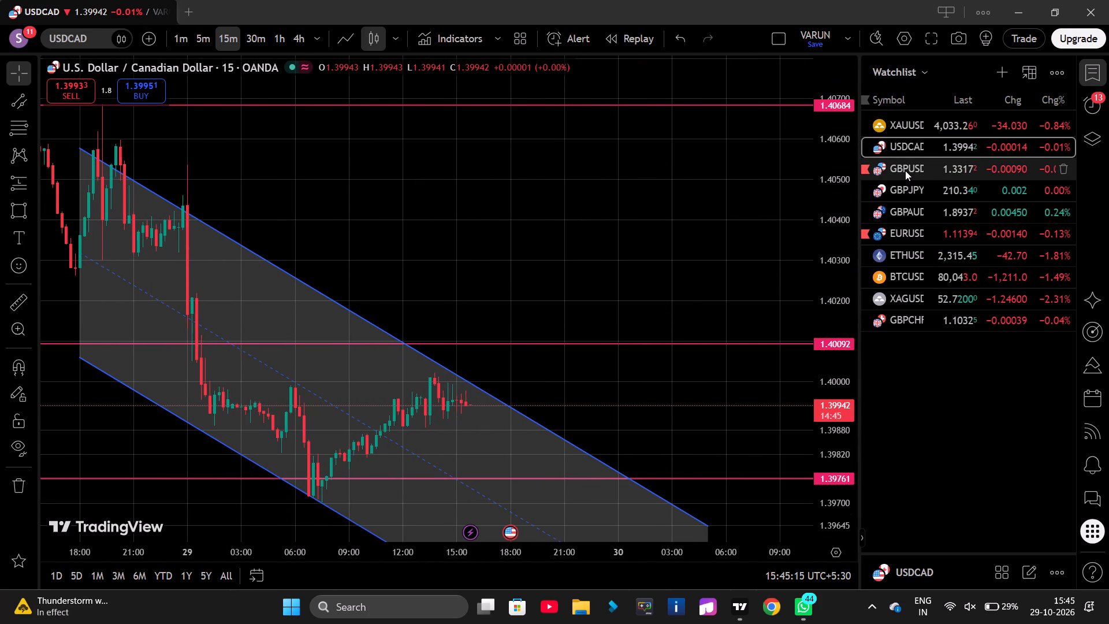
pyautogui.click(906, 170)
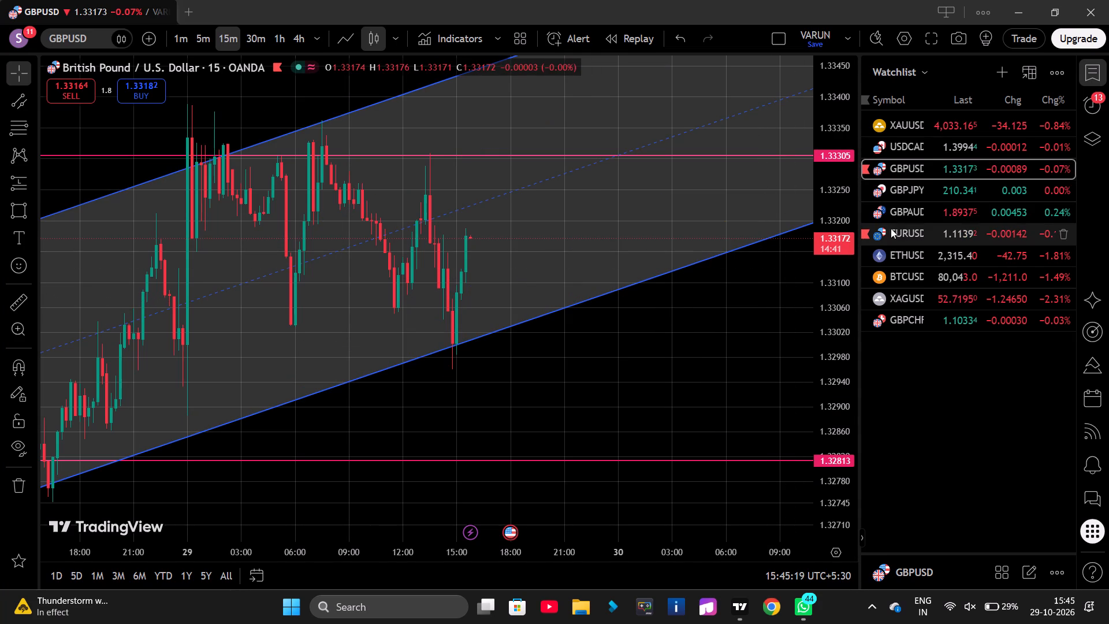
# On GBPJPY 15m, place a short position at the falling channel's upper edge: entry 210.342, stop 210.550, target about 210.136.
pyautogui.click(912, 186)
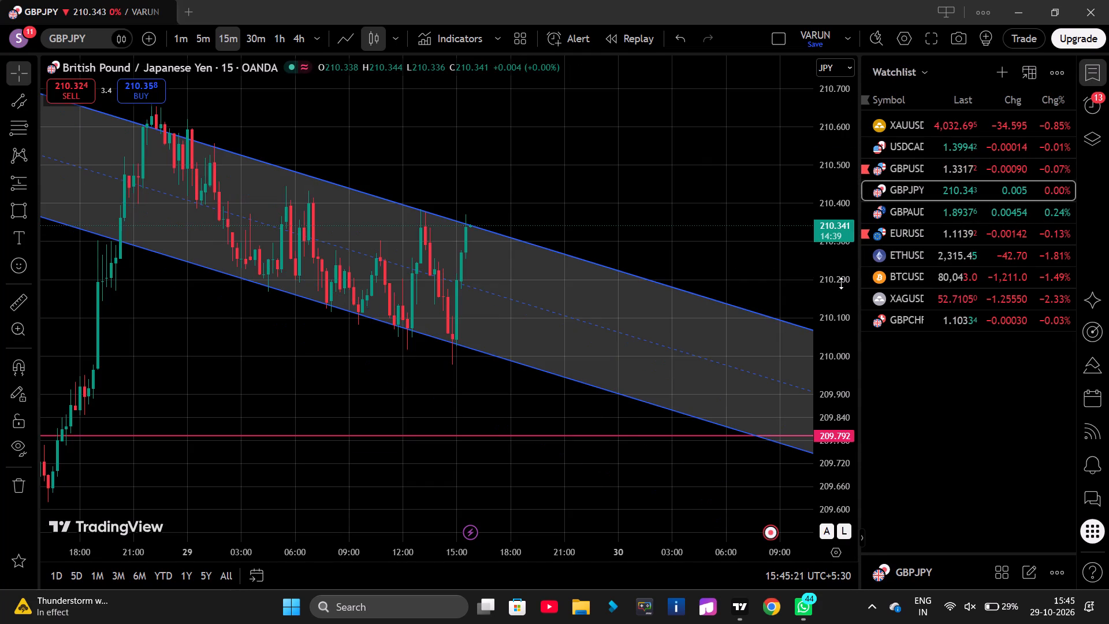
pyautogui.moveTo(600, 206); pyautogui.dragTo(617, 188)
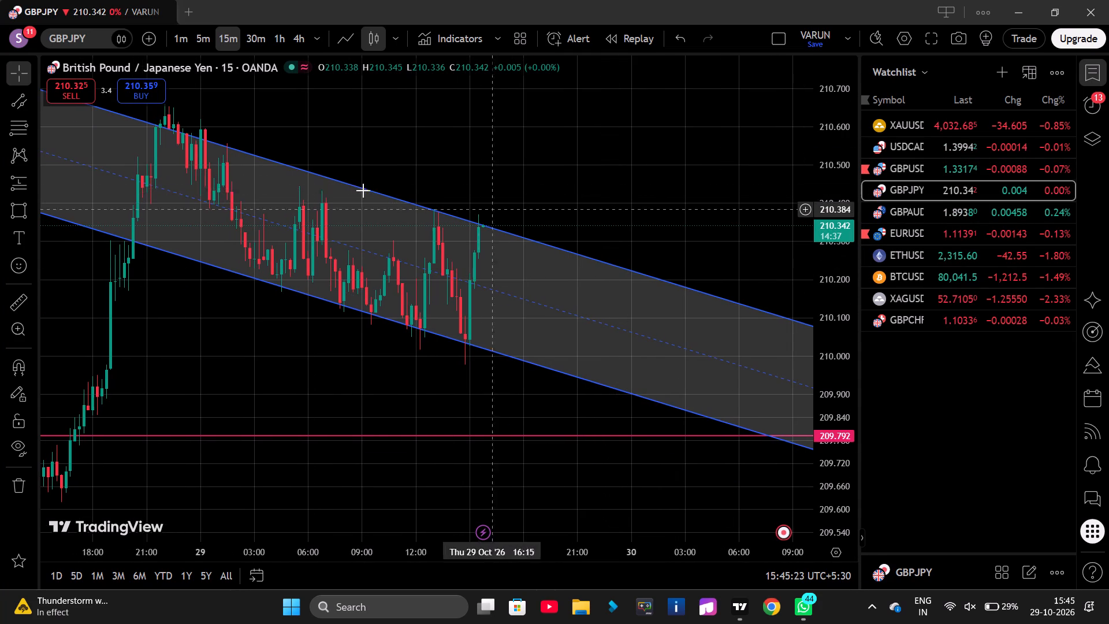
pyautogui.click(34, 186)
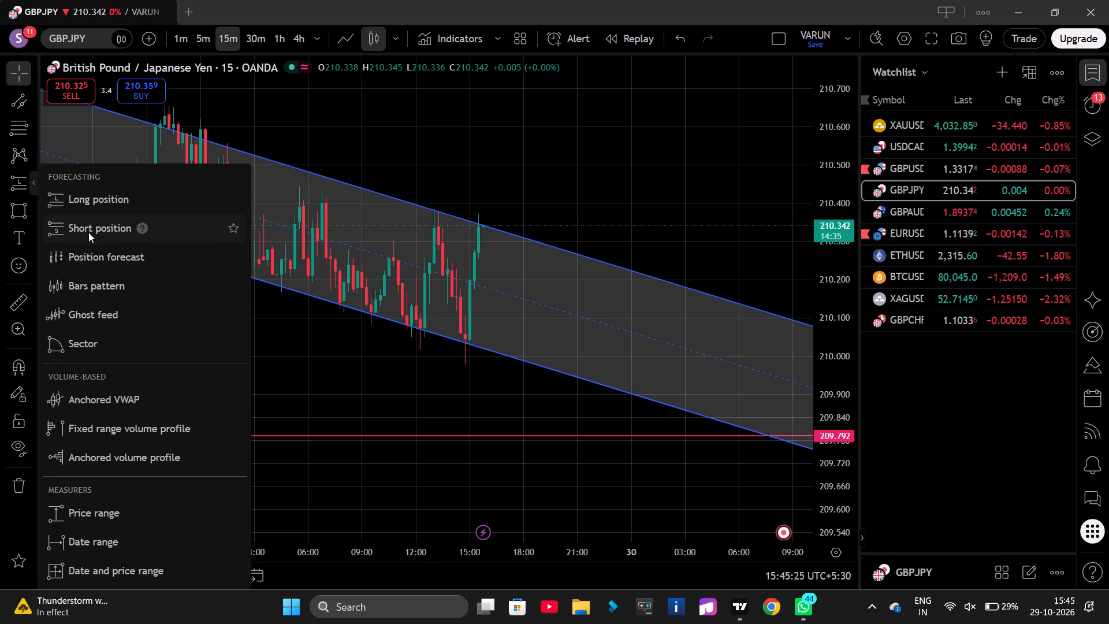
pyautogui.click(88, 232)
pyautogui.click(503, 225)
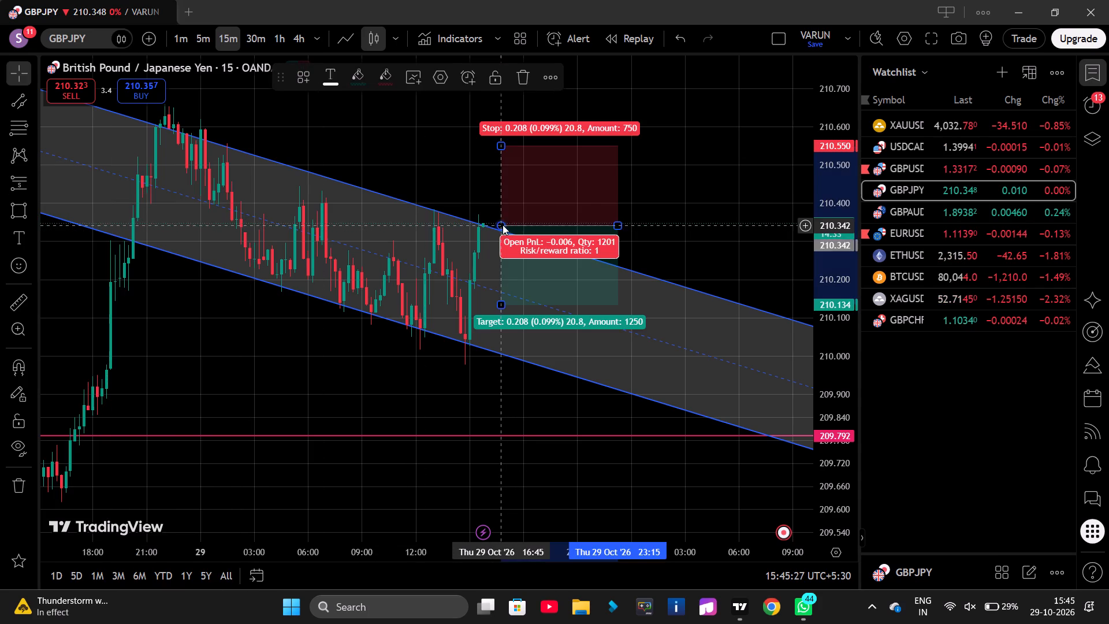
pyautogui.click(448, 205)
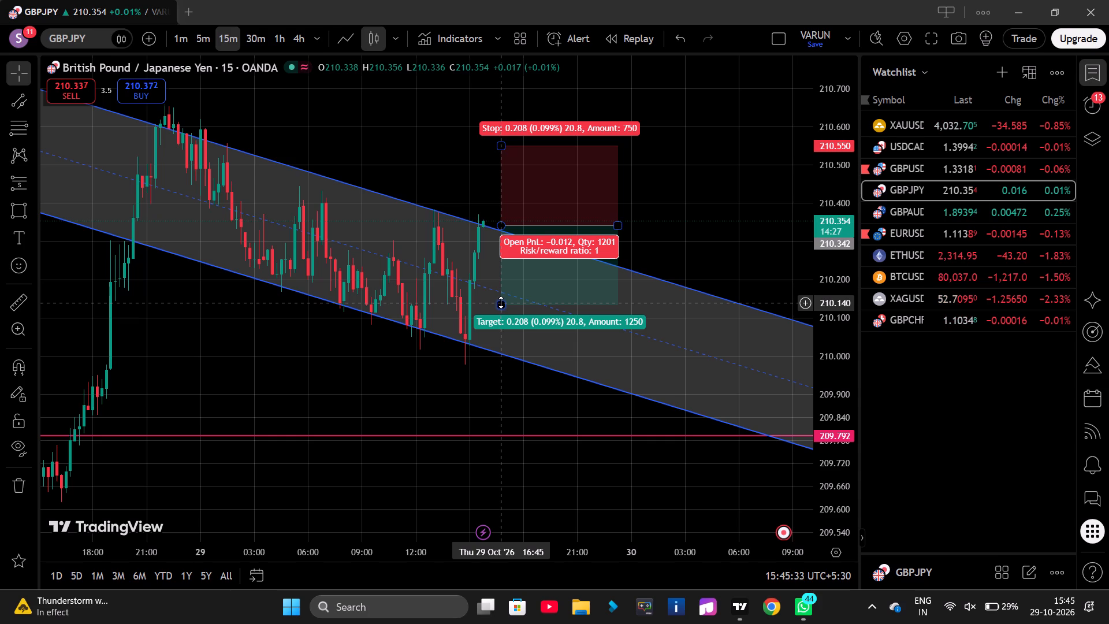
pyautogui.click(501, 302)
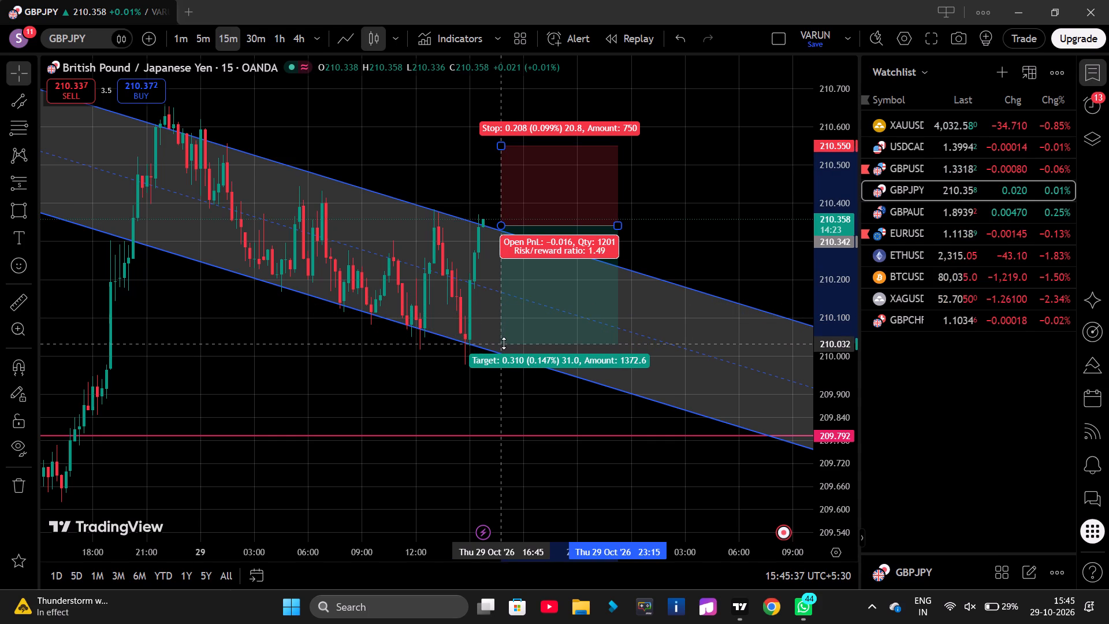
pyautogui.scroll(-3, 343, 136)
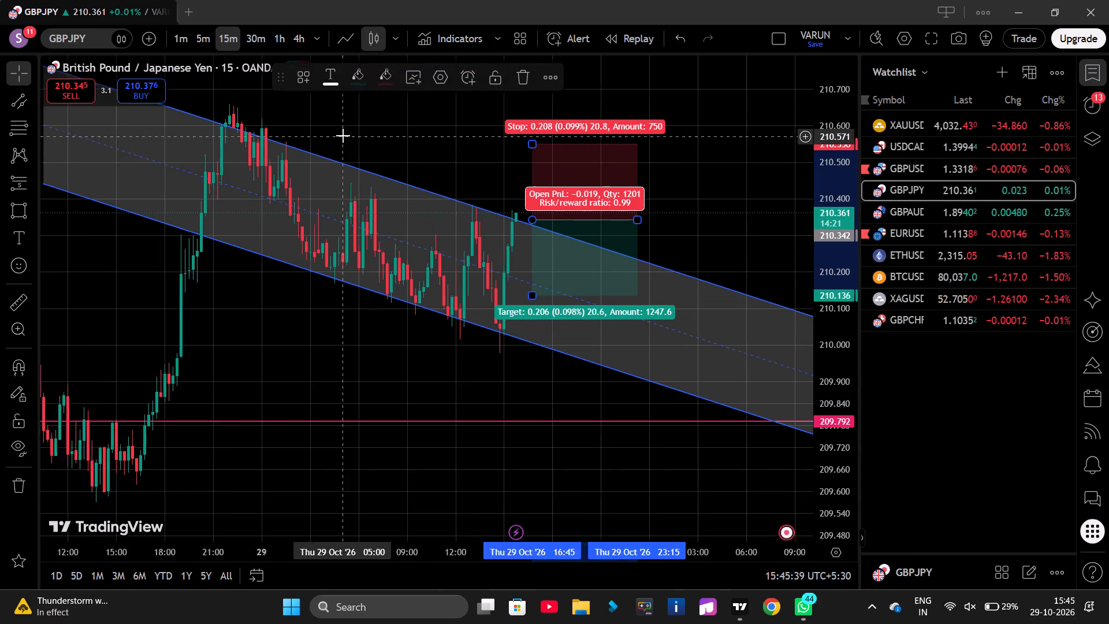
# Check the GBPAUD, EURUSD and ETHUSD 15m candles against their channels and horizontal levels.
pyautogui.click(920, 219)
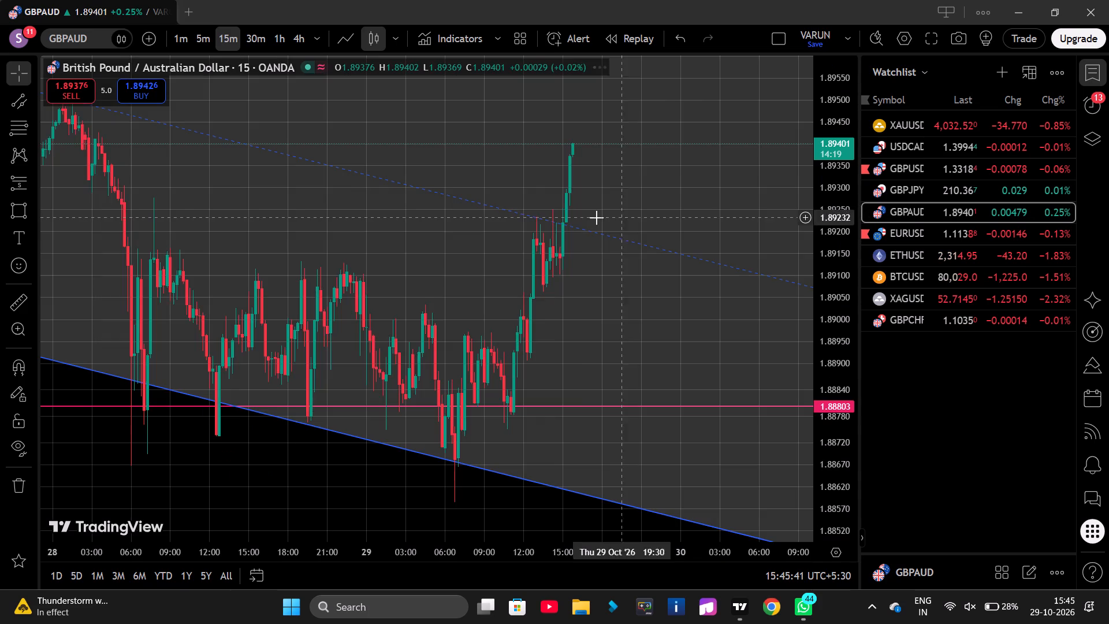
pyautogui.scroll(-4, 593, 254)
pyautogui.scroll(-2, 795, 222)
pyautogui.scroll(-1, 865, 247)
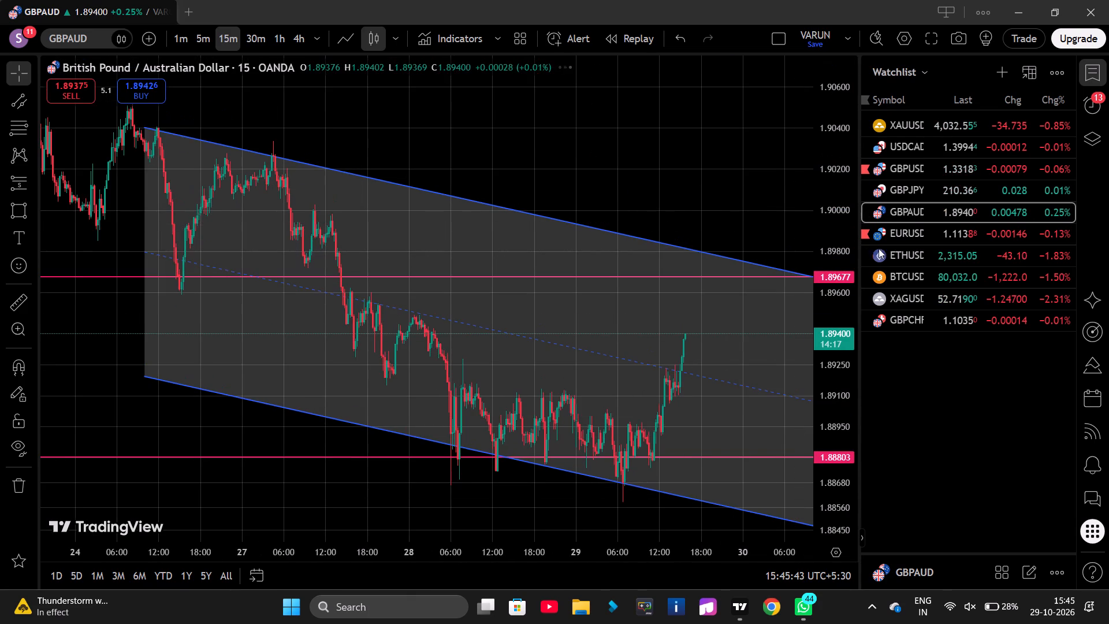
pyautogui.click(915, 229)
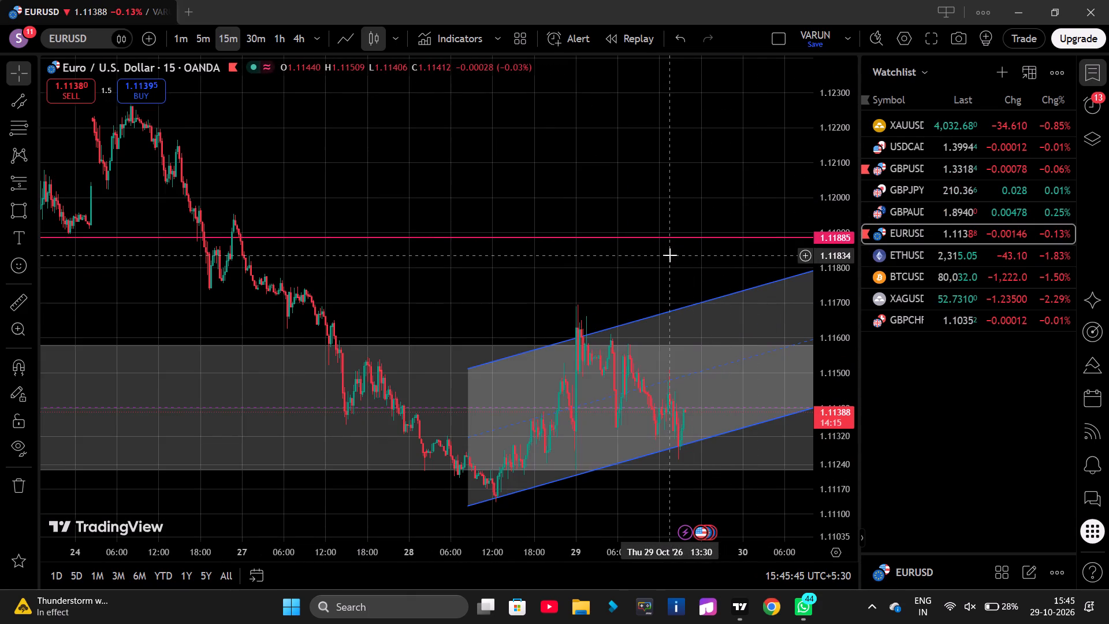
pyautogui.moveTo(647, 251); pyautogui.dragTo(458, 243)
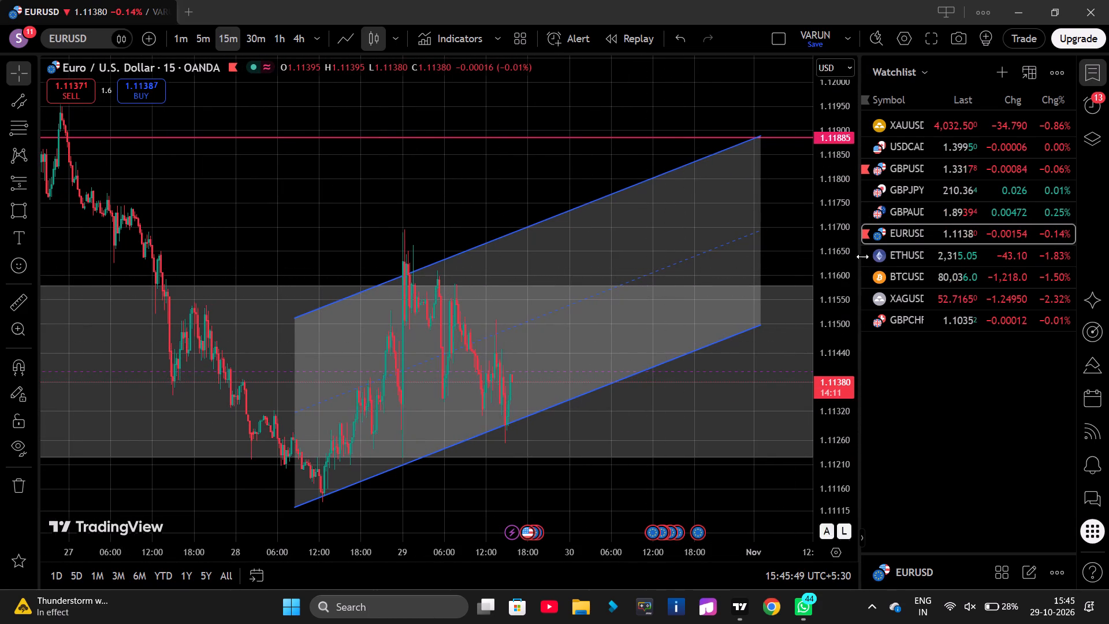
pyautogui.click(899, 257)
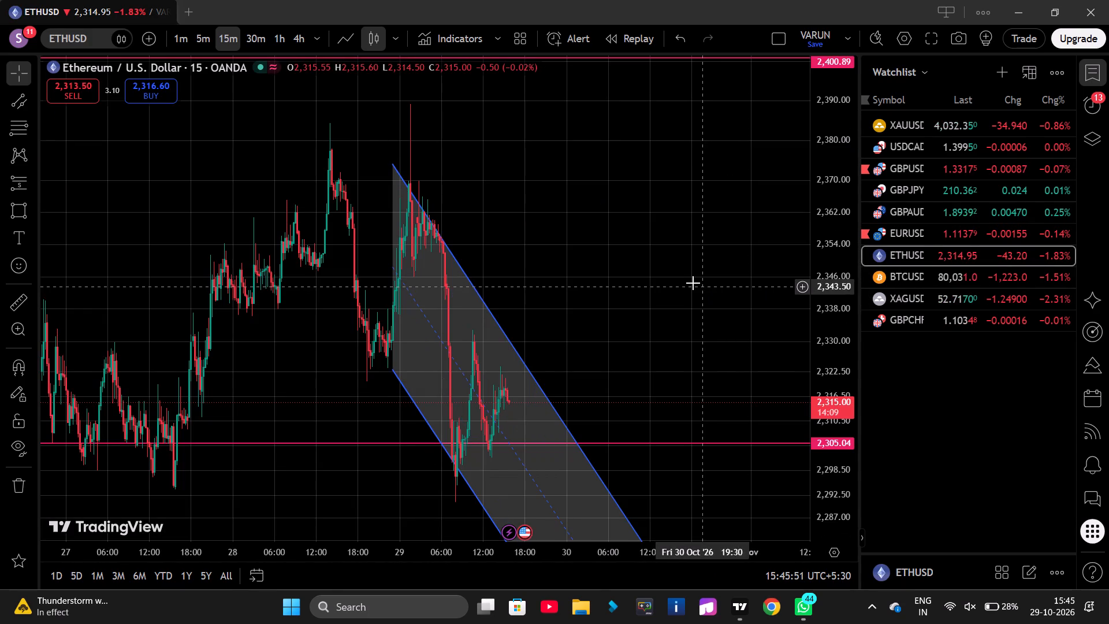
pyautogui.click(879, 246)
# On USDCAD 15m, place a short position at the falling channel's upper edge: entry about 1.39968, stop 1.40165, target 1.39771.
pyautogui.click(896, 145)
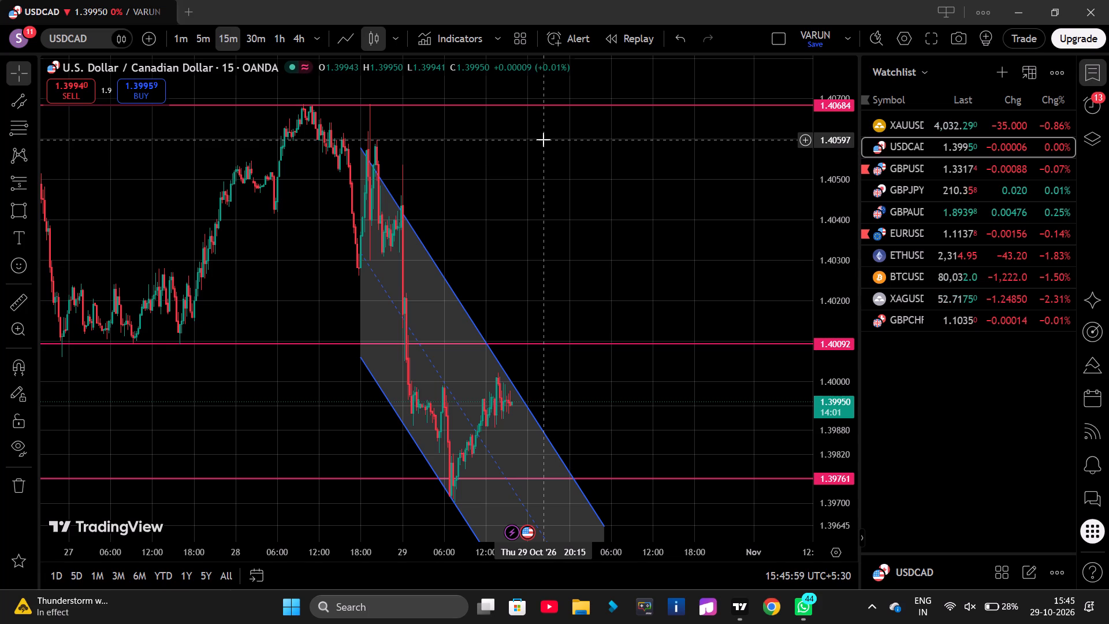
pyautogui.click(488, 506)
pyautogui.moveTo(673, 257); pyautogui.dragTo(399, 190)
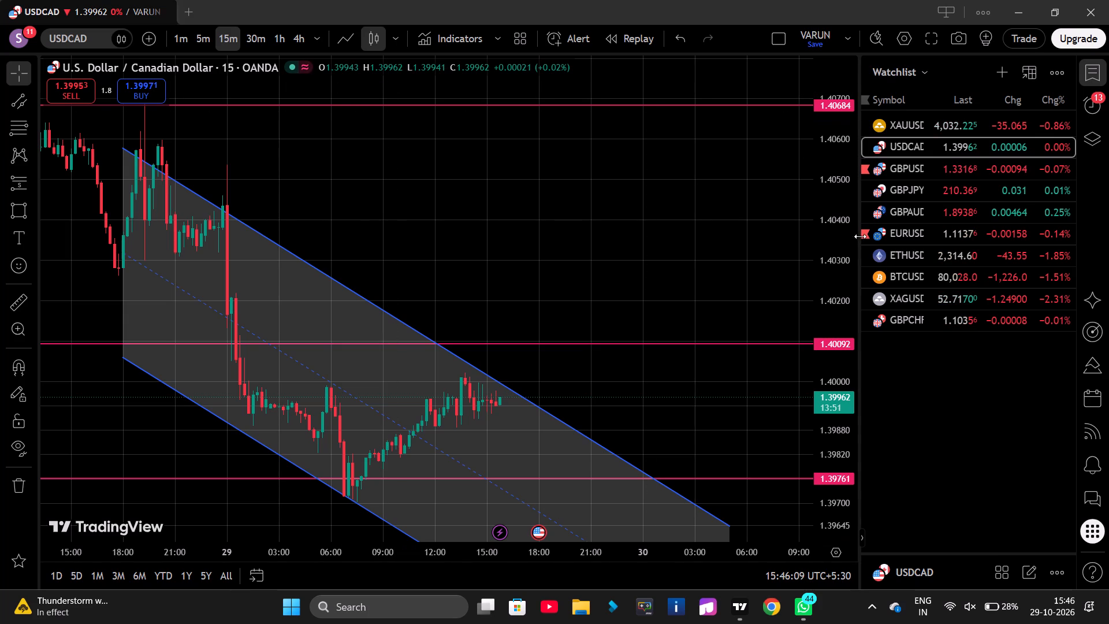
pyautogui.click(8, 174)
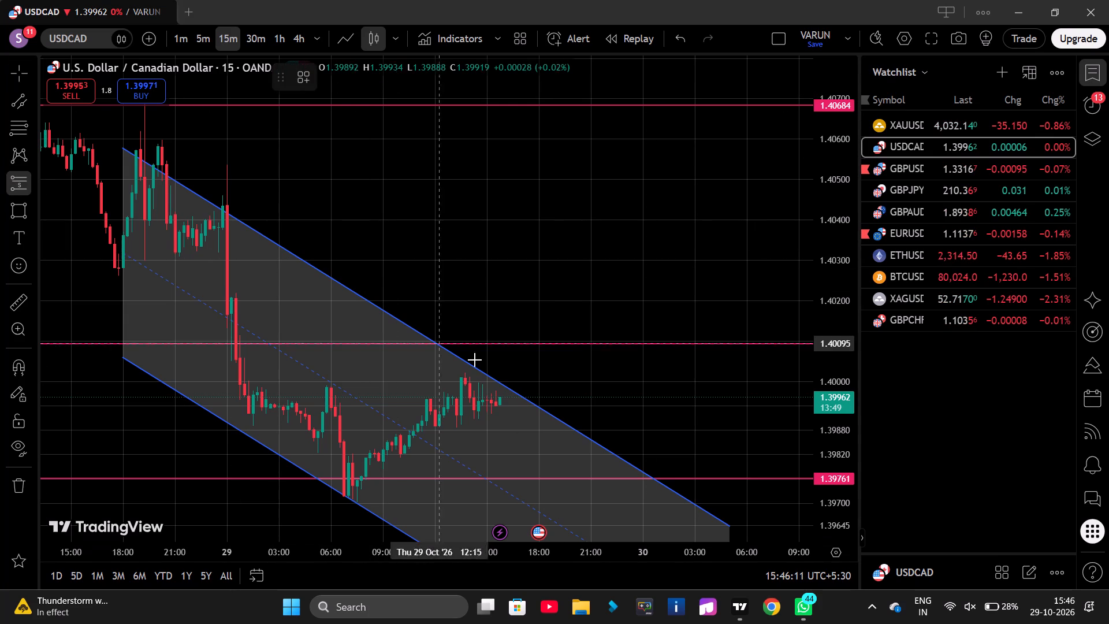
pyautogui.click(516, 389)
pyautogui.click(482, 307)
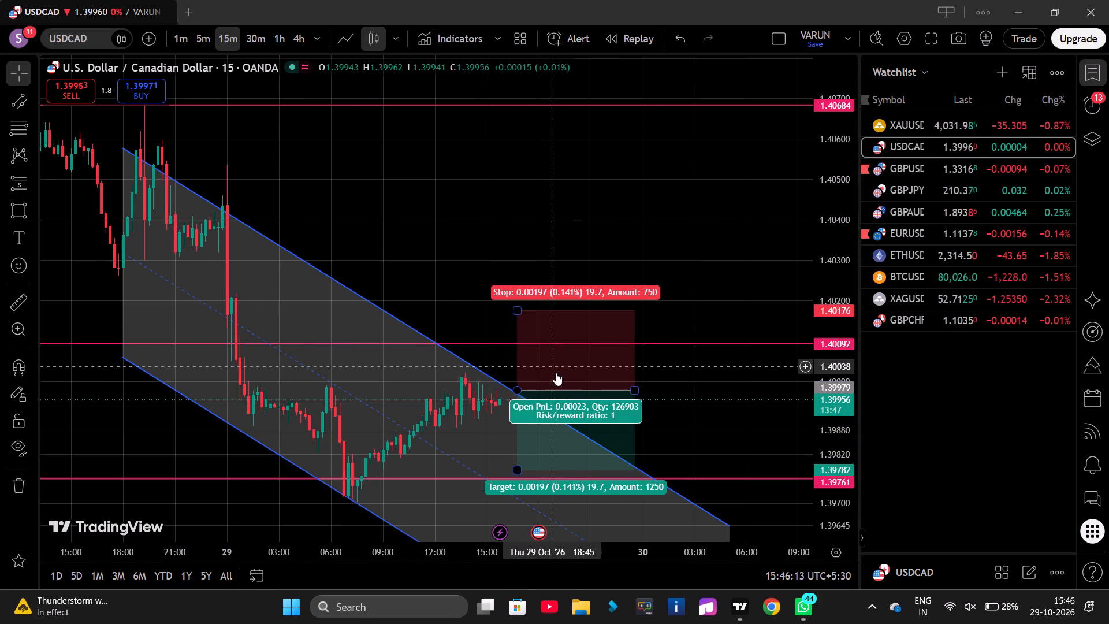
pyautogui.moveTo(556, 374); pyautogui.dragTo(528, 381)
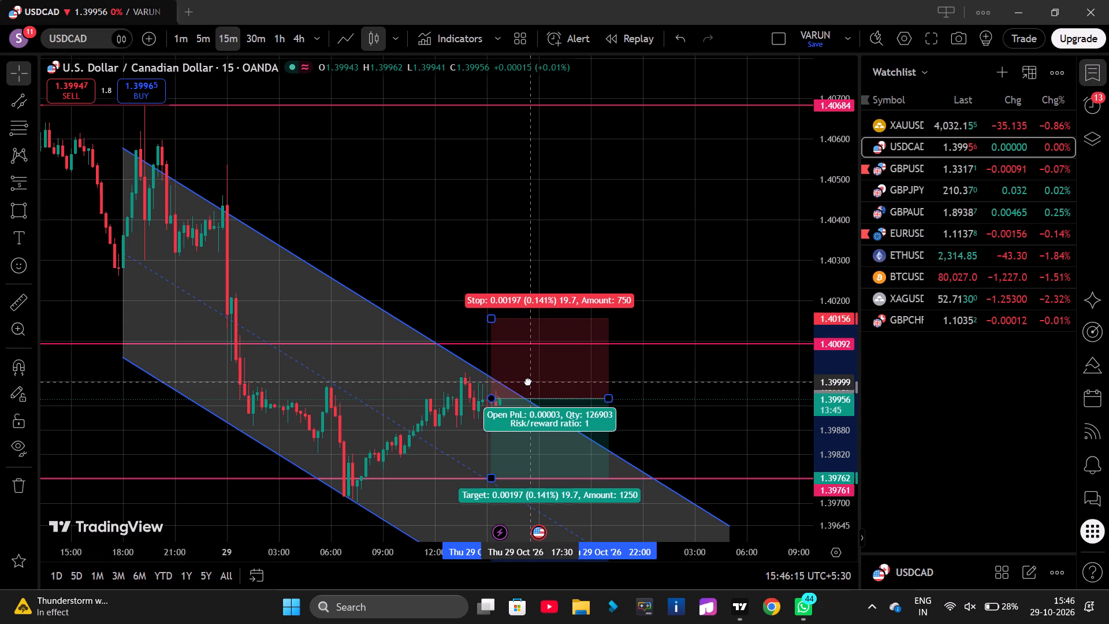
pyautogui.moveTo(528, 381); pyautogui.dragTo(535, 378)
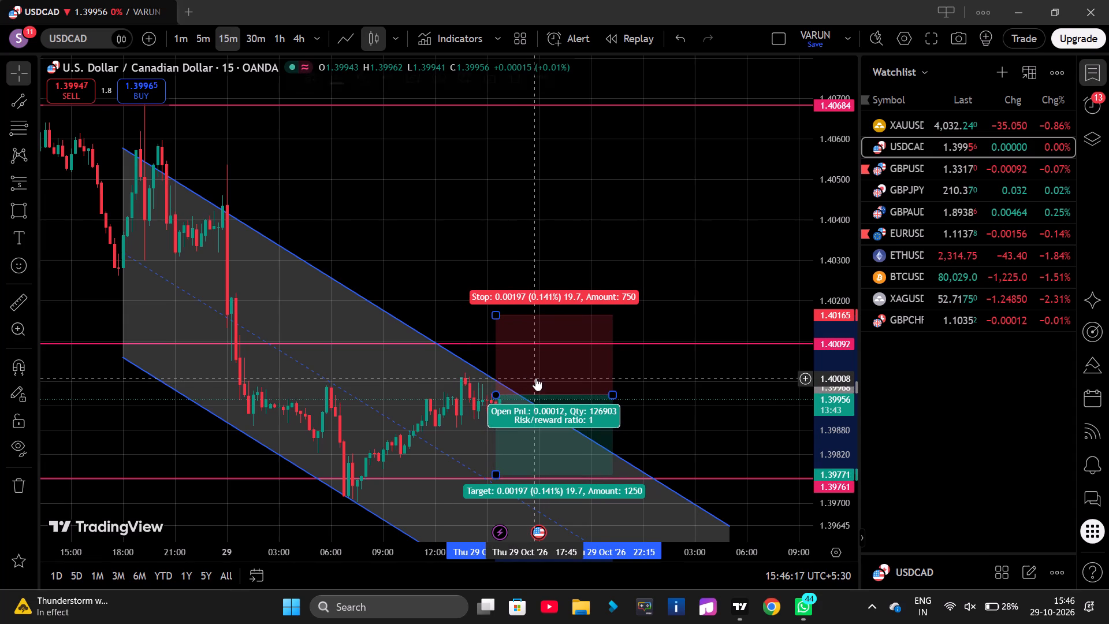
pyautogui.click(660, 421)
# Move the USDCAD short position above the channel and clear of price, with its entry at about 1.40761.
pyautogui.scroll(-6, 846, 326)
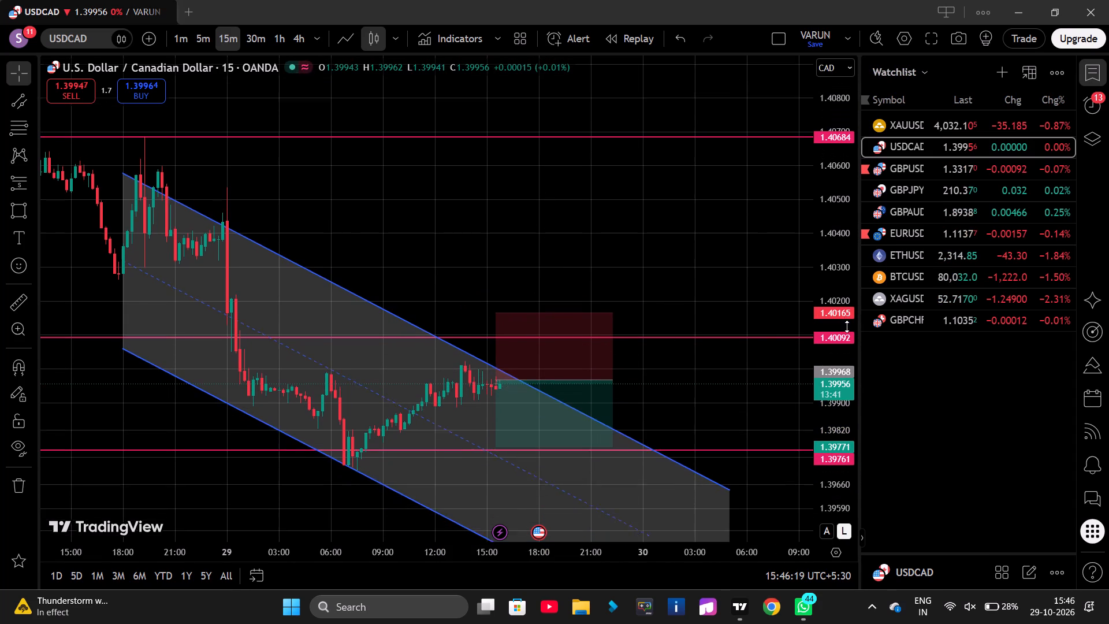
pyautogui.scroll(-1, 847, 326)
pyautogui.moveTo(557, 350); pyautogui.dragTo(599, 315)
pyautogui.scroll(-6, 835, 390)
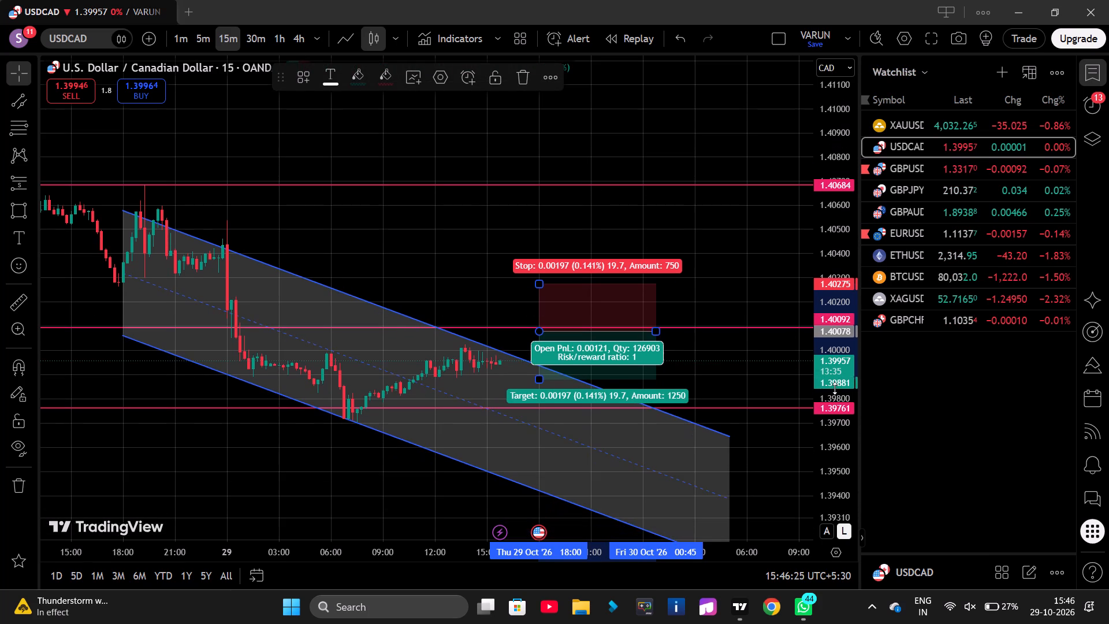
pyautogui.scroll(-3, 835, 388)
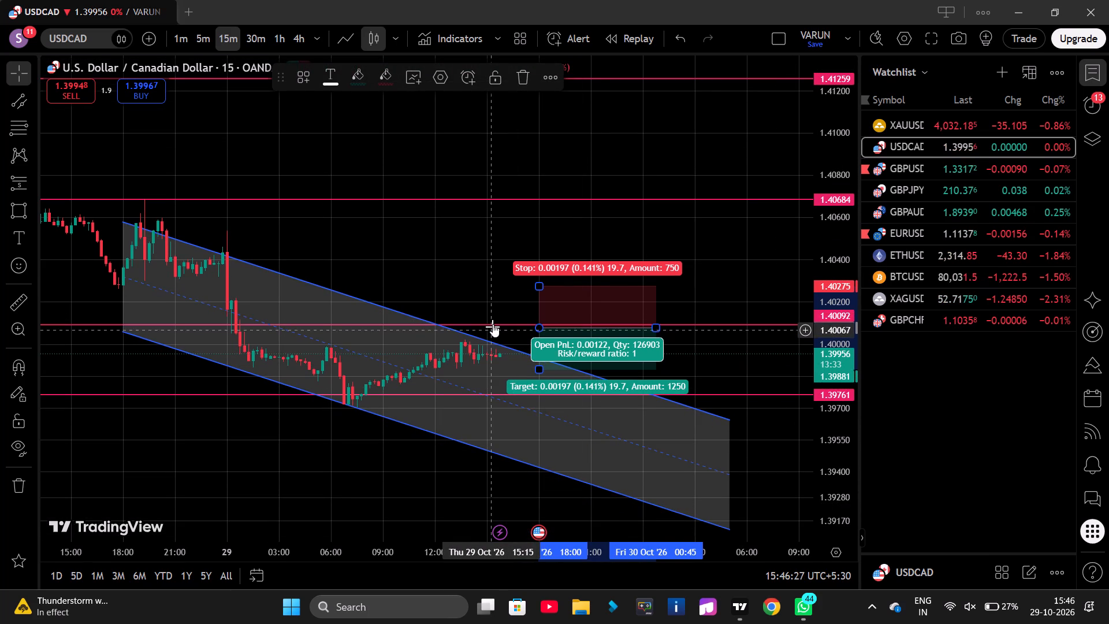
pyautogui.moveTo(568, 315); pyautogui.dragTo(617, 173)
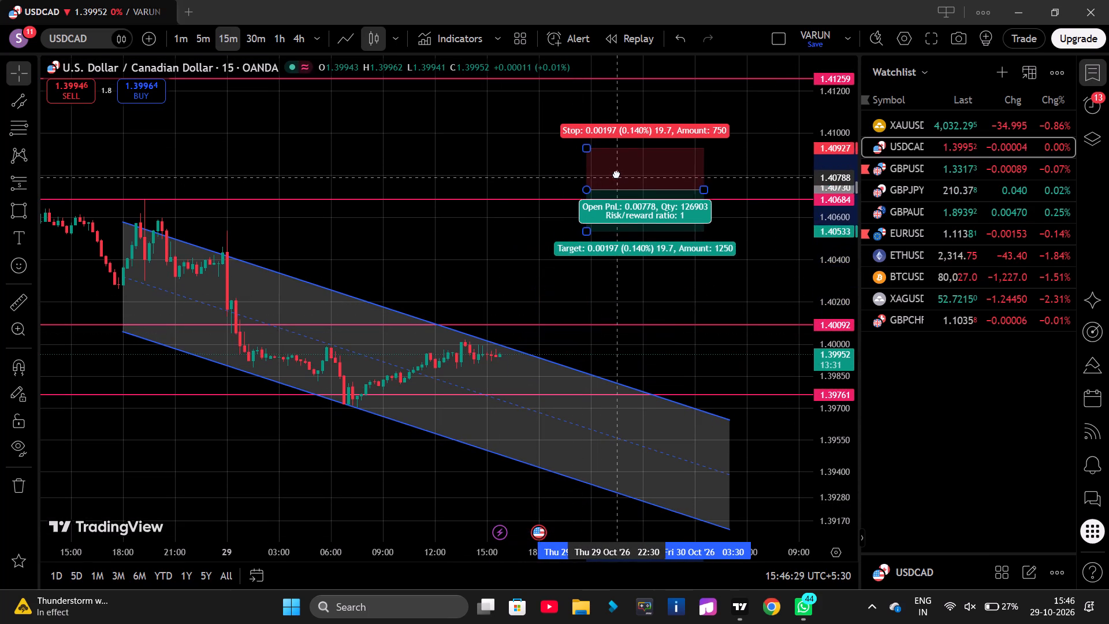
pyautogui.moveTo(617, 173); pyautogui.dragTo(617, 170)
# Measure the distances from the 1.40092 and 1.39761 levels to current price and the falling channel's upper edge.
pyautogui.click(11, 306)
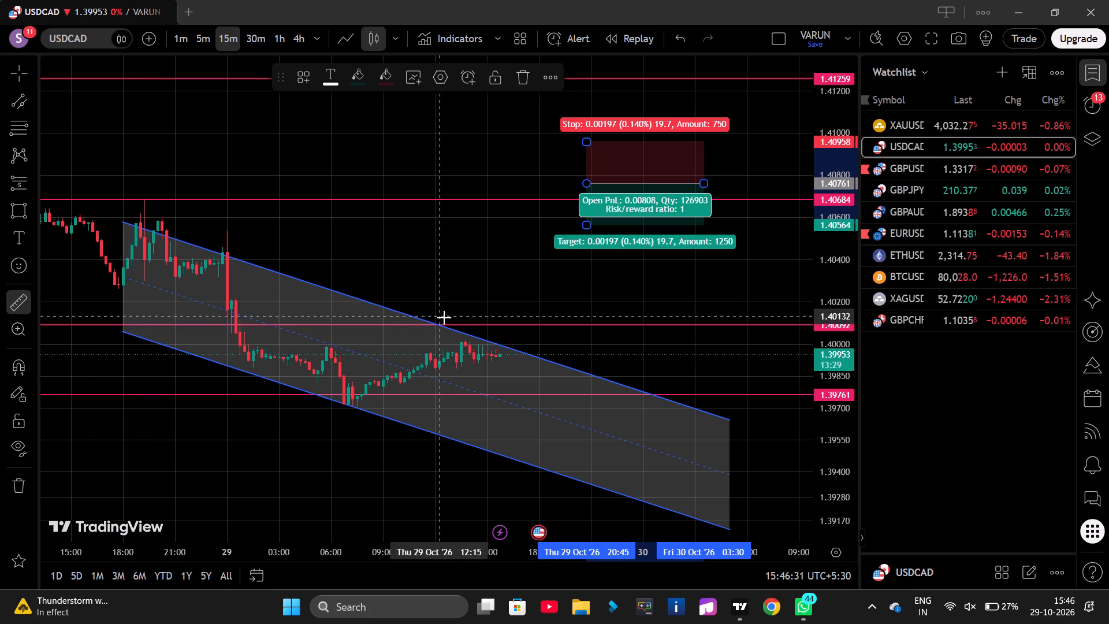
pyautogui.click(498, 325)
pyautogui.click(524, 356)
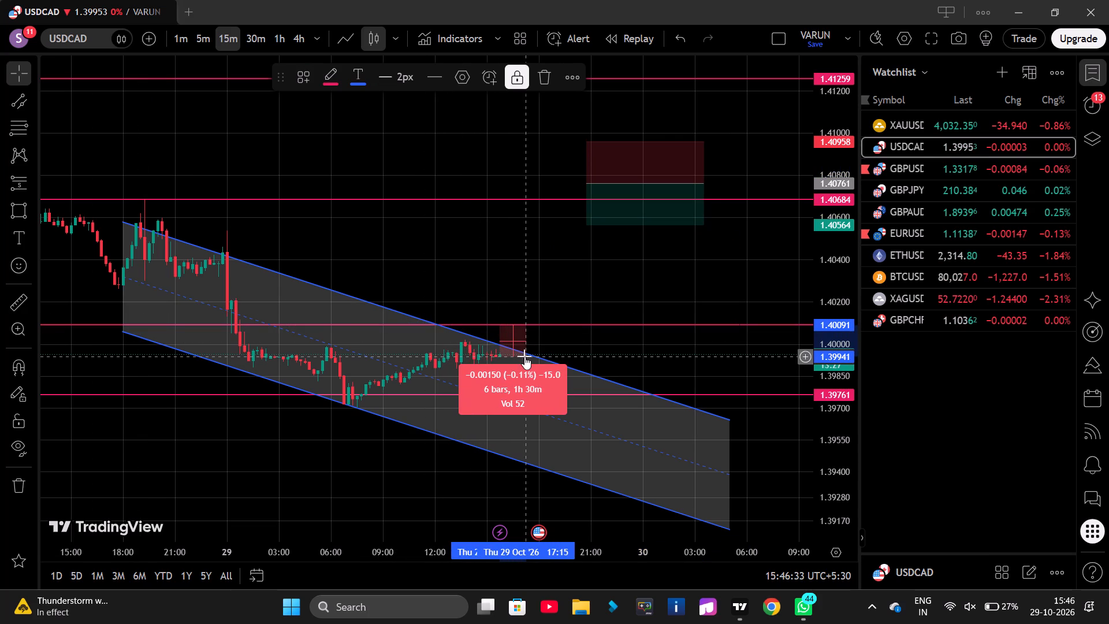
pyautogui.click(579, 351)
pyautogui.click(14, 309)
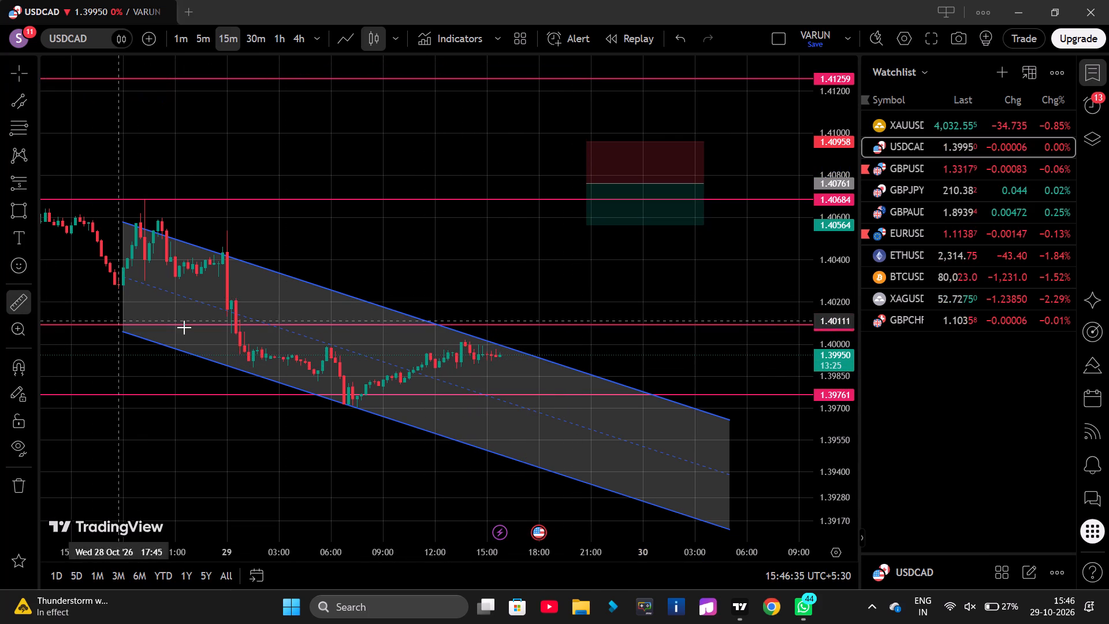
pyautogui.click(506, 394)
pyautogui.click(501, 362)
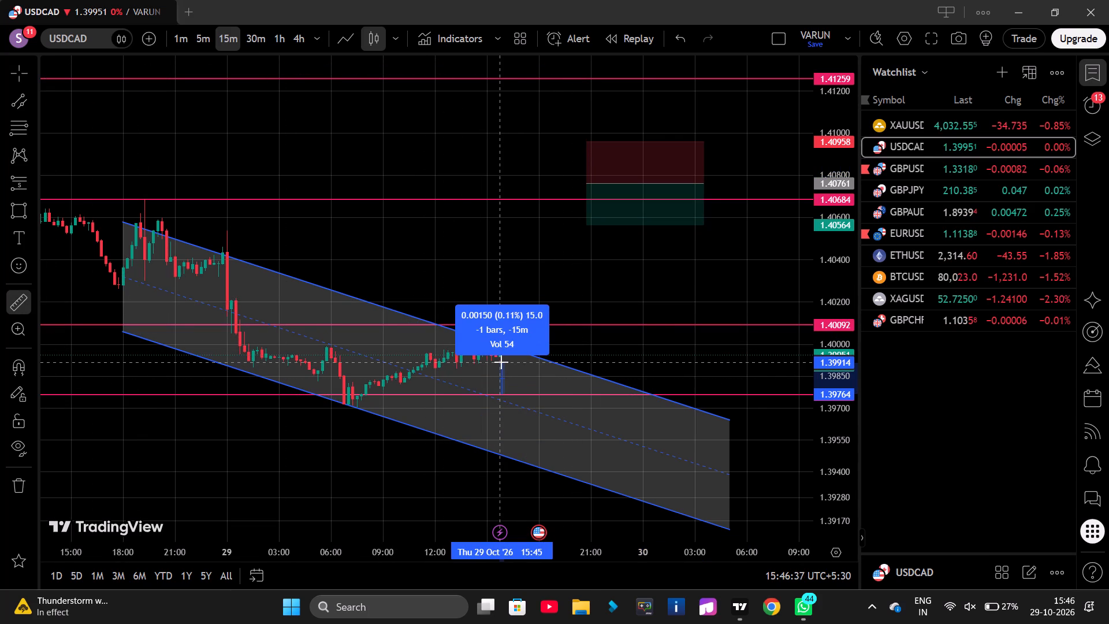
pyautogui.click(519, 272)
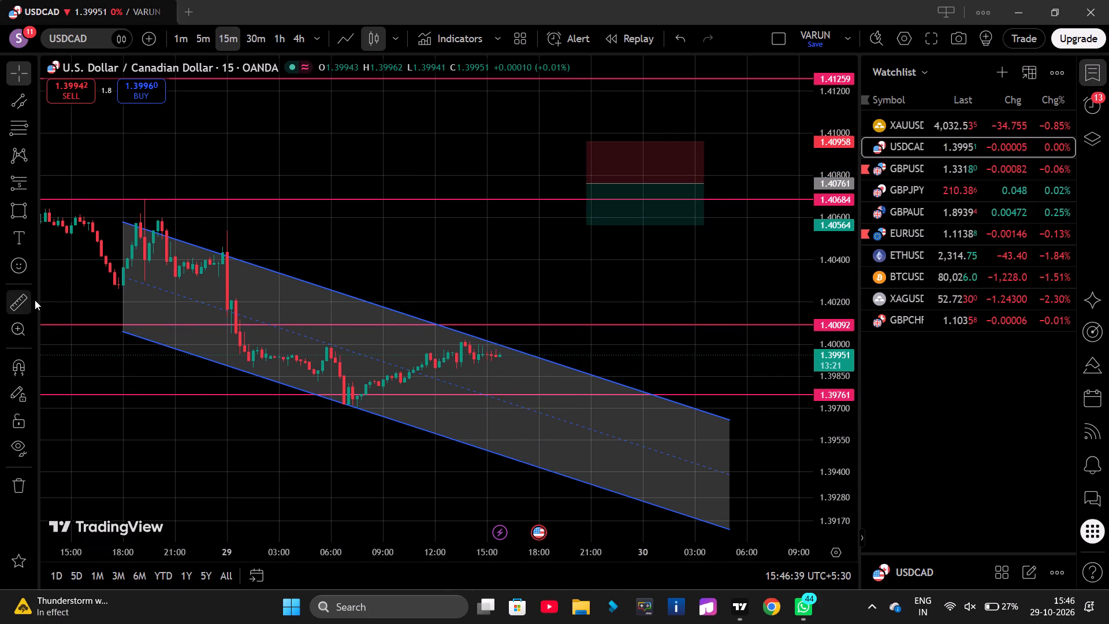
pyautogui.click(29, 297)
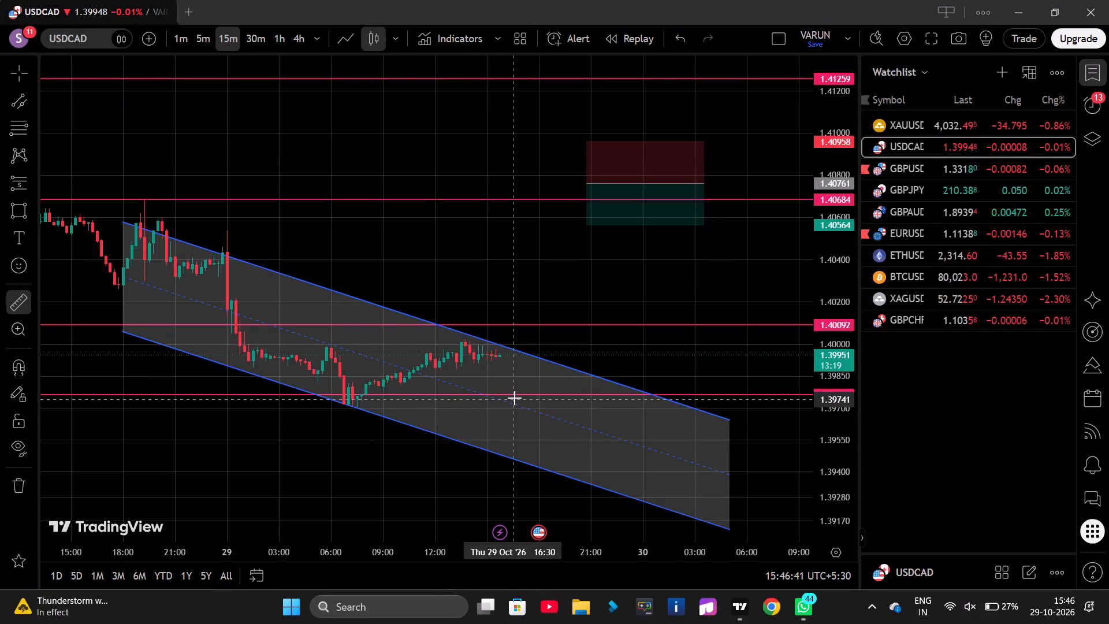
pyautogui.click(515, 395)
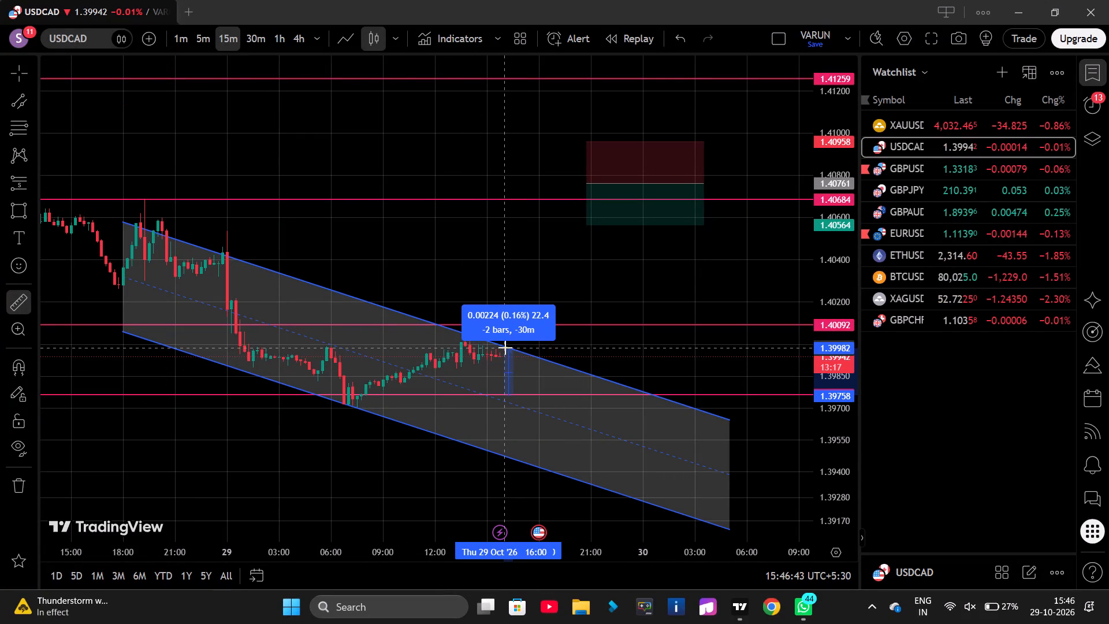
pyautogui.click(505, 348)
pyautogui.click(1, 300)
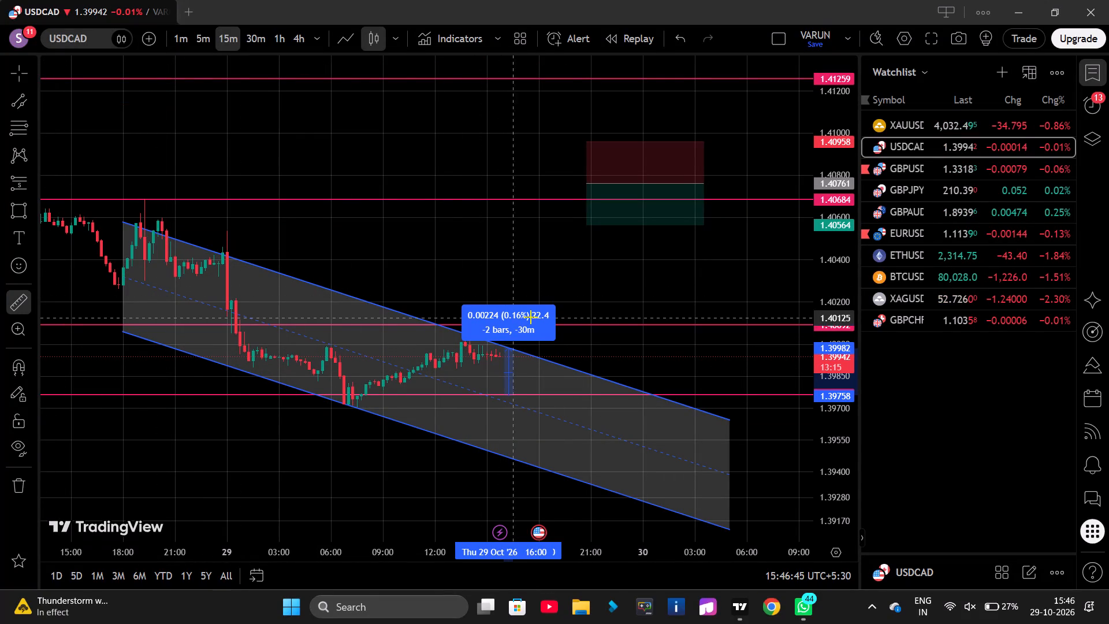
pyautogui.click(486, 326)
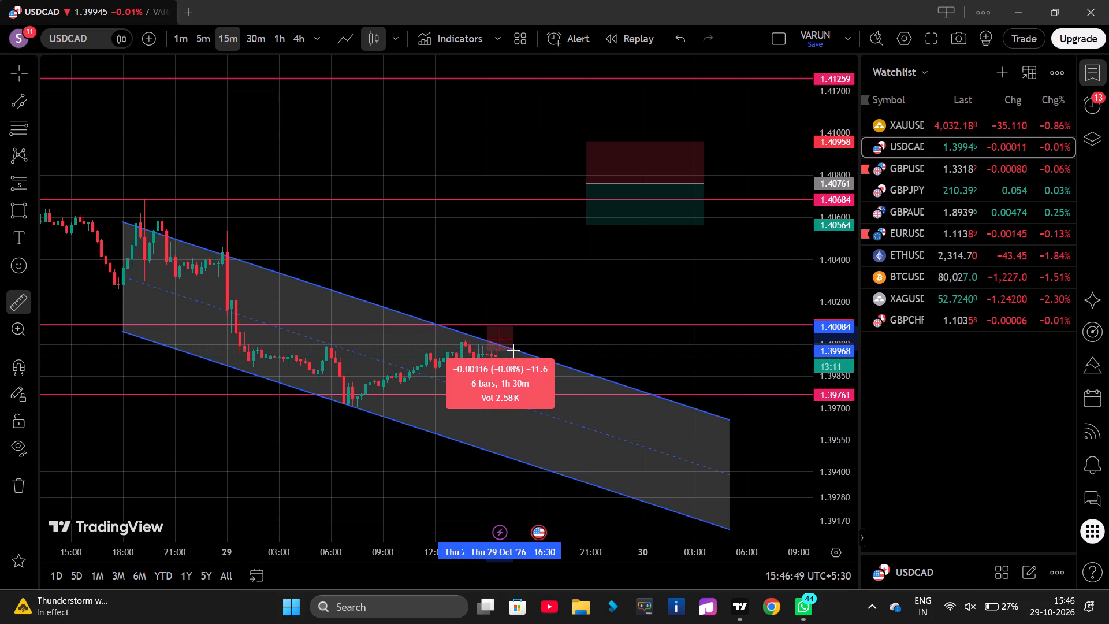
pyautogui.click(513, 351)
pyautogui.click(554, 347)
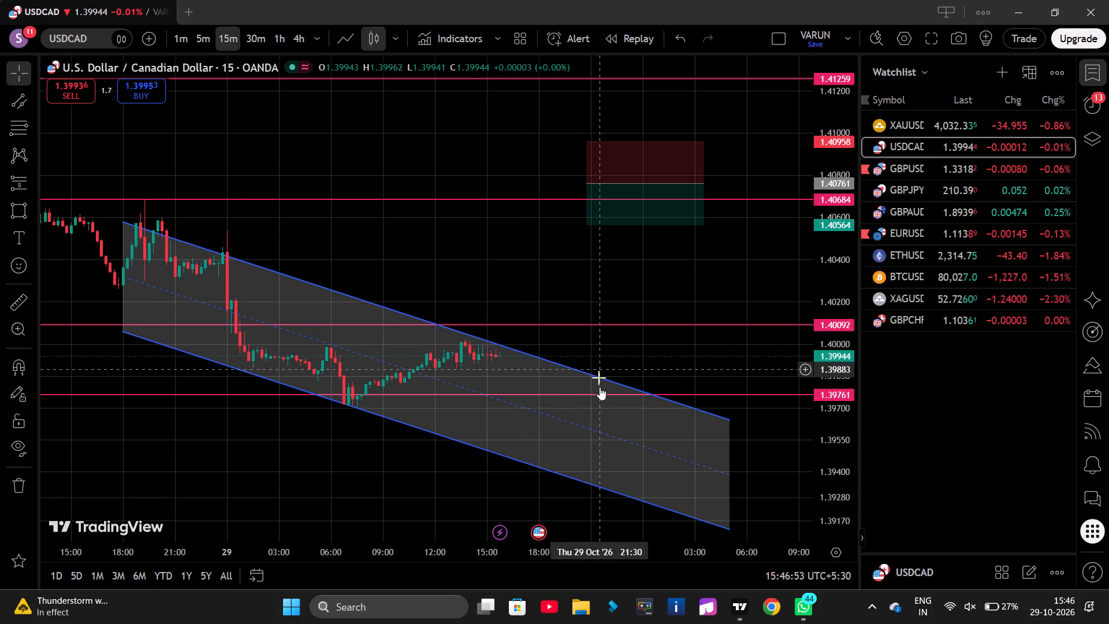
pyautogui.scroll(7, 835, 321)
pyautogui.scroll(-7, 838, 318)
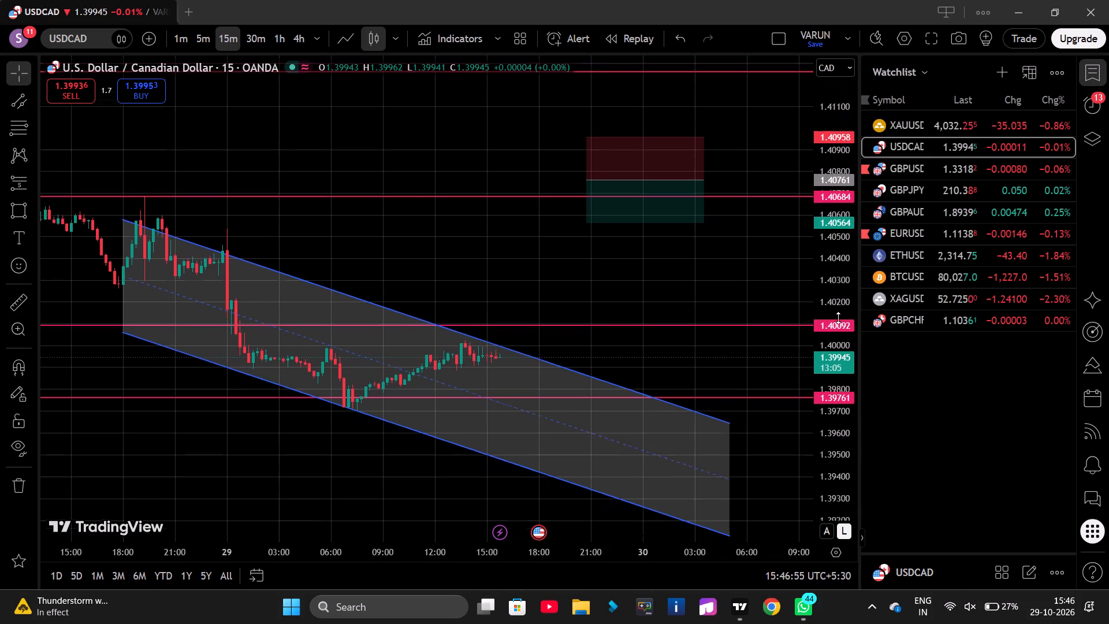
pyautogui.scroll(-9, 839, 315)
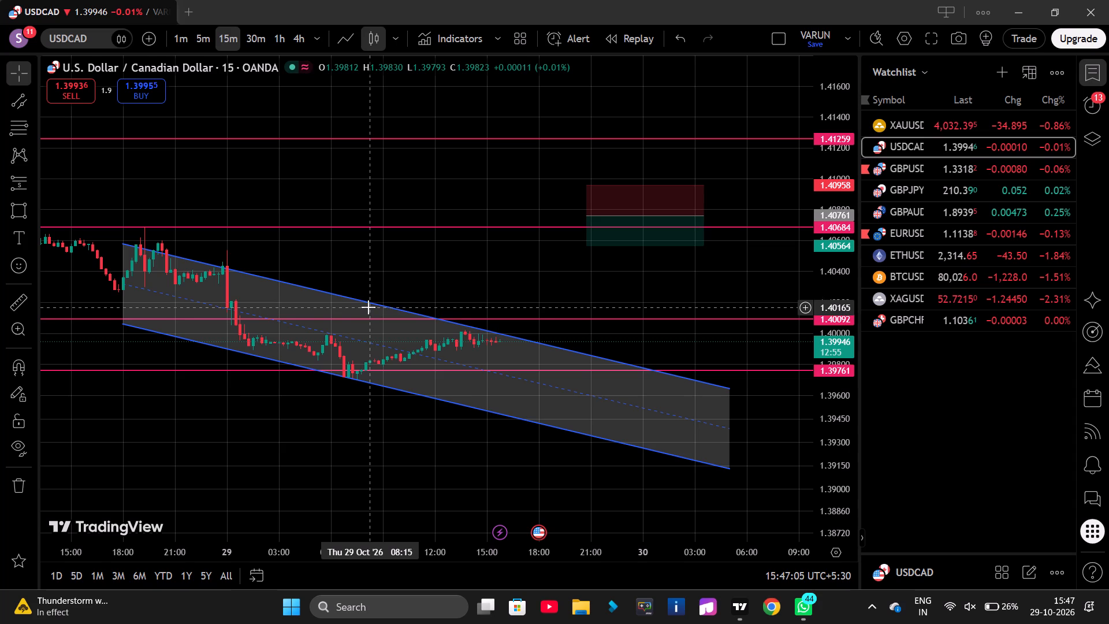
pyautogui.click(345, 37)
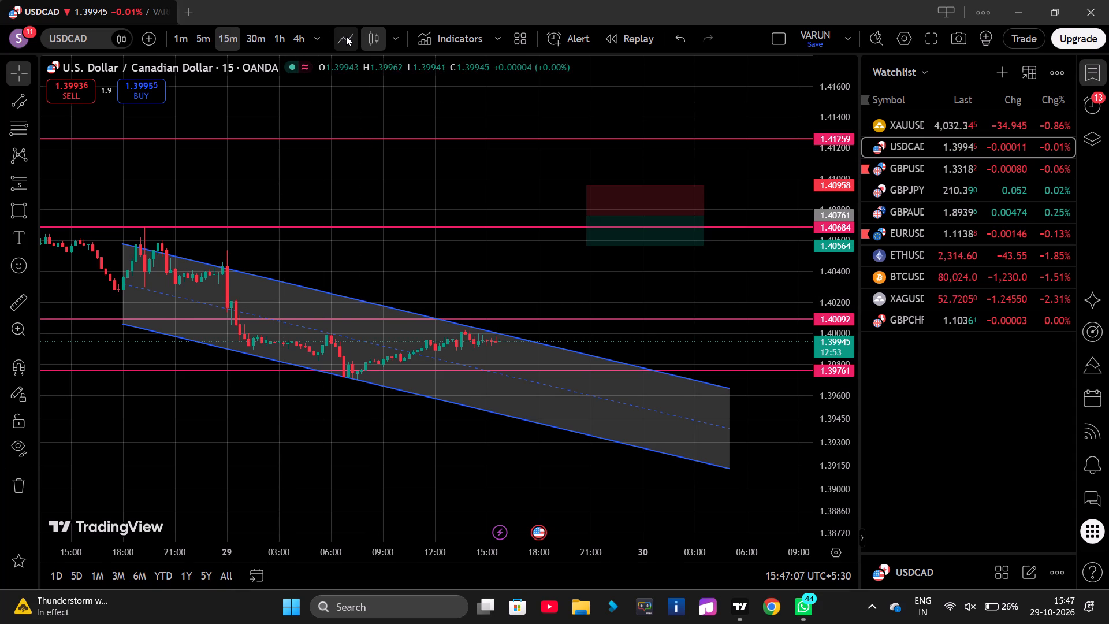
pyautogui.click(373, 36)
# Add the Exponential moving average and Volume indicators to the USDCAD chart from the favourites.
pyautogui.click(434, 42)
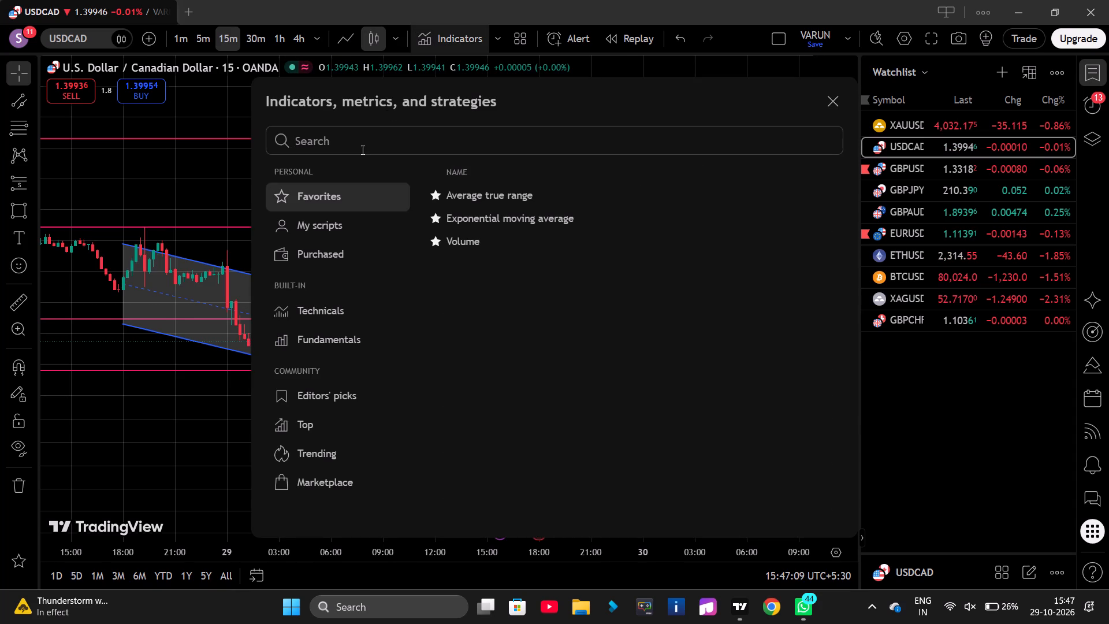
pyautogui.click(481, 195)
pyautogui.click(496, 222)
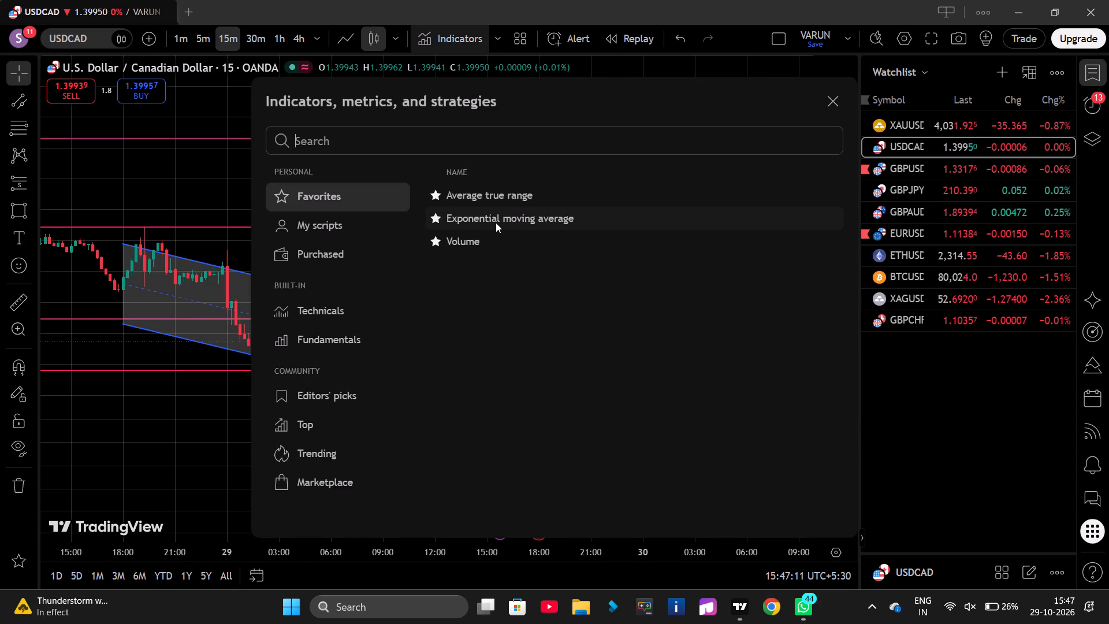
pyautogui.click(490, 244)
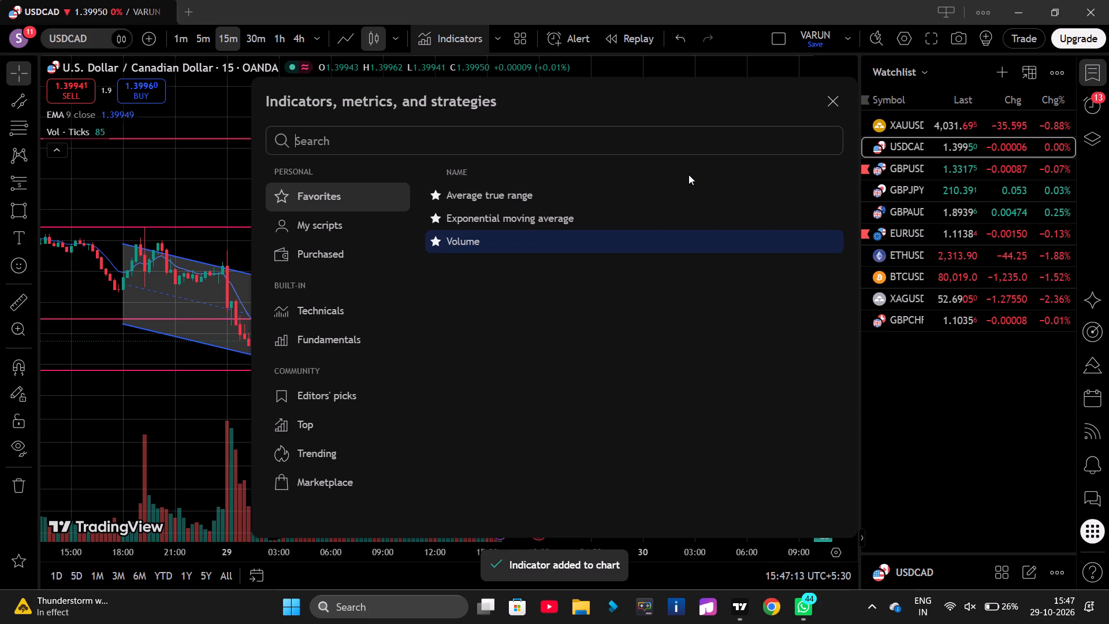
pyautogui.click(824, 109)
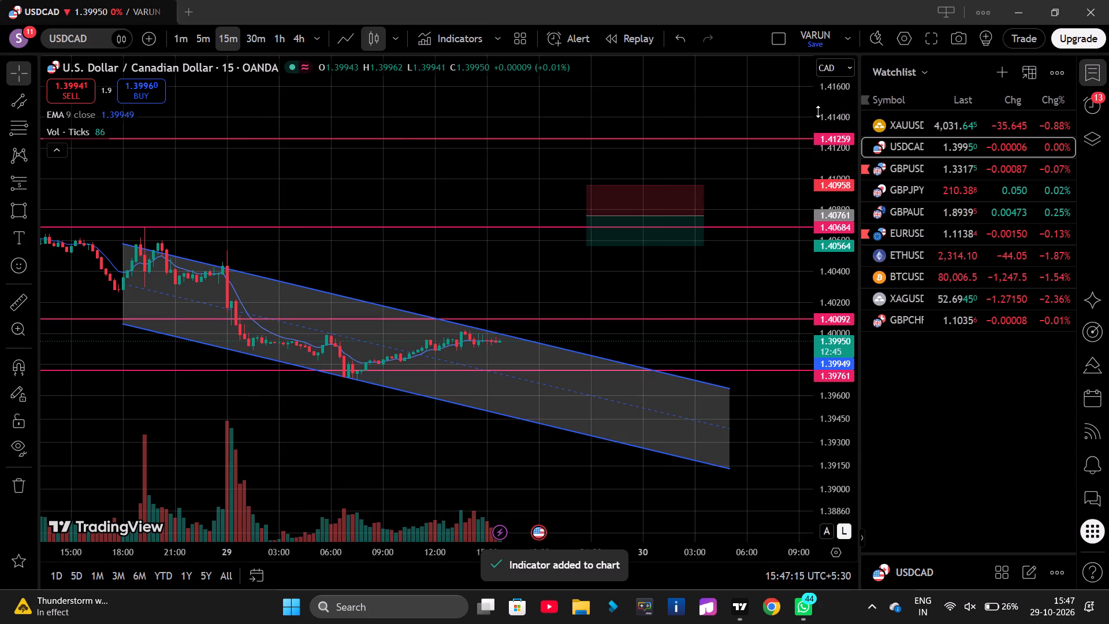
# Set the length of the EMA on the USDCAD chart to 21 and close the indicator's source code.
pyautogui.click(150, 117)
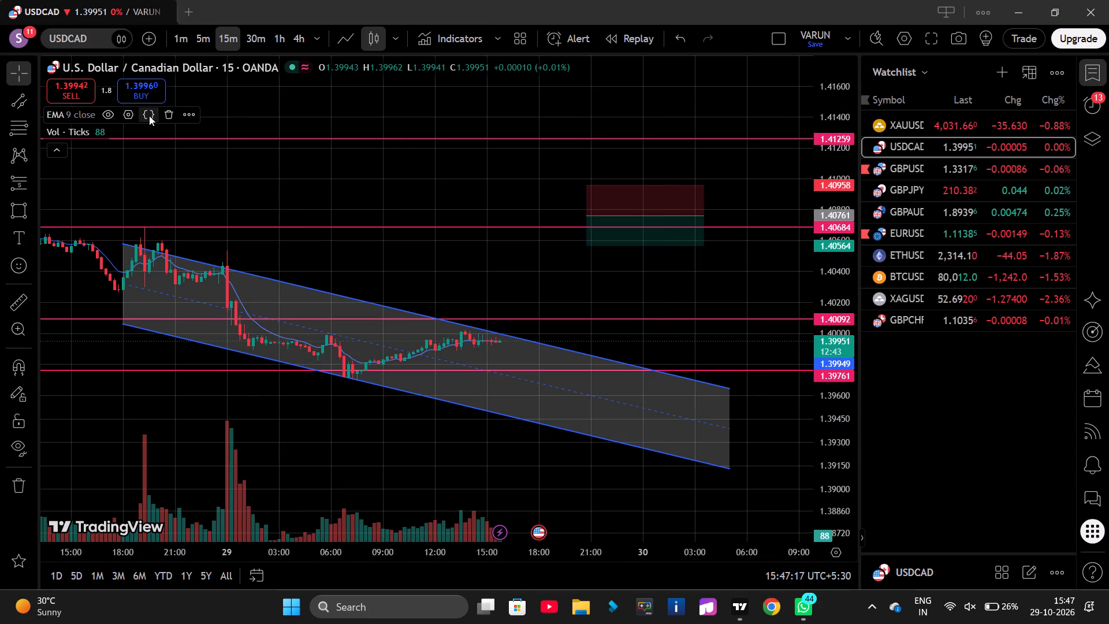
pyautogui.click(131, 114)
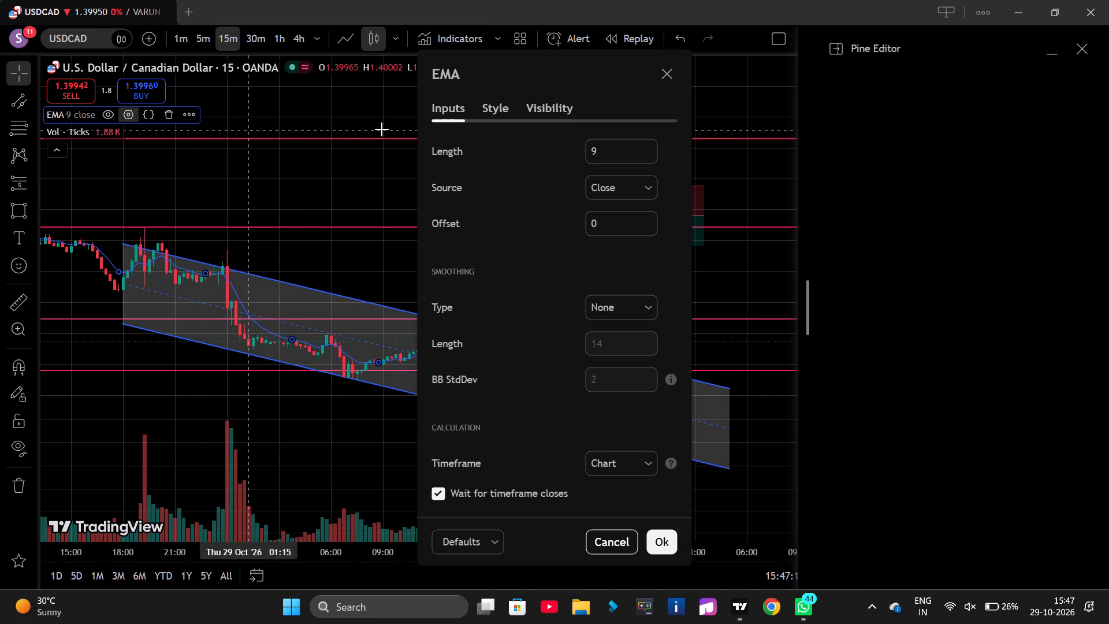
pyautogui.moveTo(583, 142); pyautogui.dragTo(499, 158)
pyautogui.moveTo(602, 145); pyautogui.dragTo(497, 165)
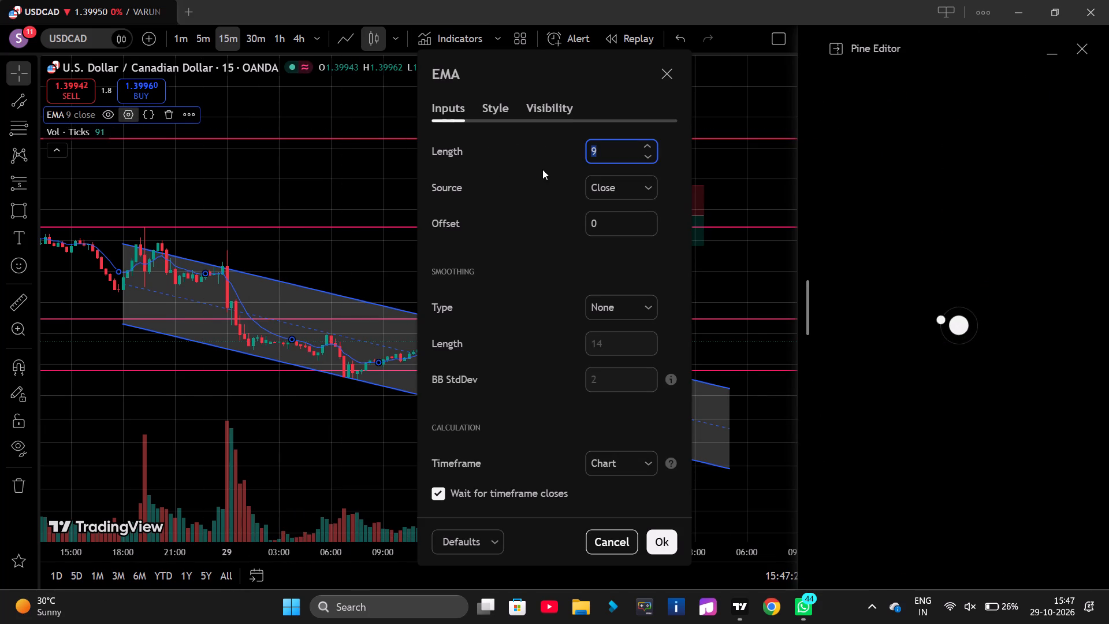
pyautogui.write('21')
pyautogui.press('2')
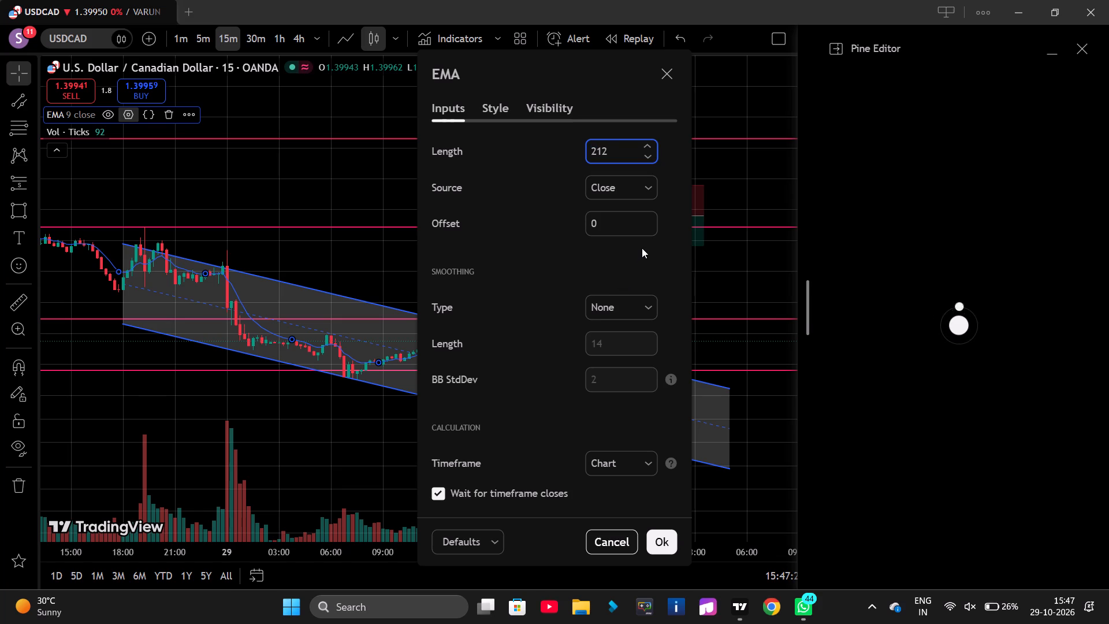
pyautogui.press('Delete')
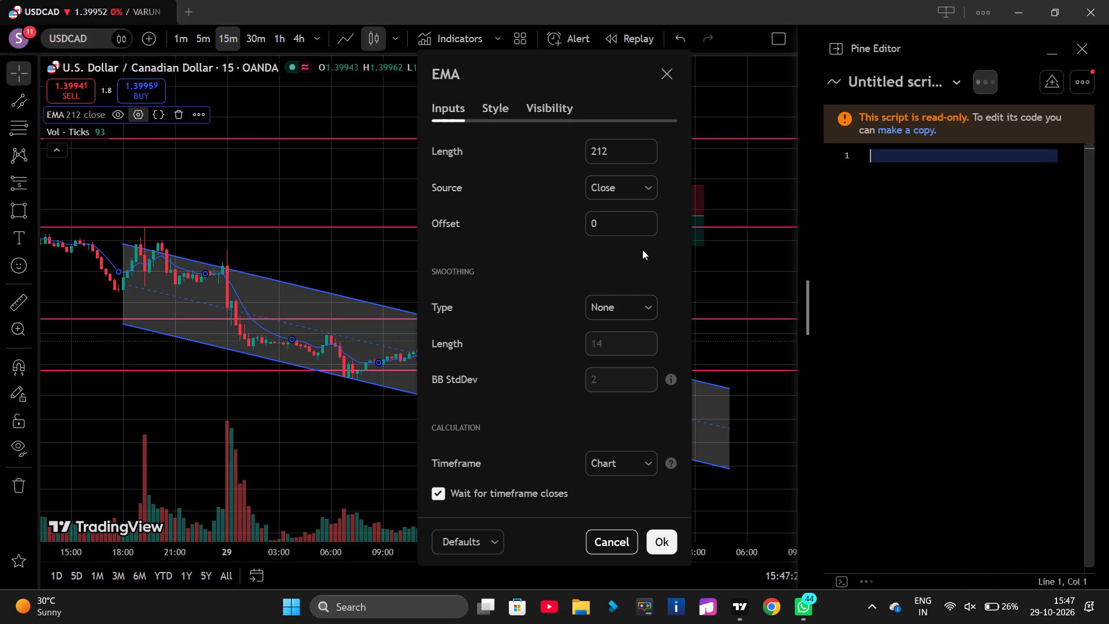
pyautogui.moveTo(665, 268); pyautogui.dragTo(705, 278)
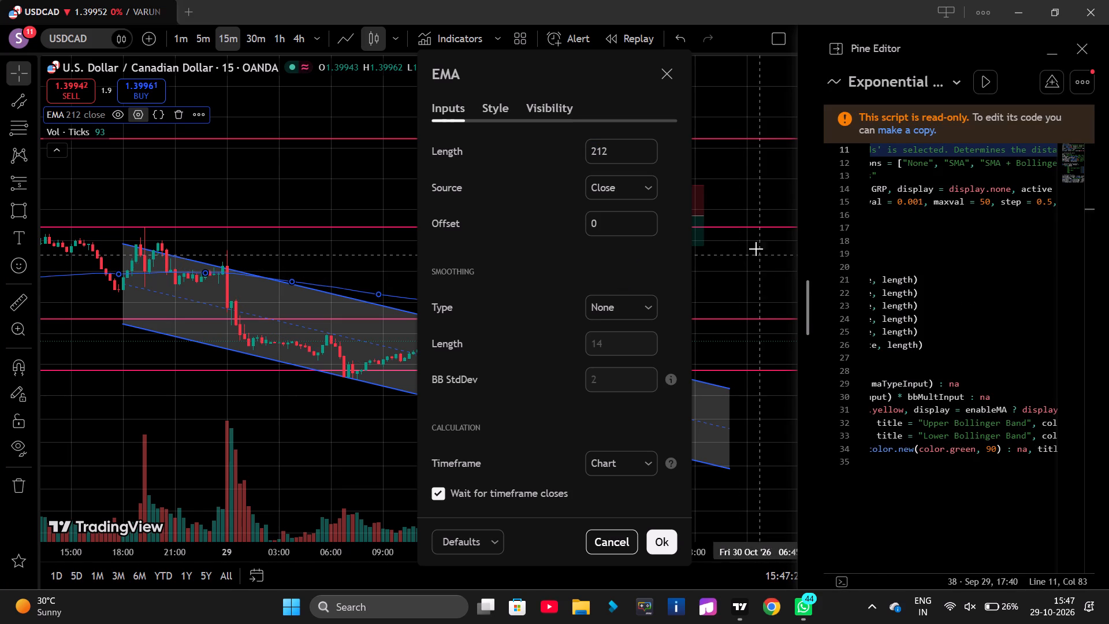
pyautogui.click(610, 150)
pyautogui.moveTo(610, 150); pyautogui.dragTo(555, 156)
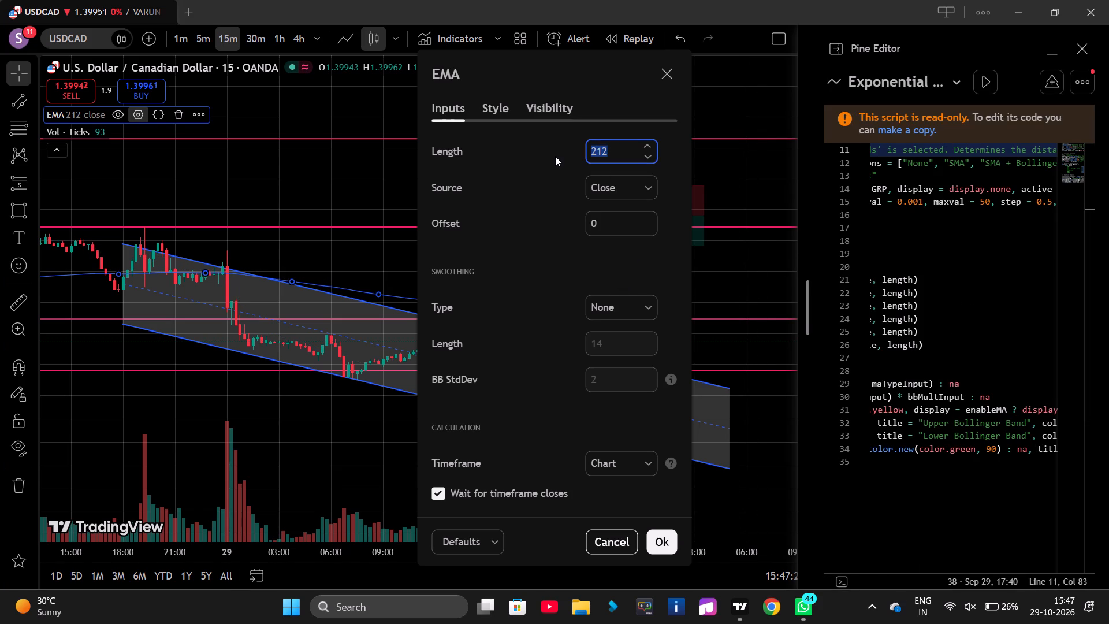
pyautogui.write('21')
pyautogui.click(661, 545)
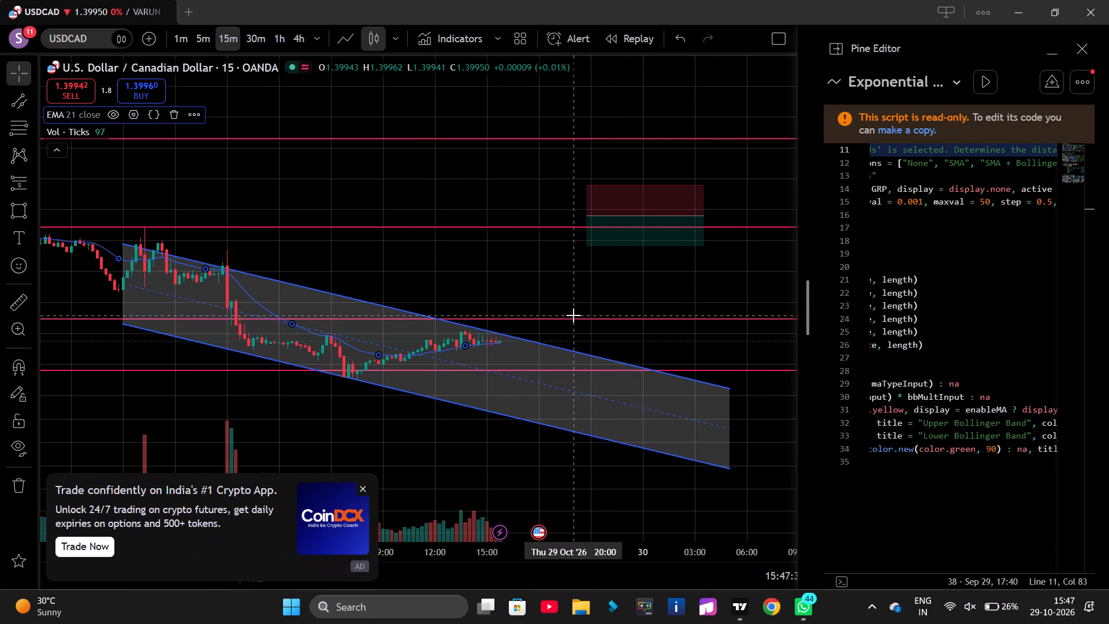
pyautogui.scroll(1, 574, 315)
pyautogui.scroll(-9, 574, 315)
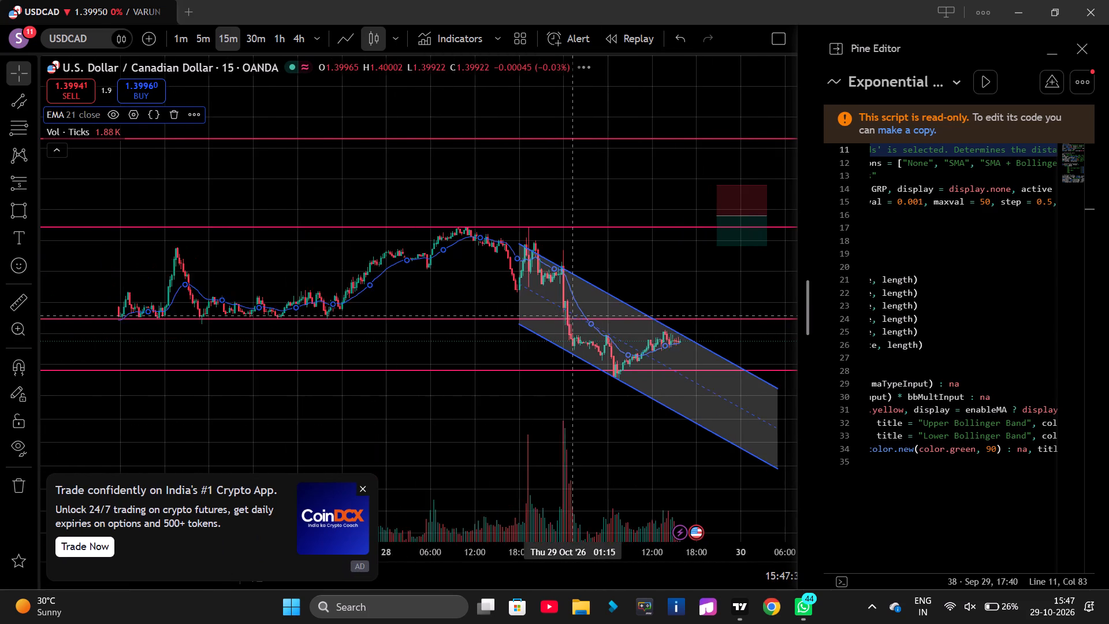
pyautogui.scroll(-2, 572, 315)
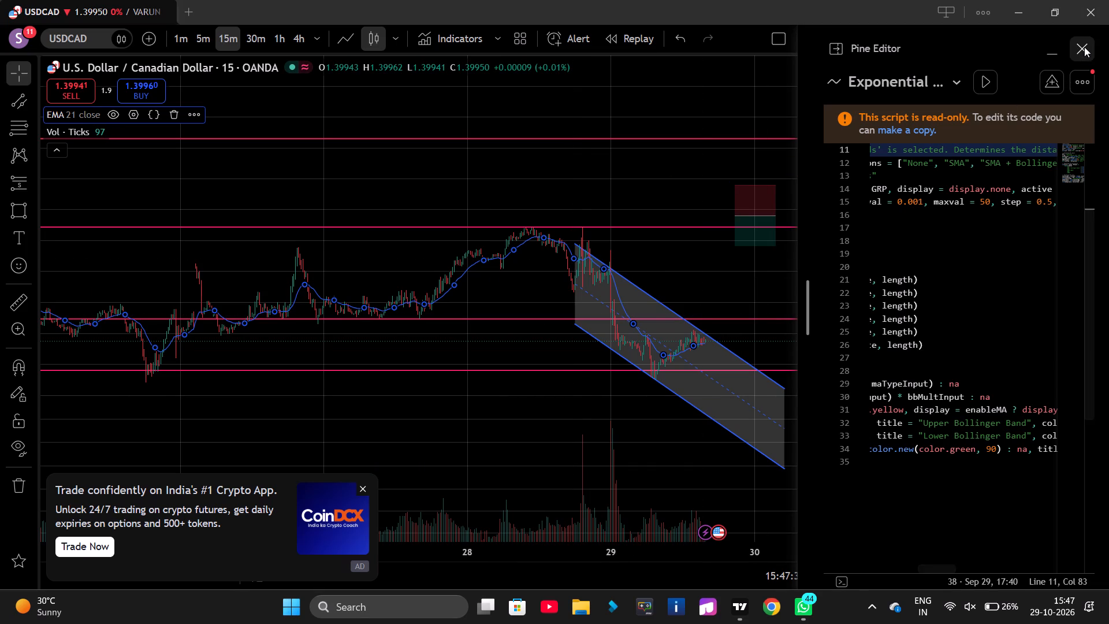
pyautogui.click(1085, 46)
# On XAUUSD 15m, place a long position at the rising channel's lower edge: entry about 4,023.7, stop 4,016.0, target 4,037.1.
pyautogui.click(896, 128)
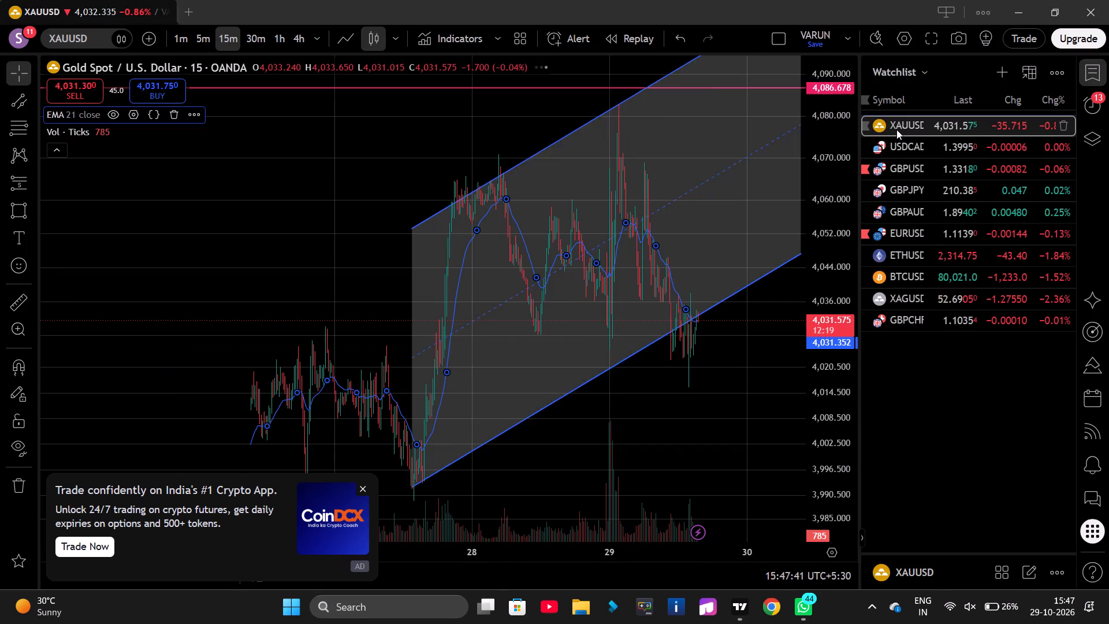
pyautogui.scroll(7, 766, 323)
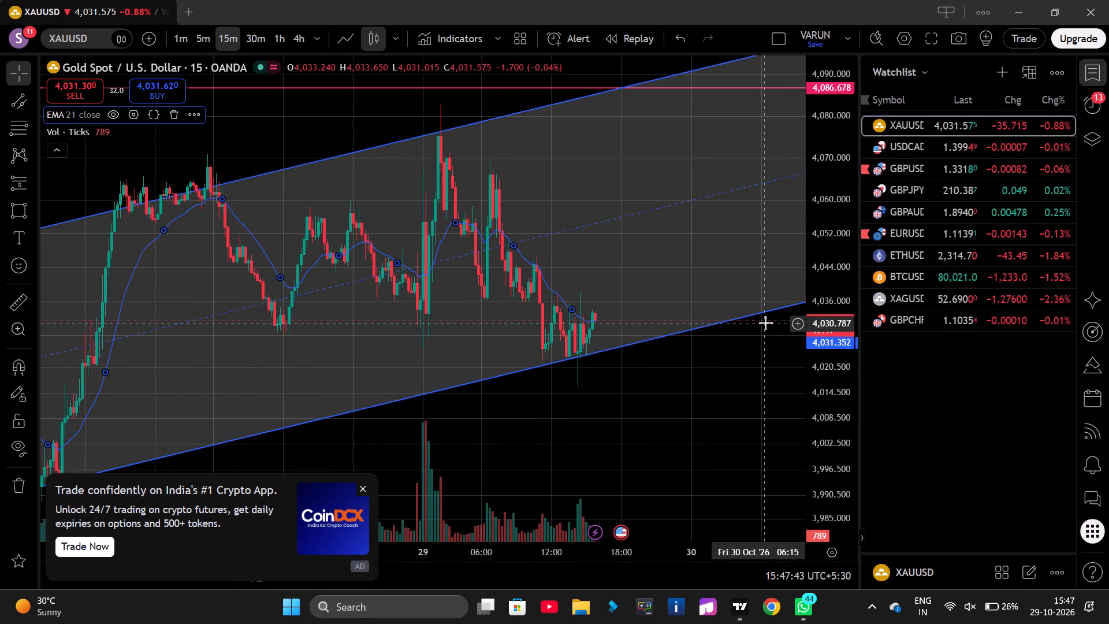
pyautogui.scroll(7, 763, 325)
pyautogui.scroll(6, 854, 322)
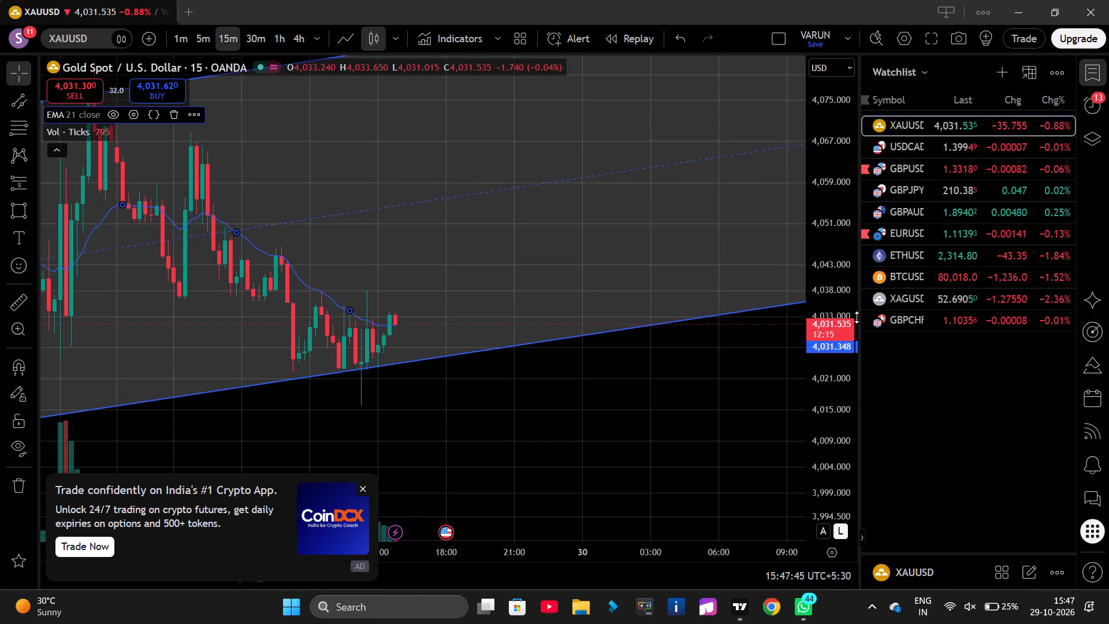
pyautogui.scroll(2, 857, 317)
pyautogui.scroll(-8, 857, 317)
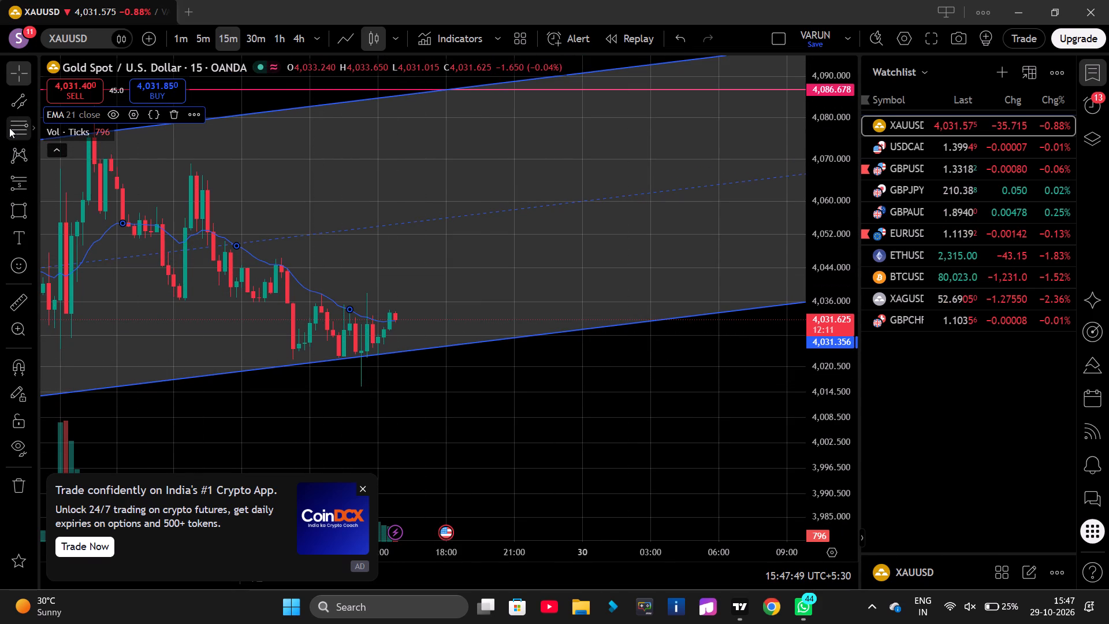
pyautogui.click(31, 178)
pyautogui.click(80, 199)
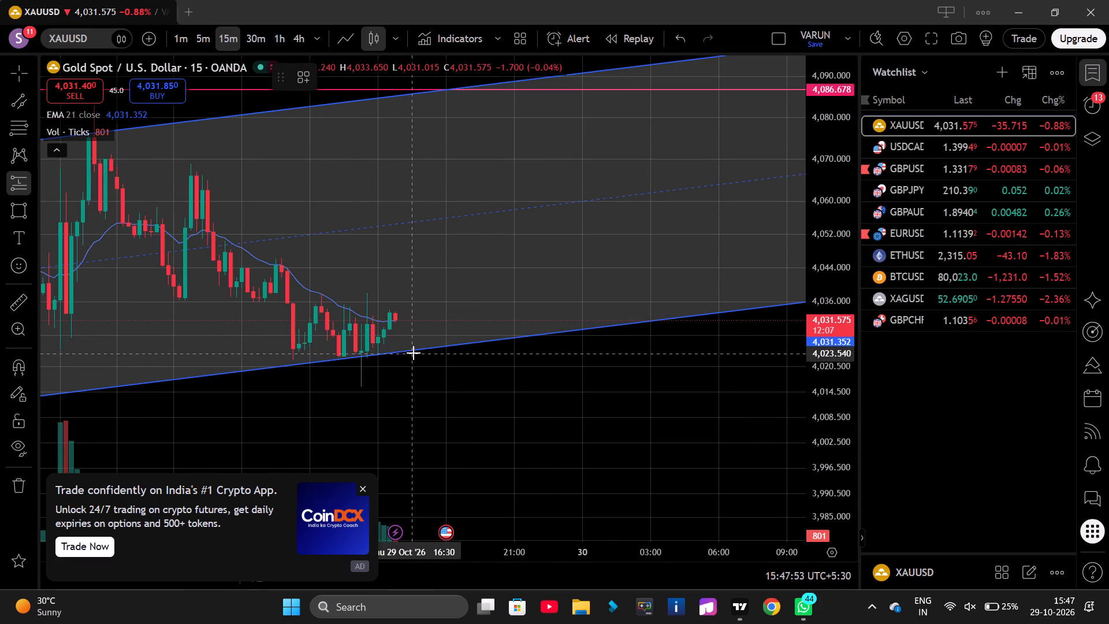
pyautogui.click(414, 353)
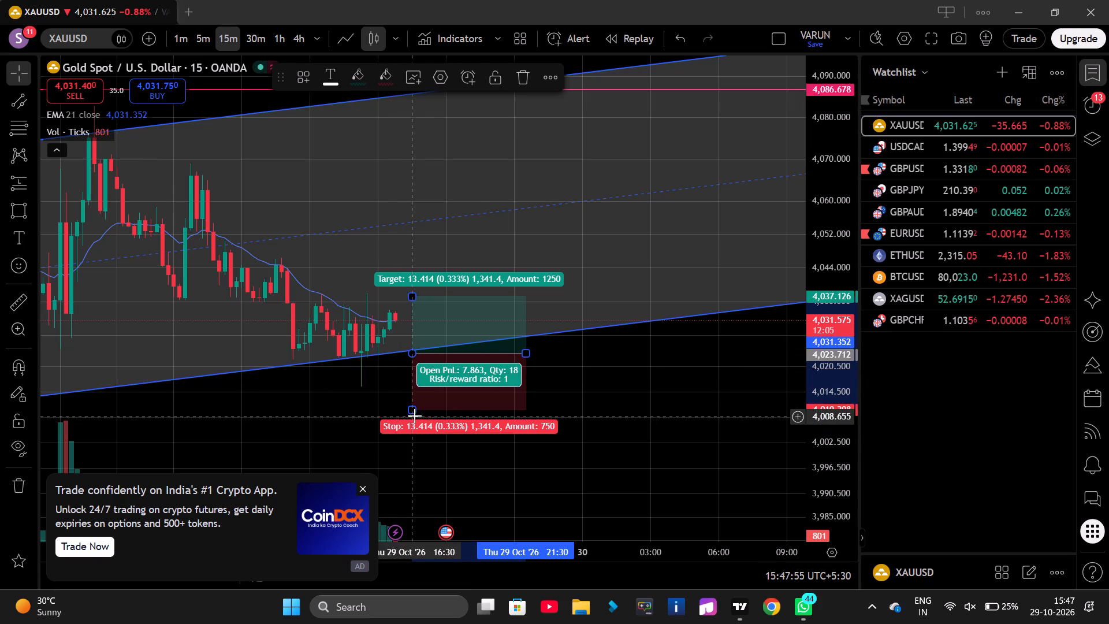
pyautogui.moveTo(415, 413); pyautogui.dragTo(427, 387)
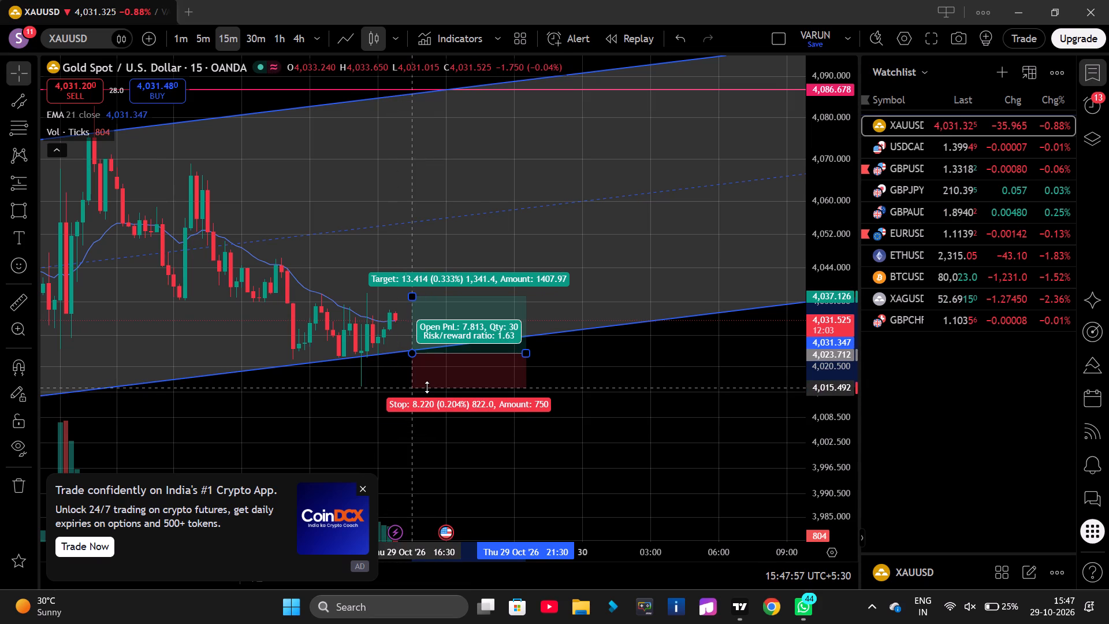
pyautogui.moveTo(427, 387); pyautogui.dragTo(427, 385)
pyautogui.click(625, 389)
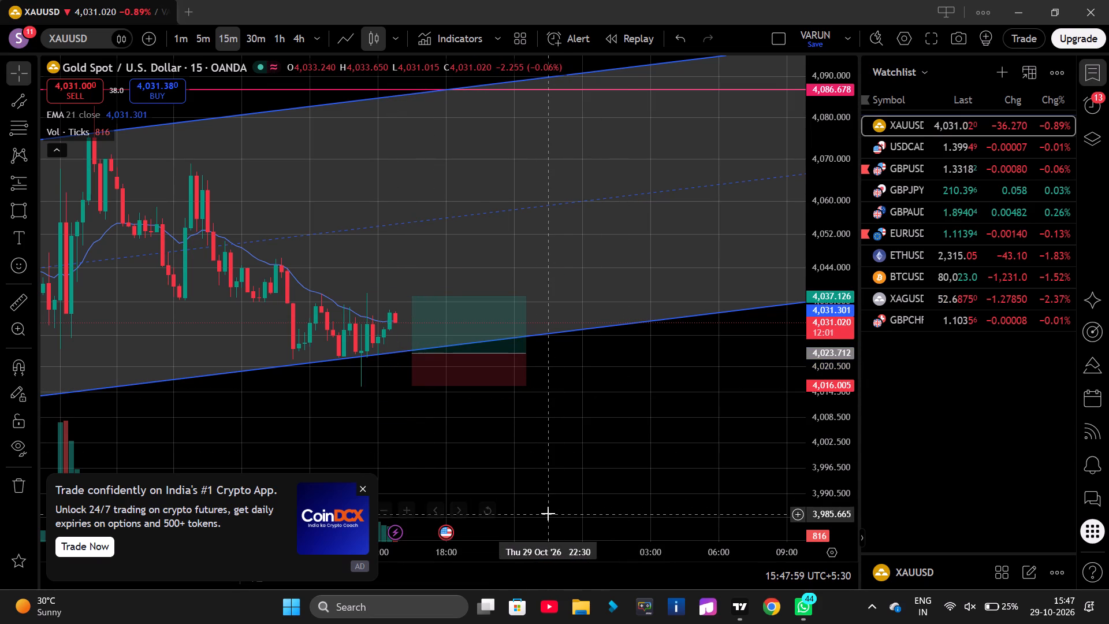
pyautogui.click(366, 486)
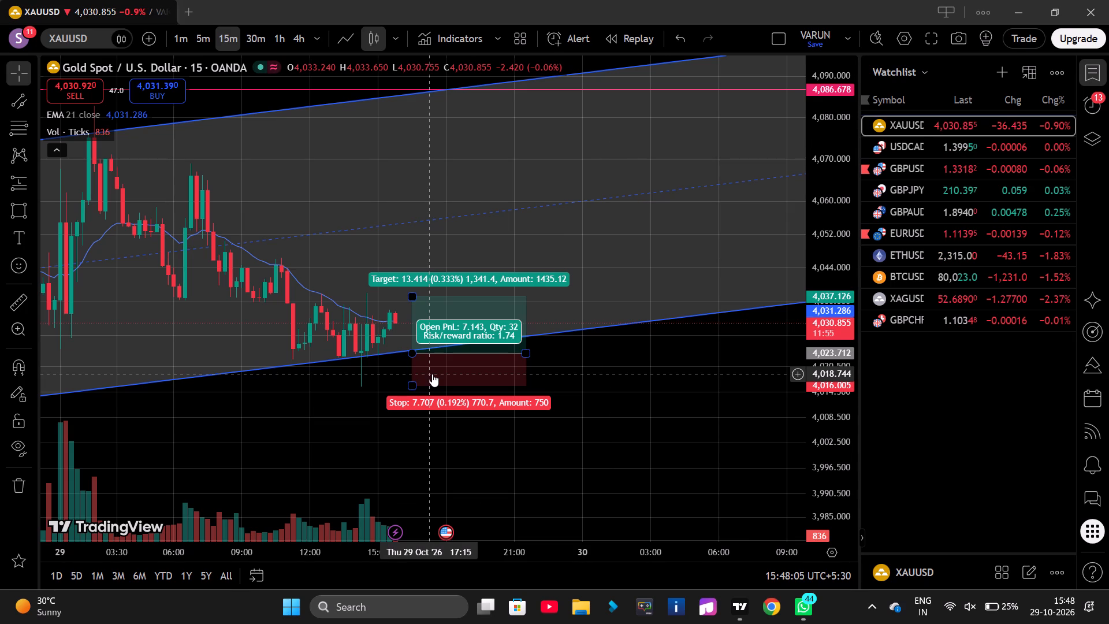
# Examine the XAUUSD rising channel, the zone beneath it and earlier price swings around the long position.
pyautogui.scroll(-3, 721, 416)
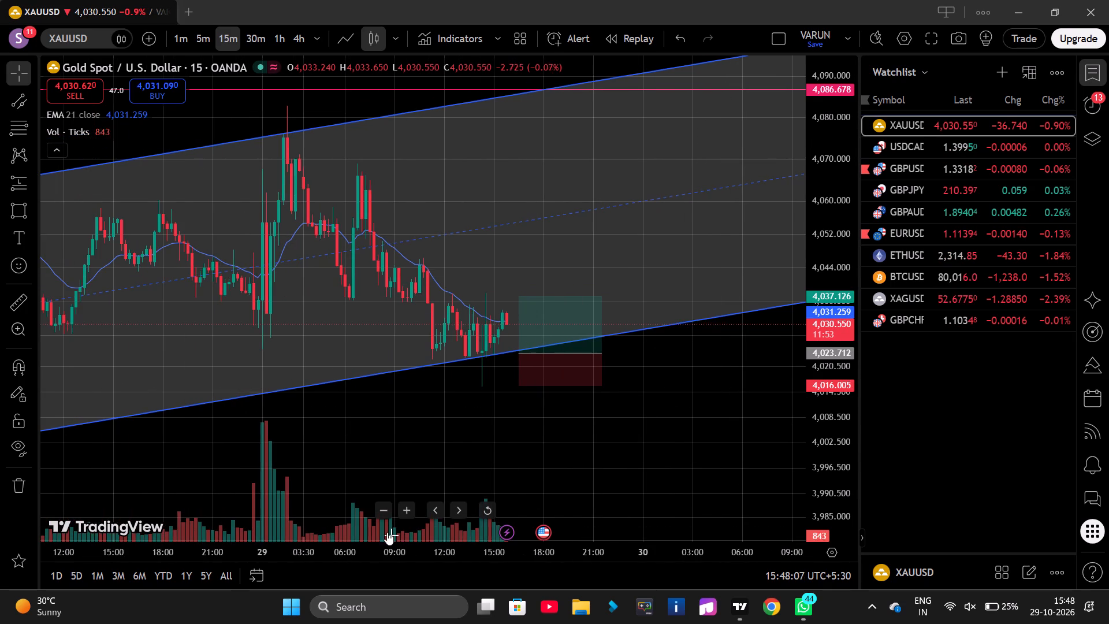
pyautogui.scroll(-6, 363, 508)
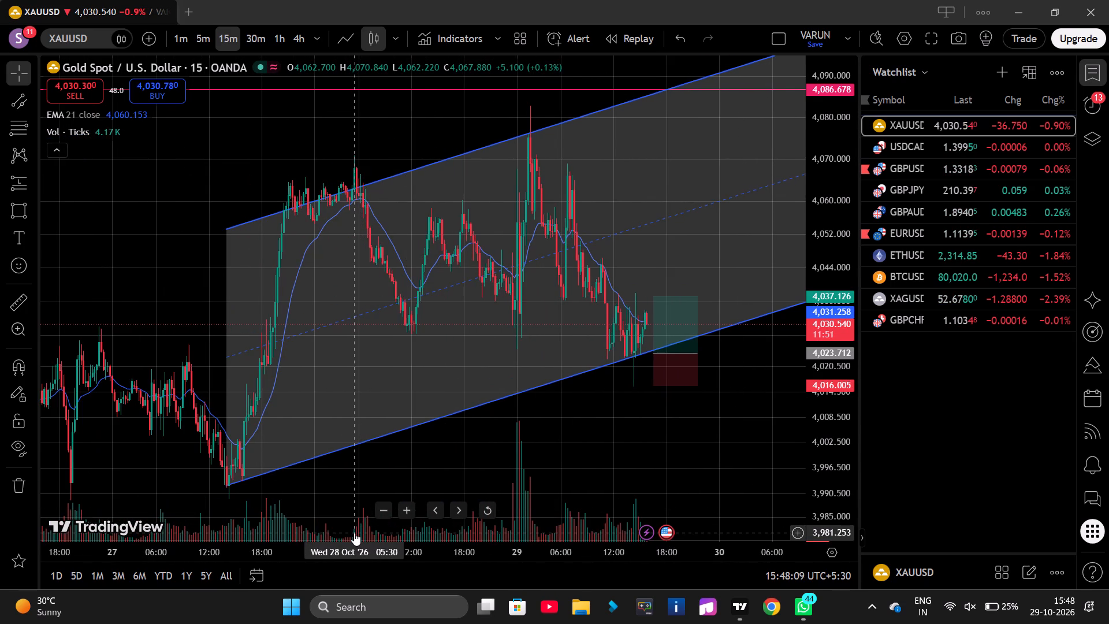
pyautogui.moveTo(349, 532); pyautogui.dragTo(386, 341)
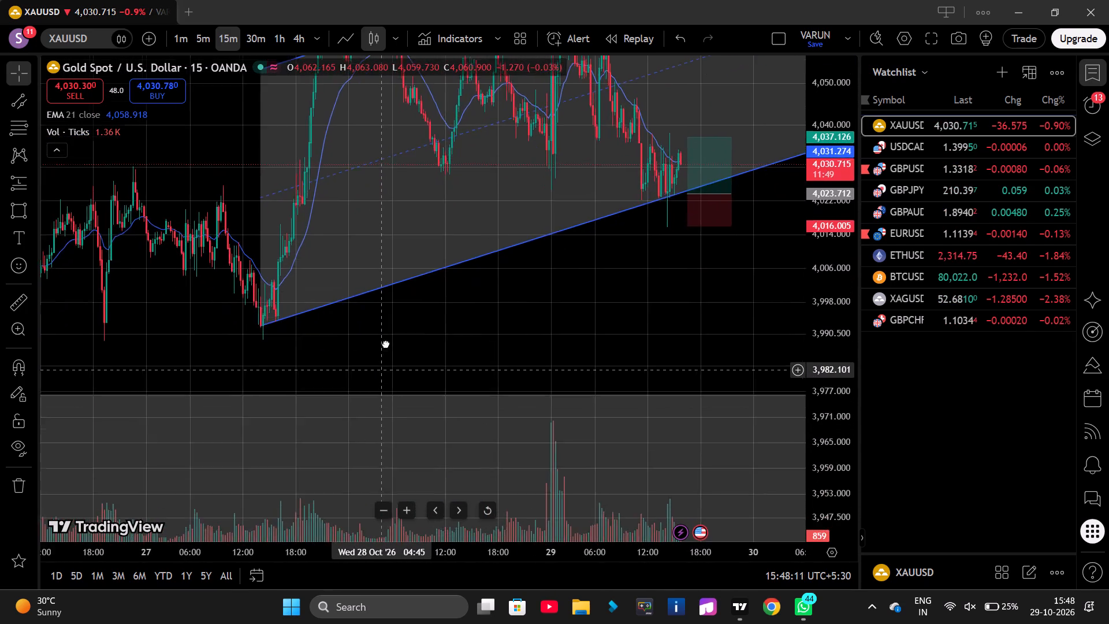
pyautogui.moveTo(386, 341); pyautogui.dragTo(372, 424)
pyautogui.scroll(-12, 369, 419)
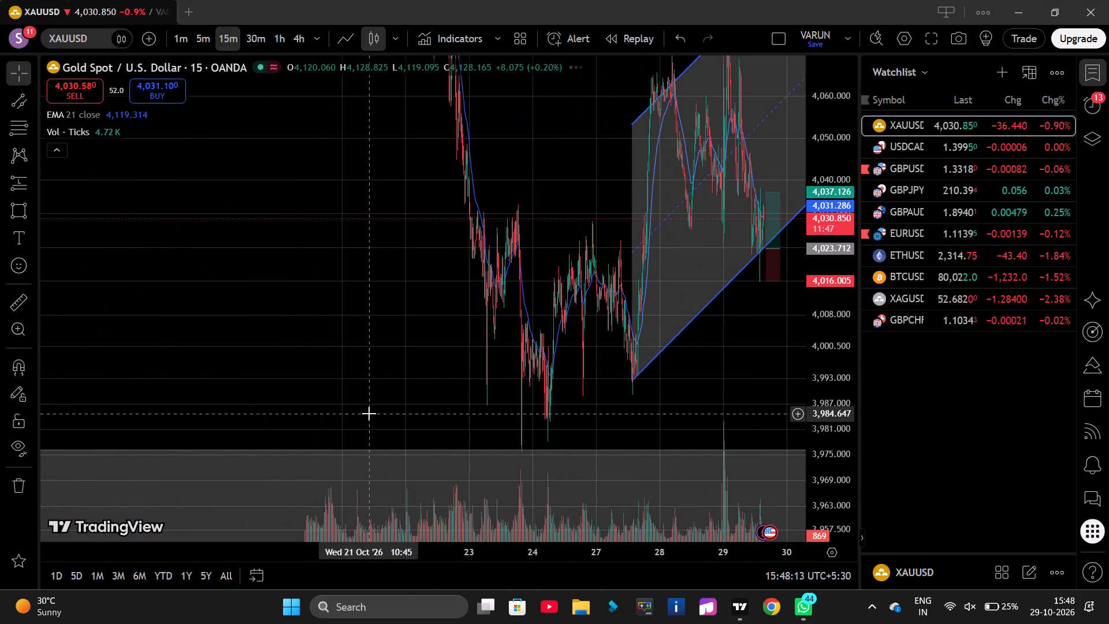
pyautogui.moveTo(418, 362); pyautogui.dragTo(180, 333)
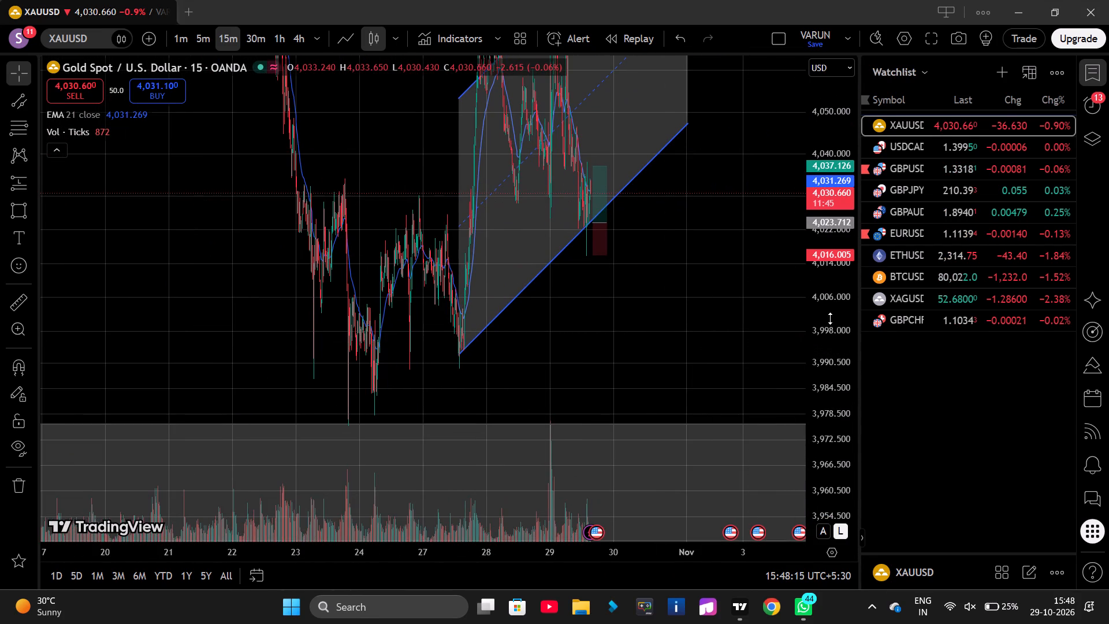
pyautogui.scroll(13, 830, 318)
pyautogui.scroll(6, 497, 362)
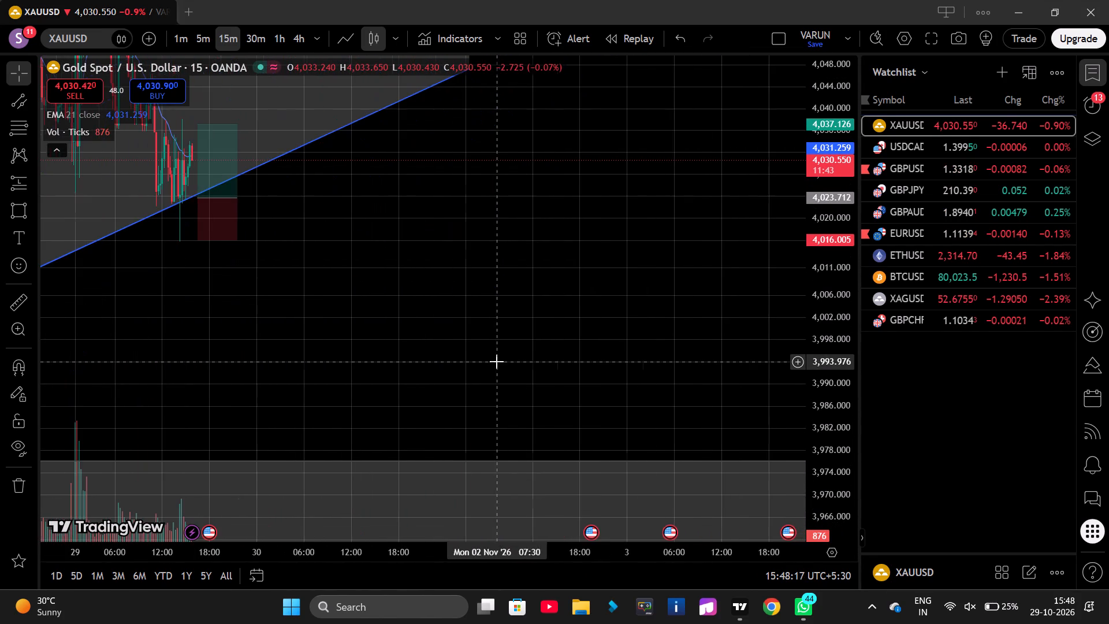
pyautogui.scroll(-4, 801, 284)
pyautogui.scroll(-13, 822, 226)
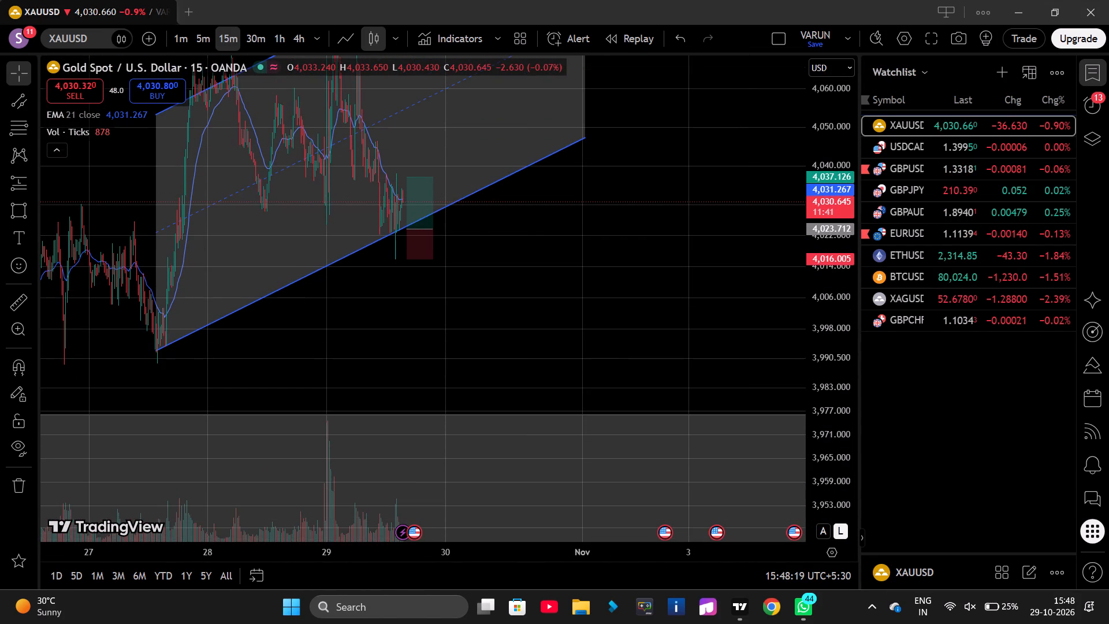
# Add the Average true range indicator to the XAUUSD chart from the favourites.
pyautogui.click(484, 30)
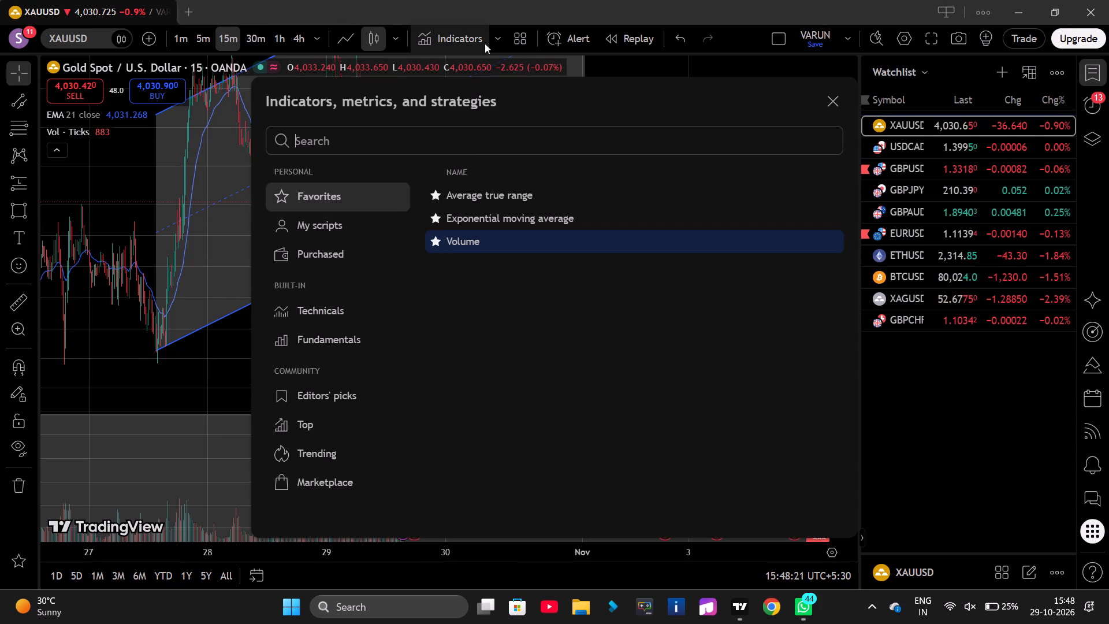
pyautogui.click(508, 197)
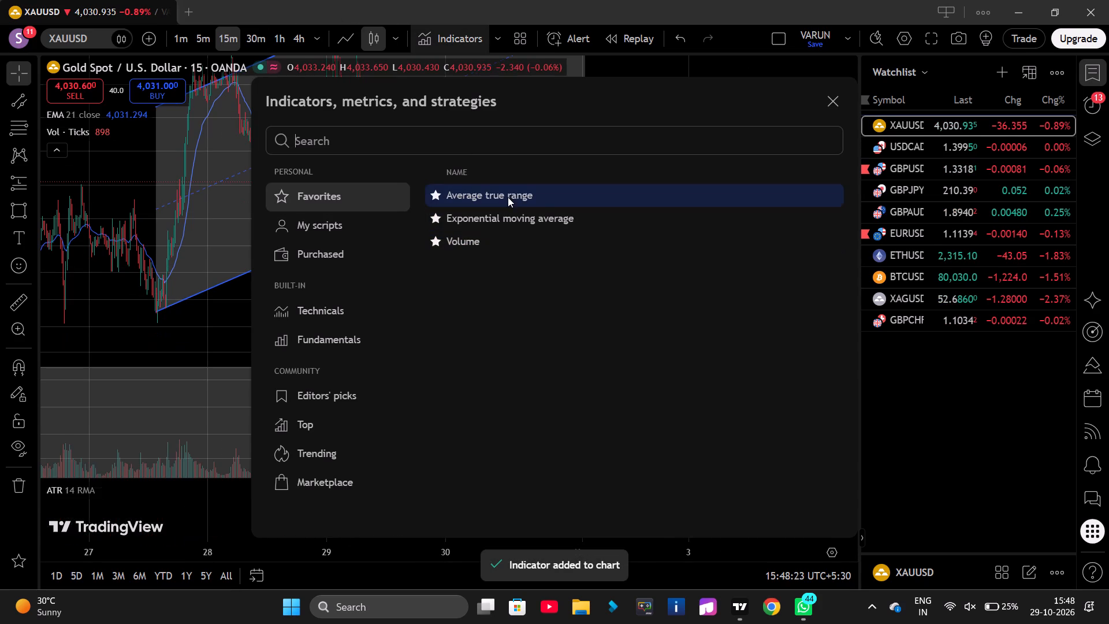
pyautogui.click(844, 103)
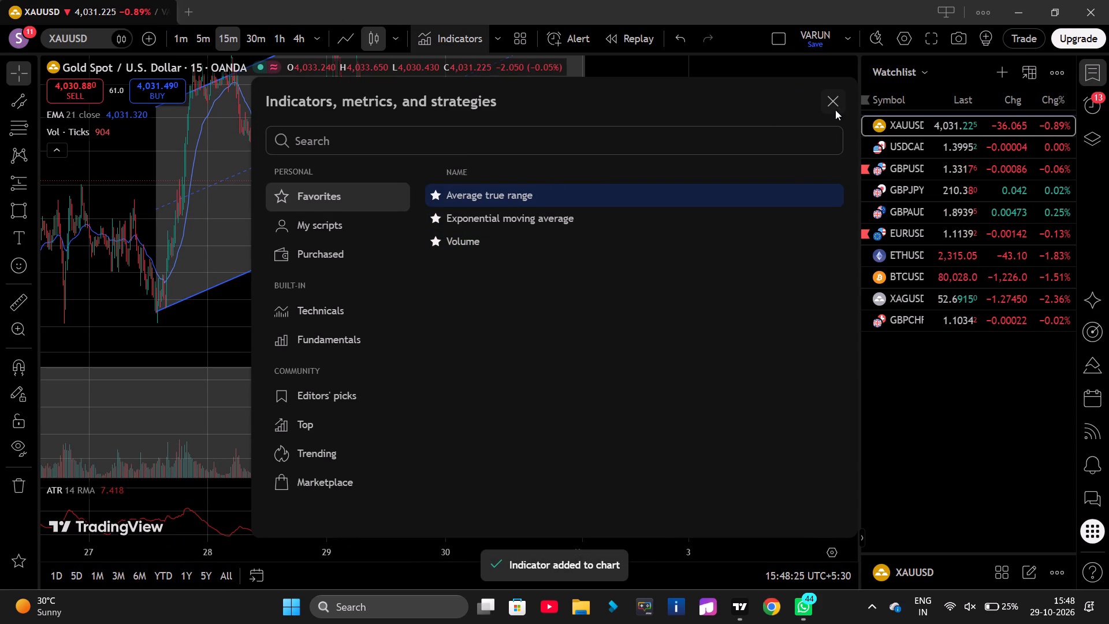
pyautogui.click(832, 106)
# Examine the ATR curve alongside recent XAUUSD candles and the long position at the channel's lower edge.
pyautogui.scroll(-8, 791, 256)
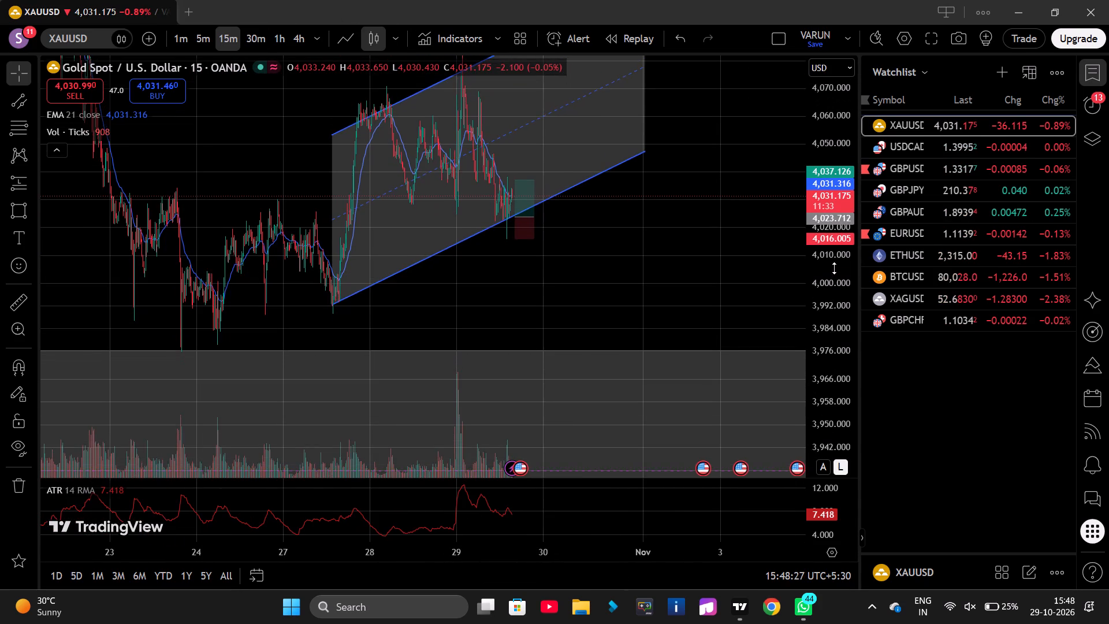
pyautogui.scroll(-7, 834, 268)
pyautogui.scroll(6, 683, 267)
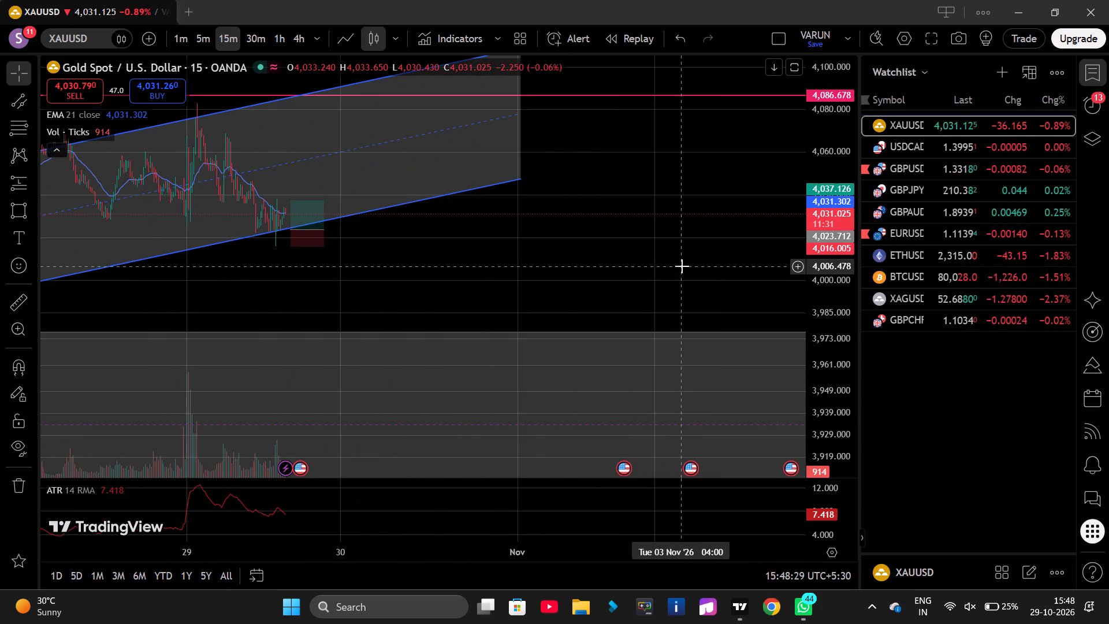
pyautogui.click(487, 525)
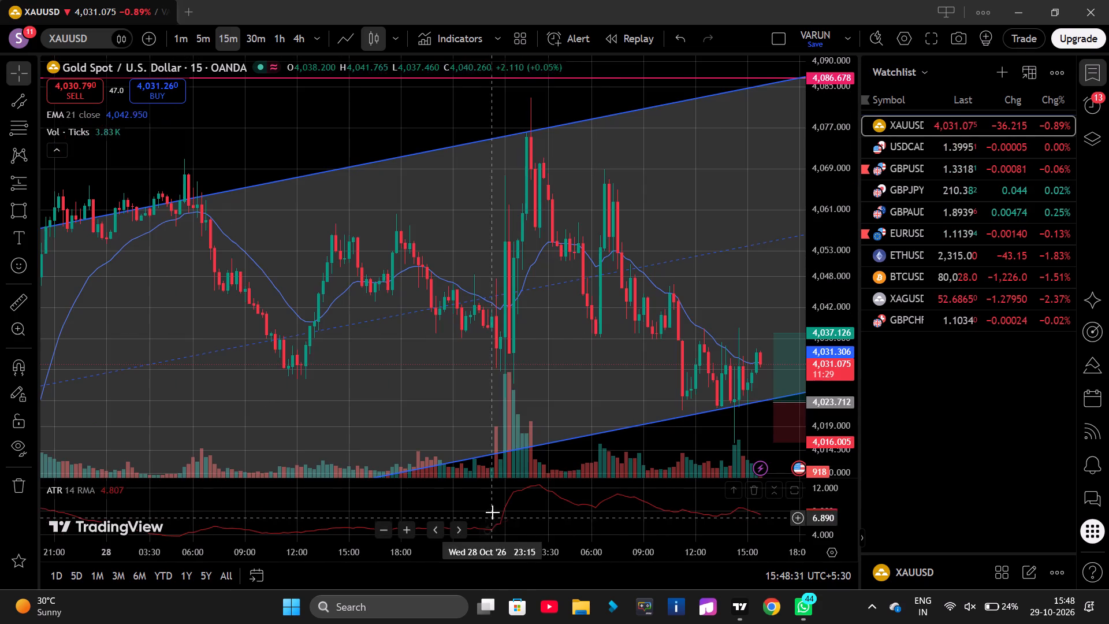
pyautogui.moveTo(643, 432); pyautogui.dragTo(396, 433)
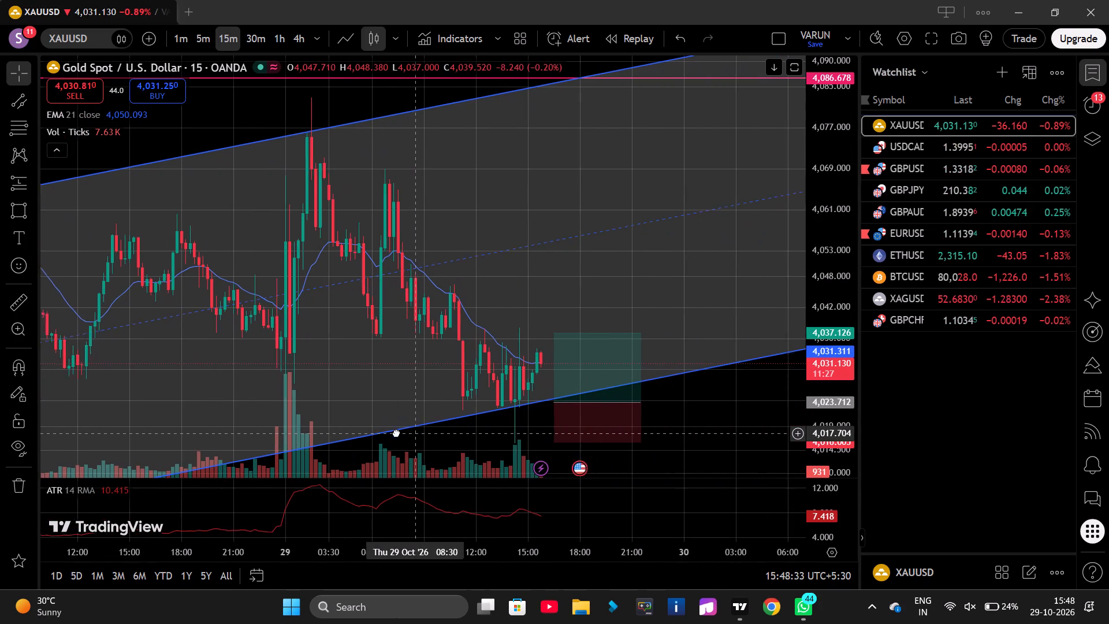
pyautogui.moveTo(396, 433); pyautogui.dragTo(381, 433)
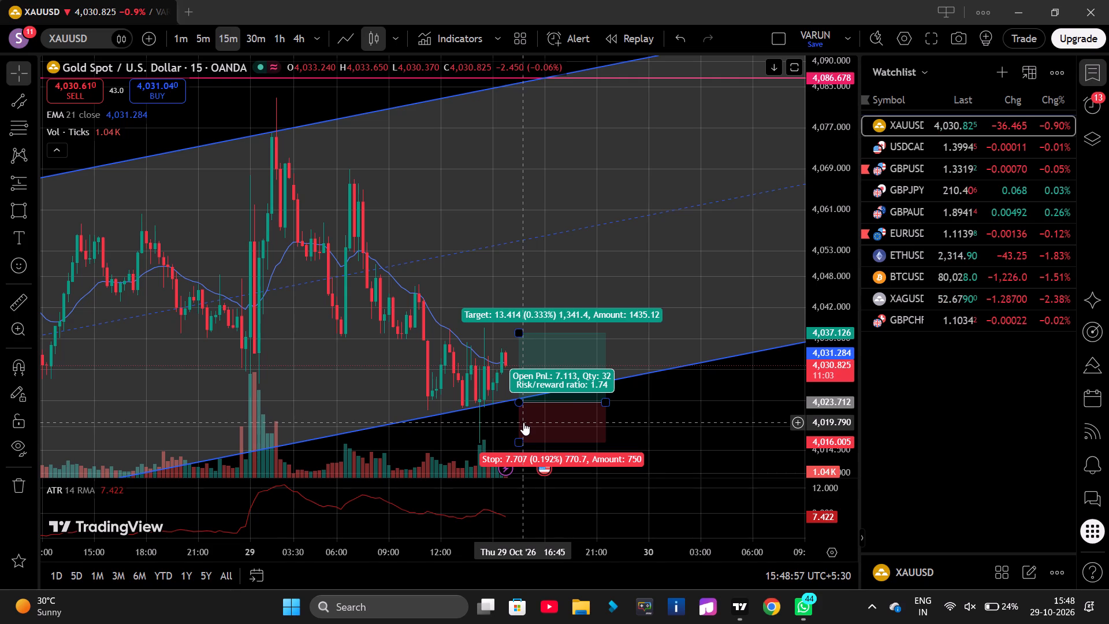
# Lower the stop of the XAUUSD long position to about 4,008.5, below the latest swing low's wick.
pyautogui.moveTo(649, 515); pyautogui.dragTo(642, 484)
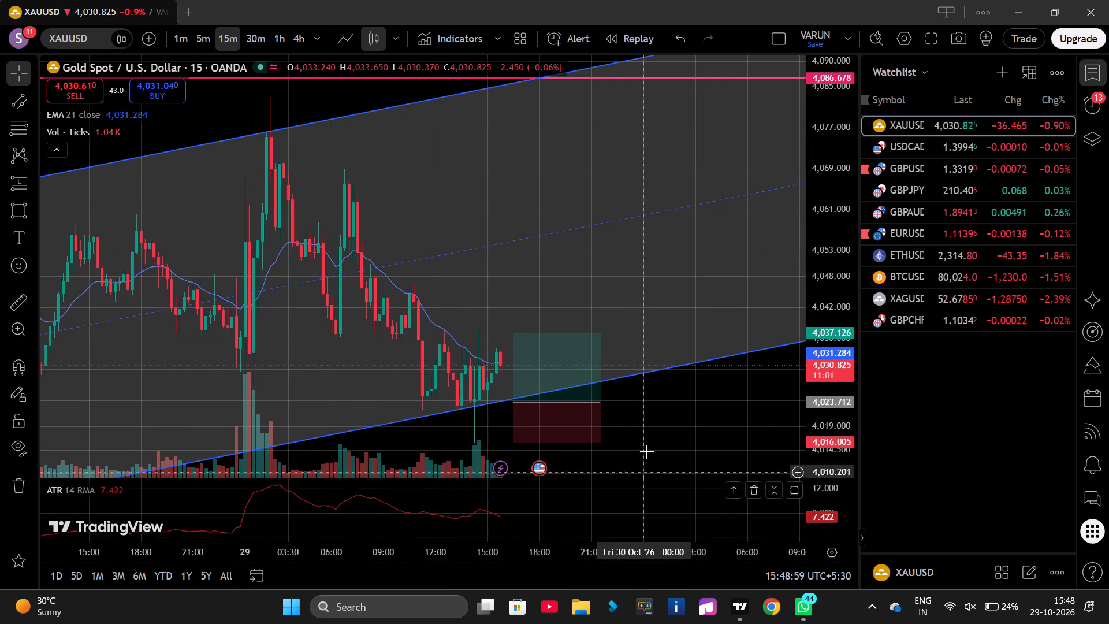
pyautogui.moveTo(647, 452); pyautogui.dragTo(653, 401)
pyautogui.scroll(-2, 653, 401)
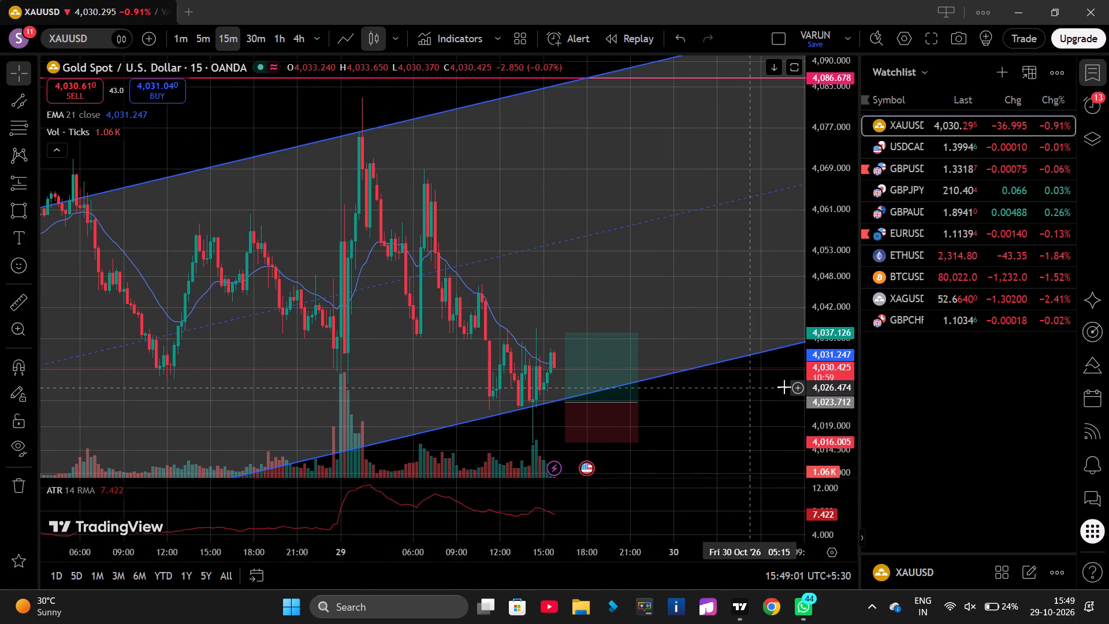
pyautogui.scroll(-4, 832, 407)
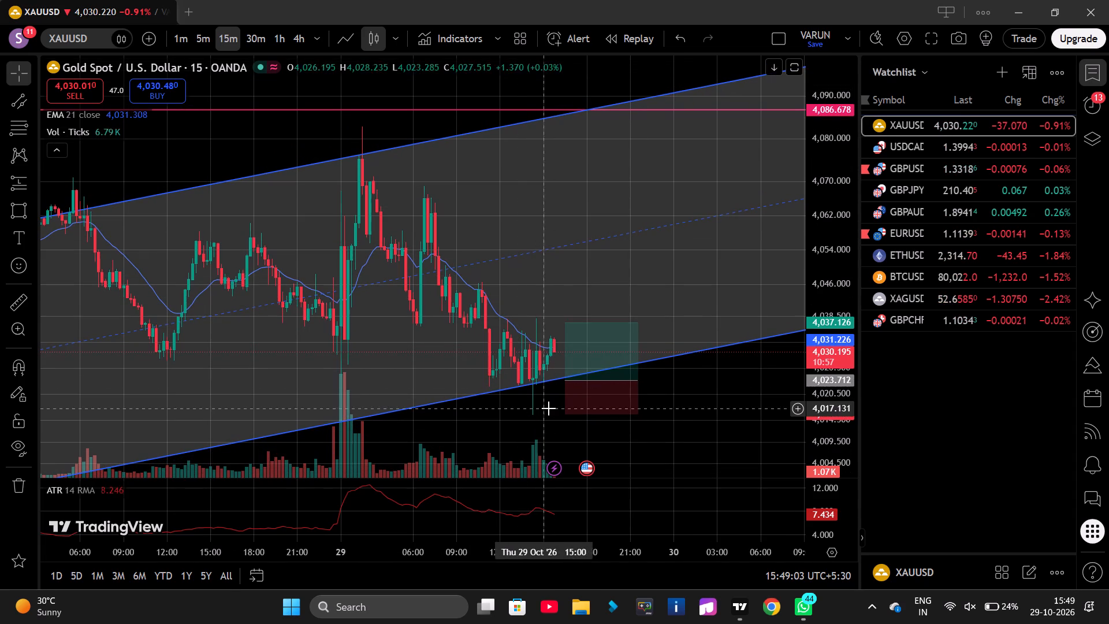
pyautogui.click(565, 414)
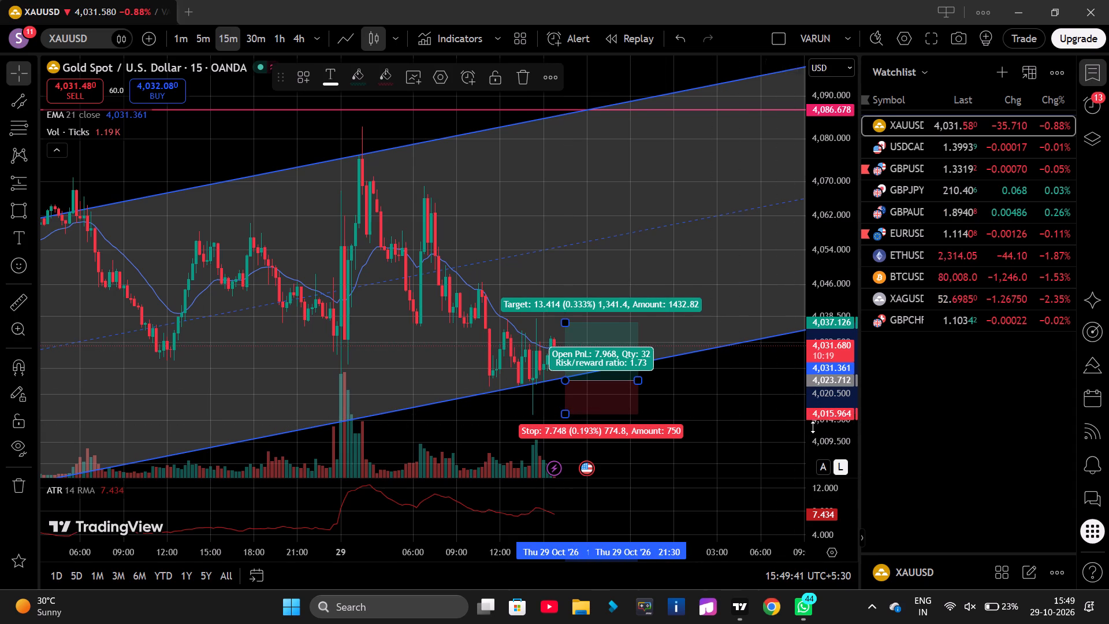
pyautogui.scroll(-3, 813, 427)
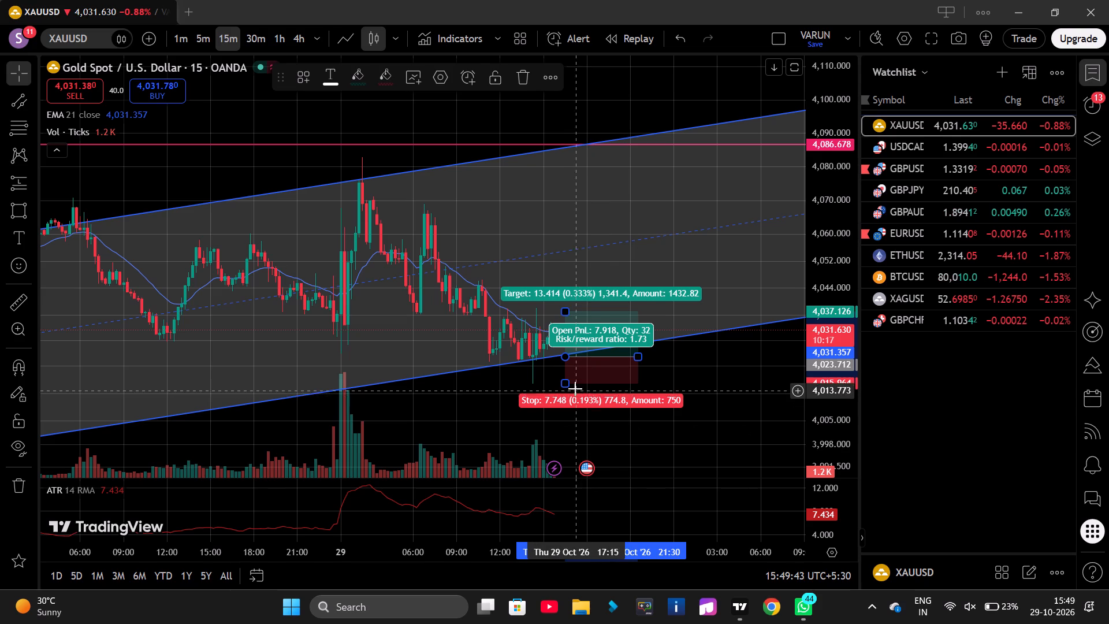
pyautogui.moveTo(565, 383); pyautogui.dragTo(560, 403)
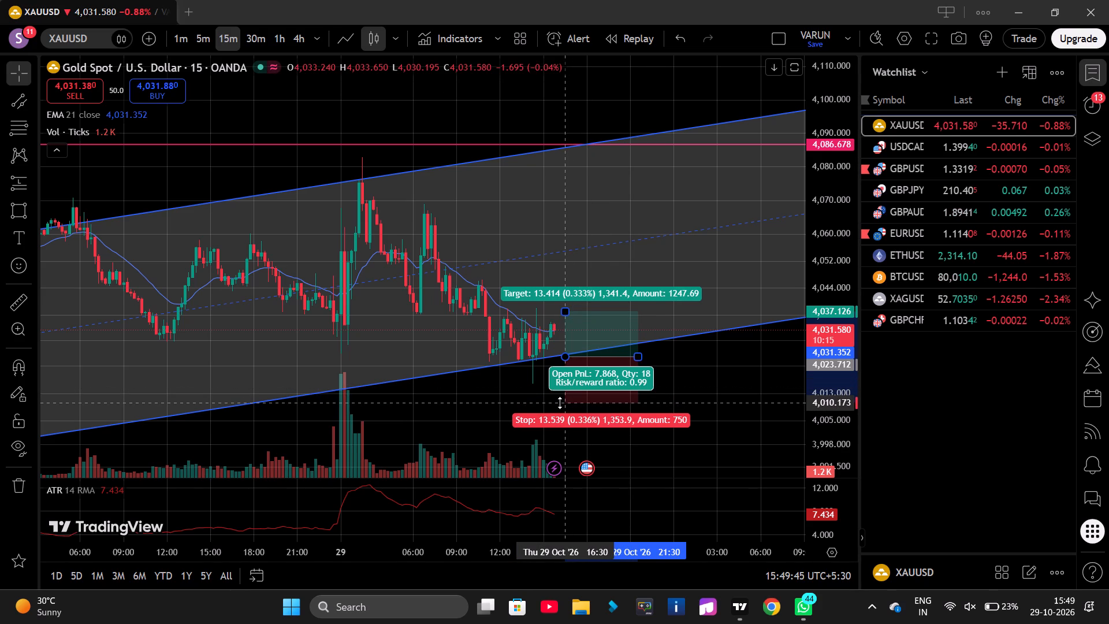
pyautogui.moveTo(560, 403); pyautogui.dragTo(557, 409)
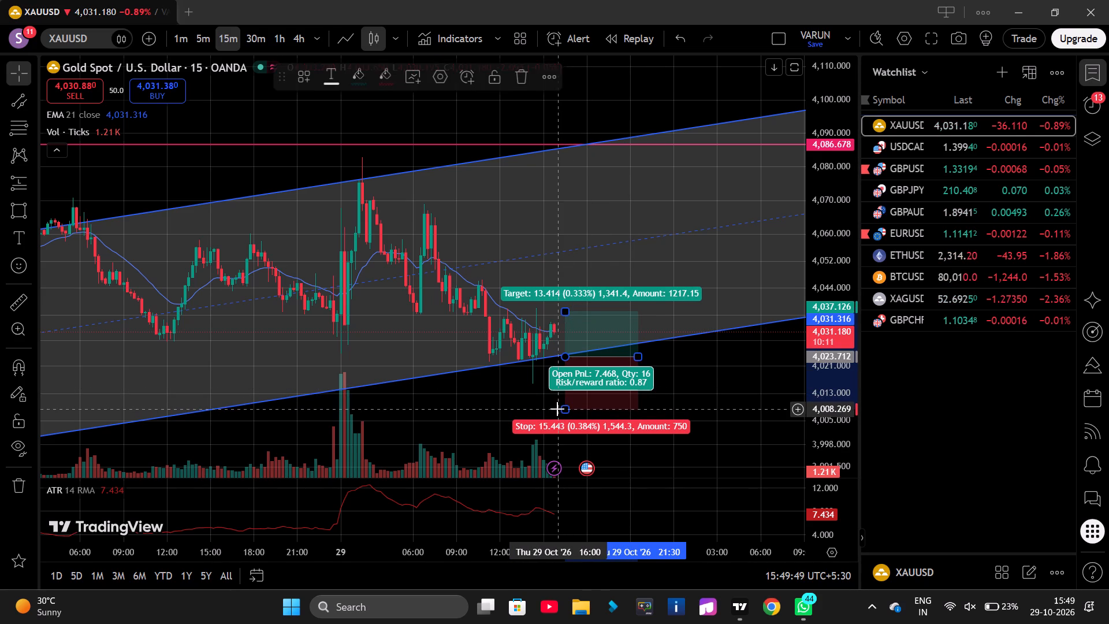
pyautogui.scroll(7, 827, 355)
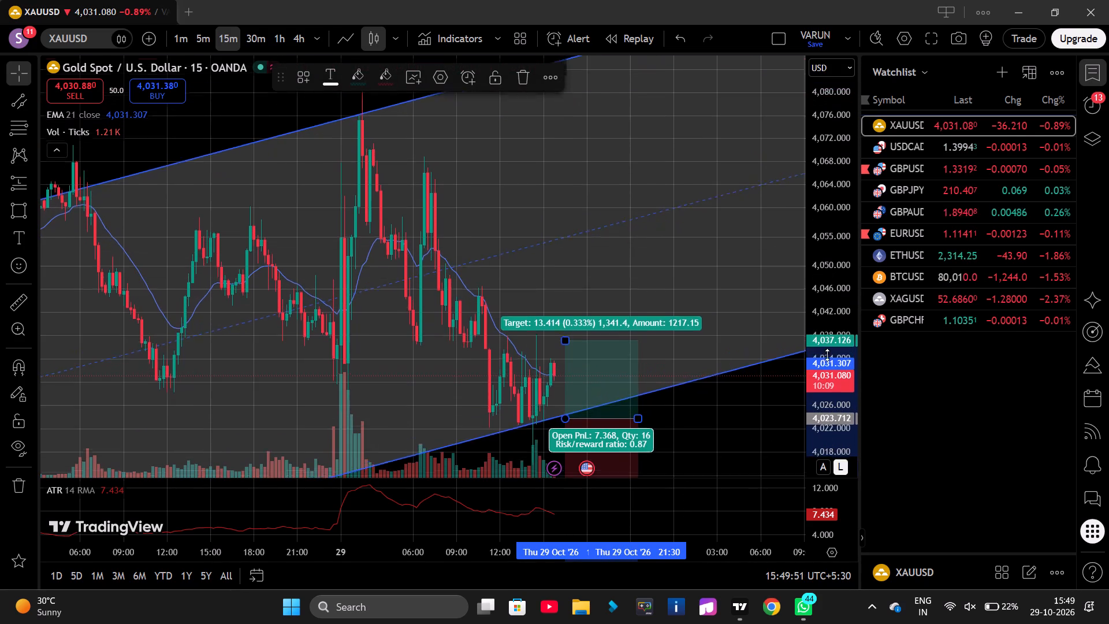
pyautogui.moveTo(773, 387); pyautogui.dragTo(787, 233)
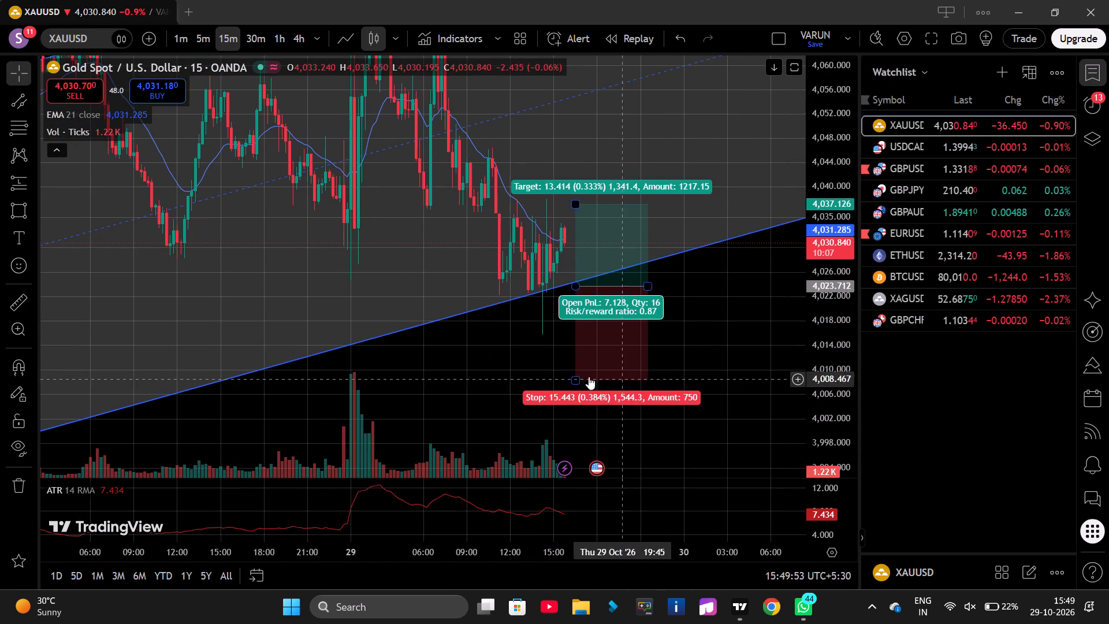
pyautogui.click(575, 379)
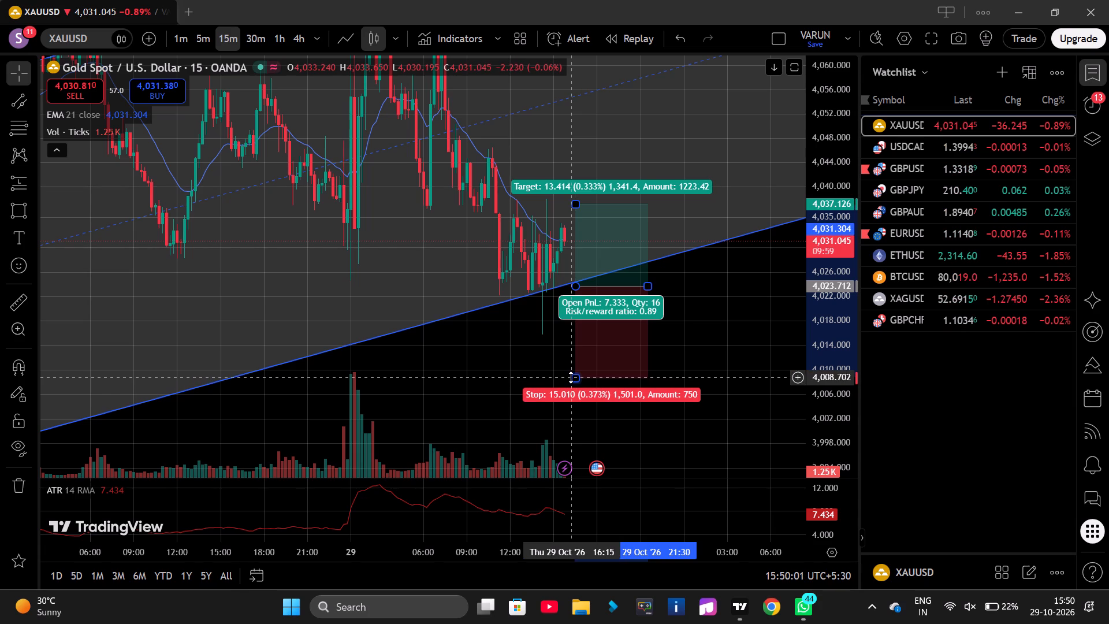
pyautogui.scroll(9, 827, 347)
pyautogui.moveTo(776, 388); pyautogui.dragTo(761, 101)
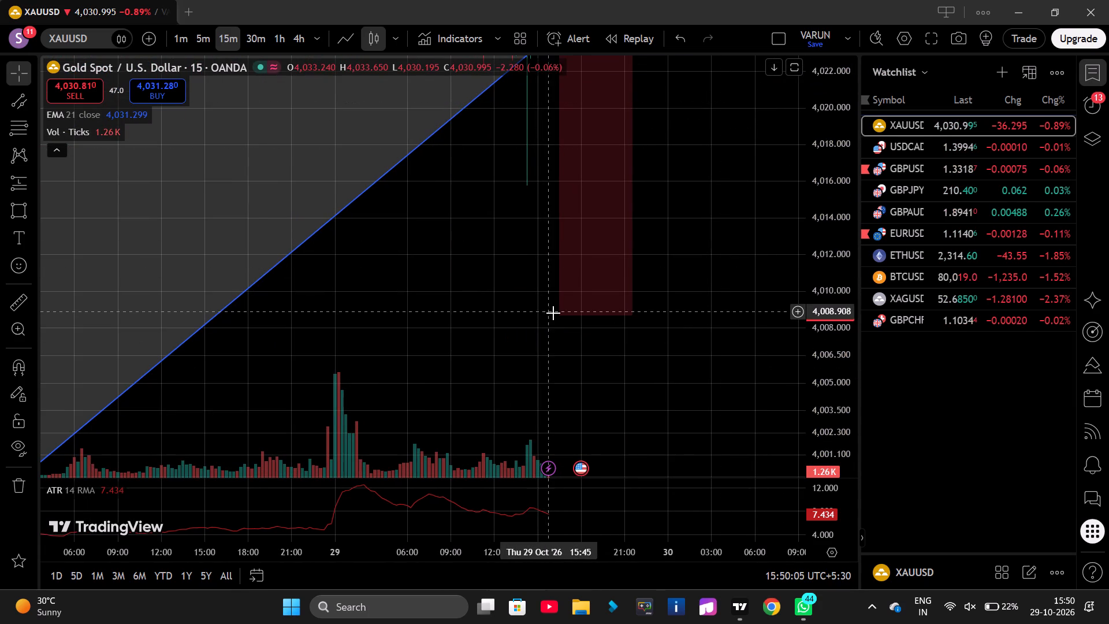
pyautogui.click(560, 315)
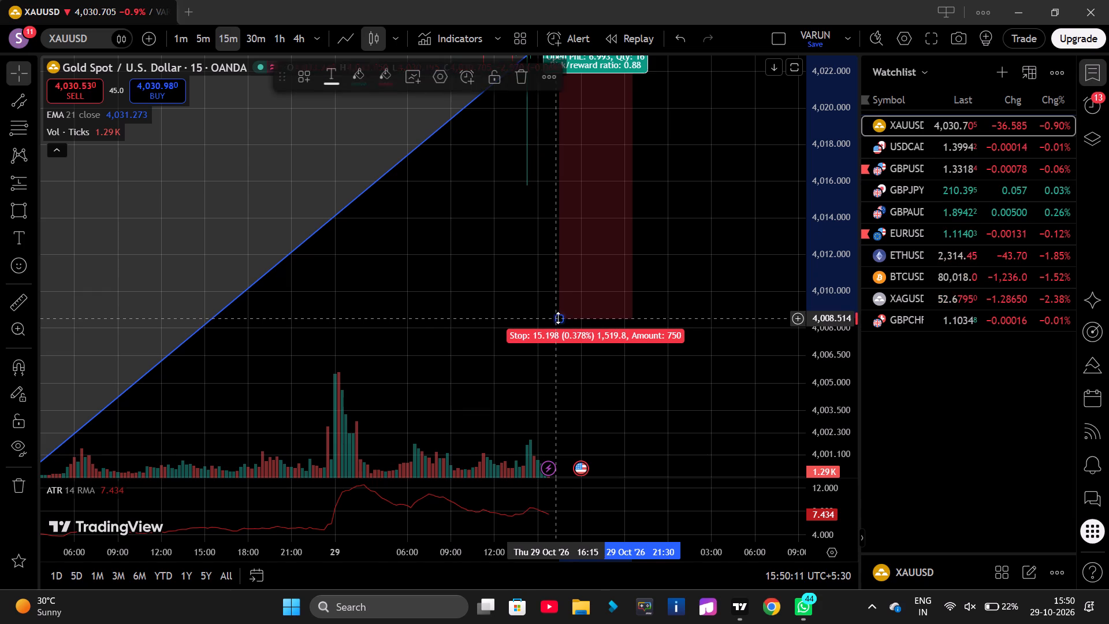
# Raise the XAUUSD long position's target to about 4,054.4, near the rising channel's dashed midline.
pyautogui.scroll(1, 692, 299)
pyautogui.scroll(-6, 692, 299)
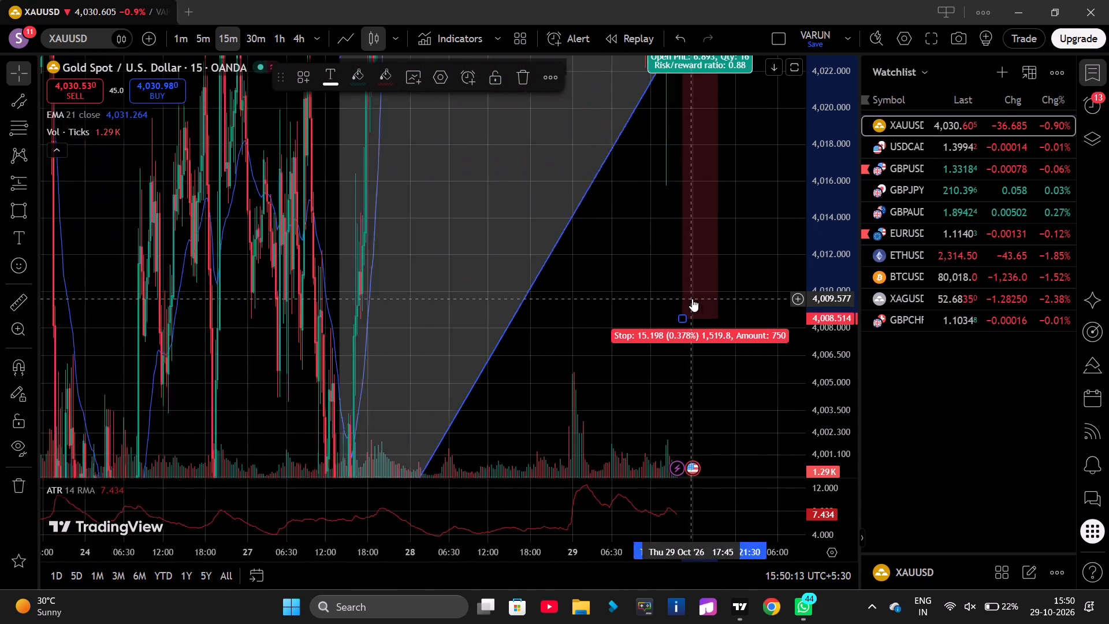
pyautogui.scroll(-12, 828, 306)
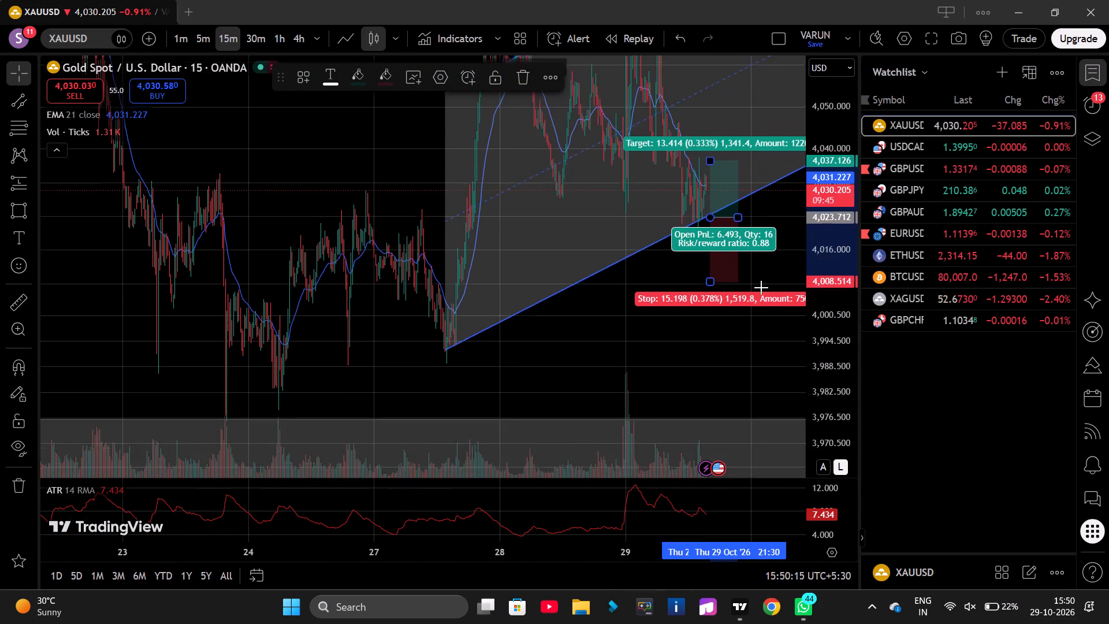
pyautogui.scroll(3, 578, 255)
pyautogui.scroll(3, 456, 233)
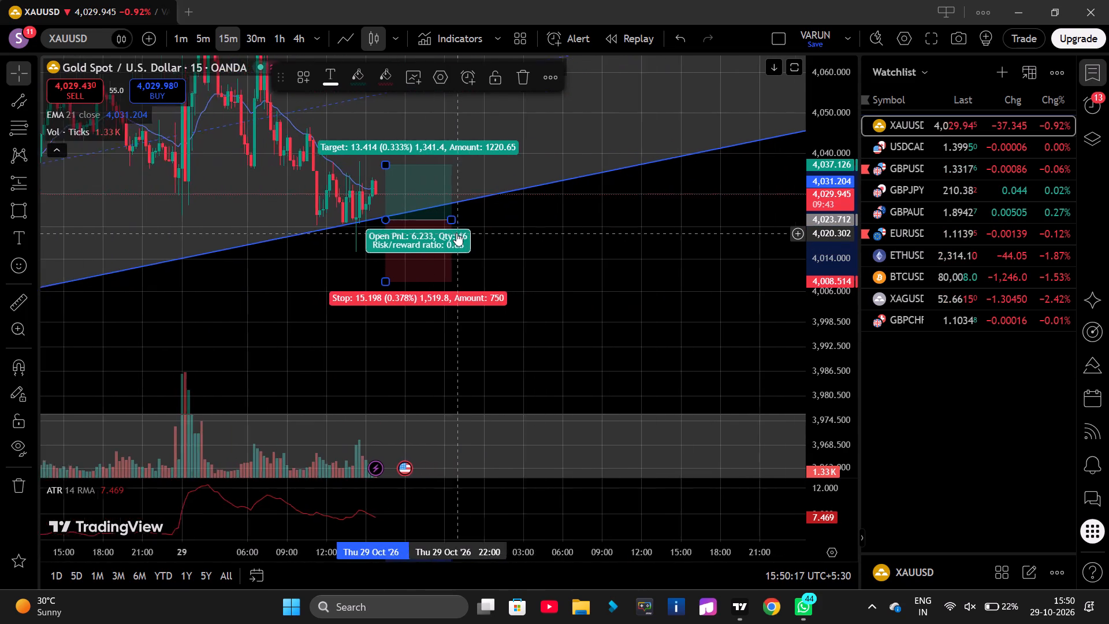
pyautogui.moveTo(653, 244); pyautogui.dragTo(721, 411)
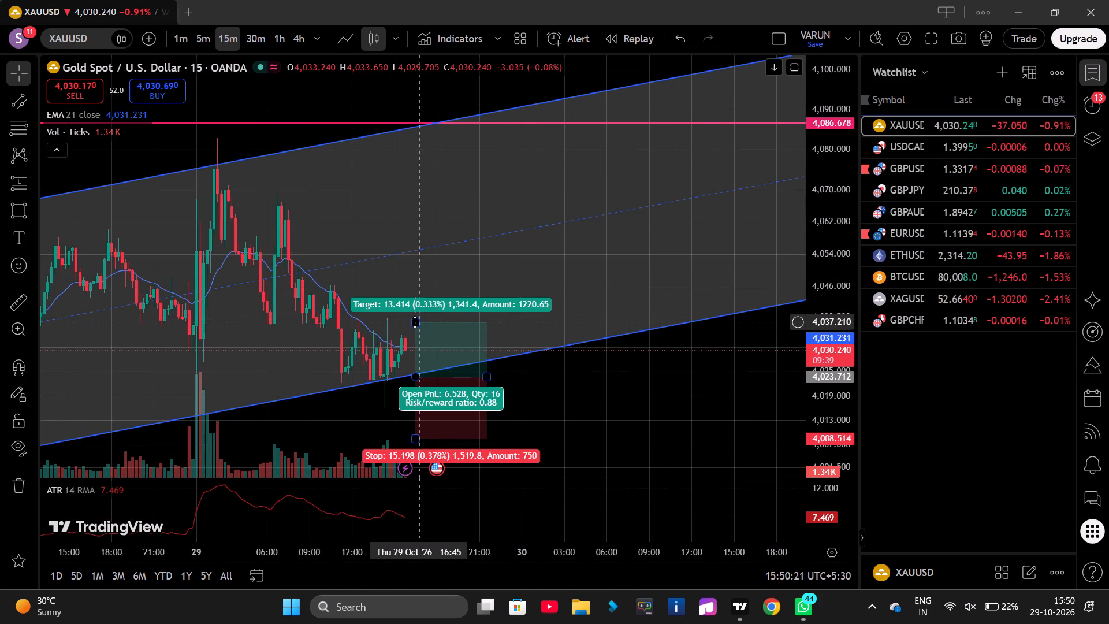
pyautogui.moveTo(415, 322); pyautogui.dragTo(414, 250)
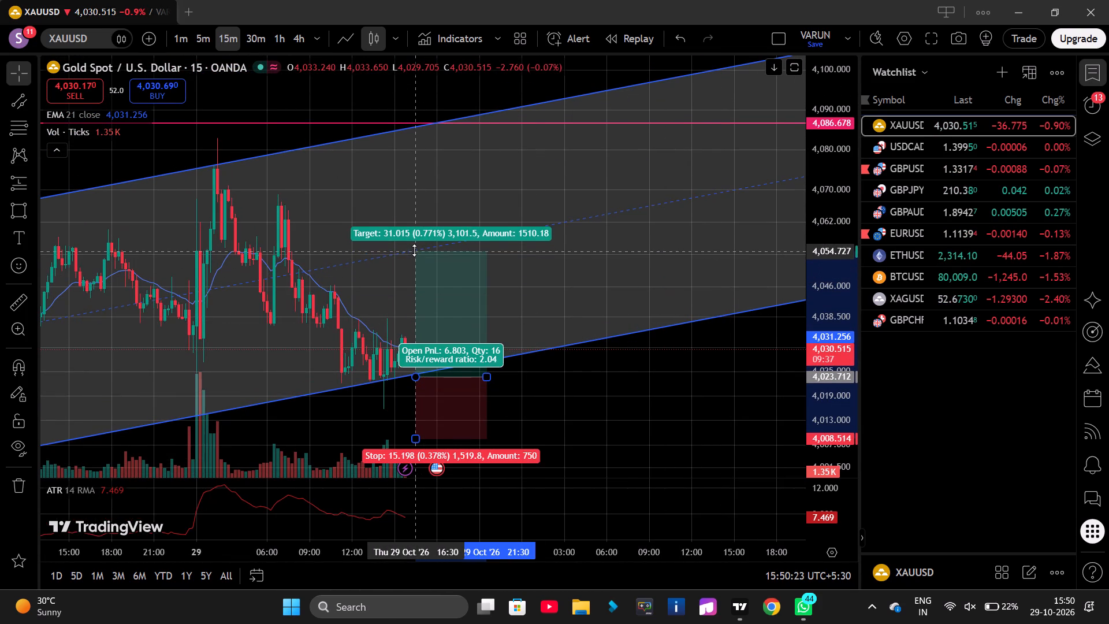
pyautogui.moveTo(414, 250); pyautogui.dragTo(414, 254)
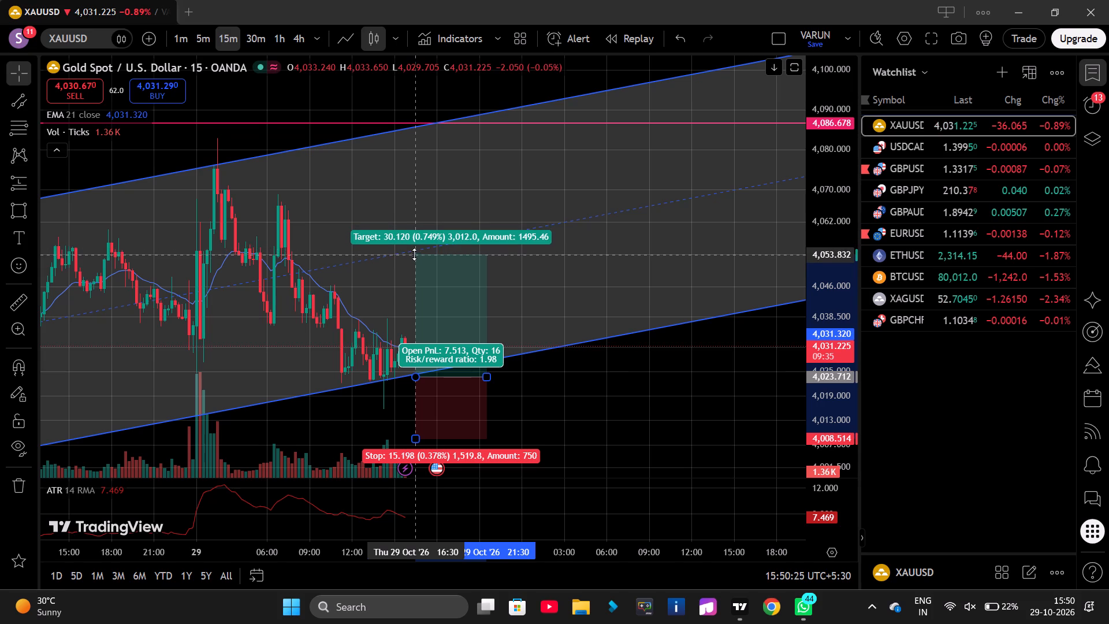
pyautogui.moveTo(414, 254); pyautogui.dragTo(414, 251)
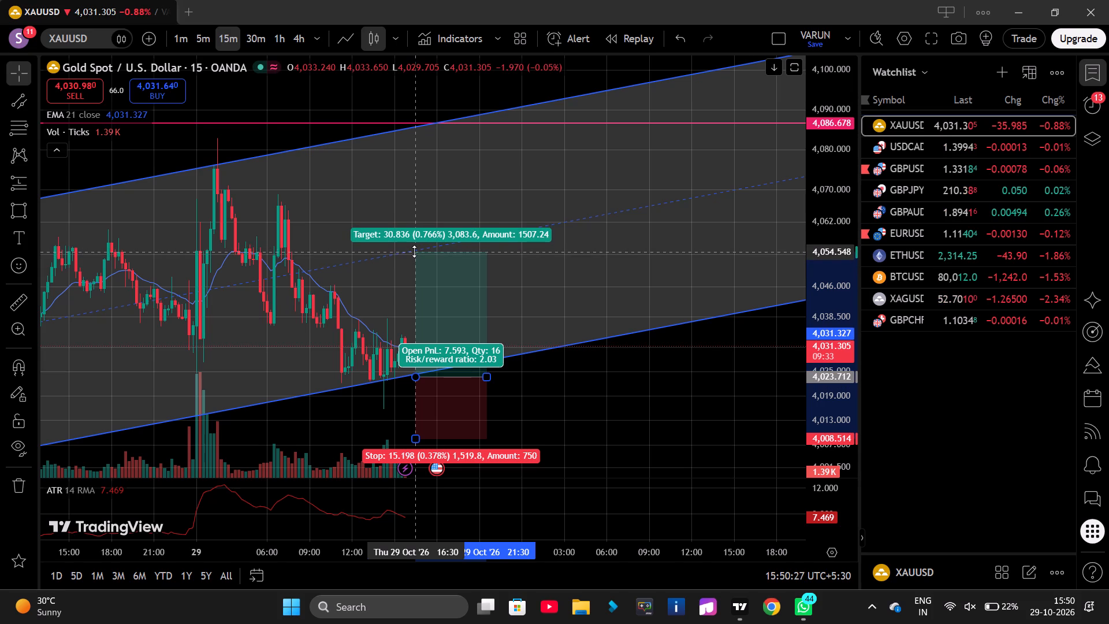
pyautogui.moveTo(414, 251); pyautogui.dragTo(414, 252)
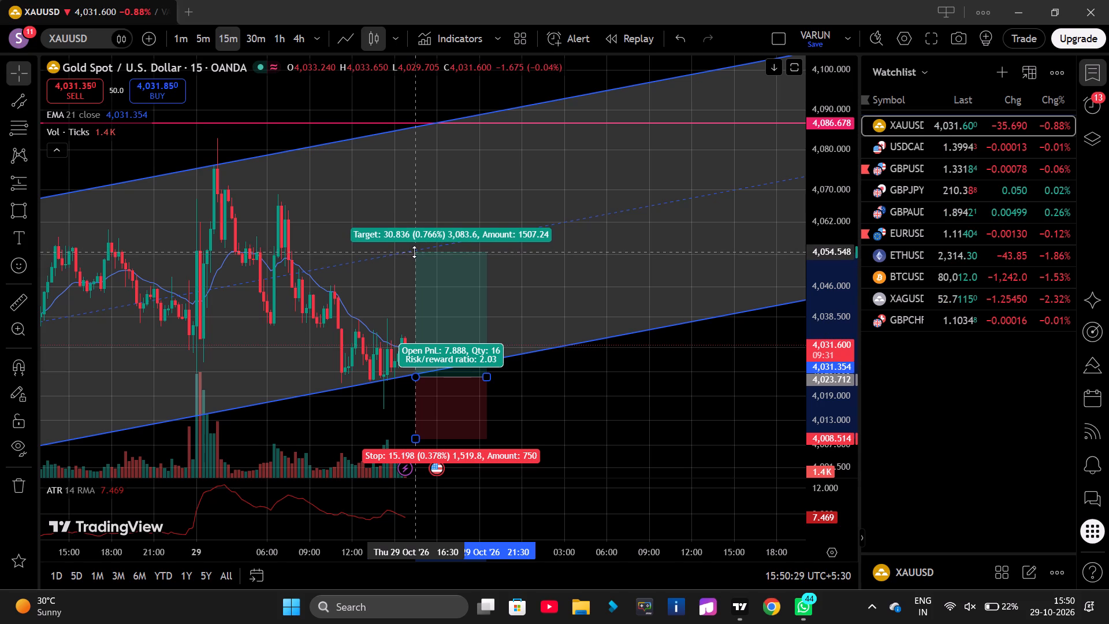
pyautogui.moveTo(414, 252); pyautogui.dragTo(415, 252)
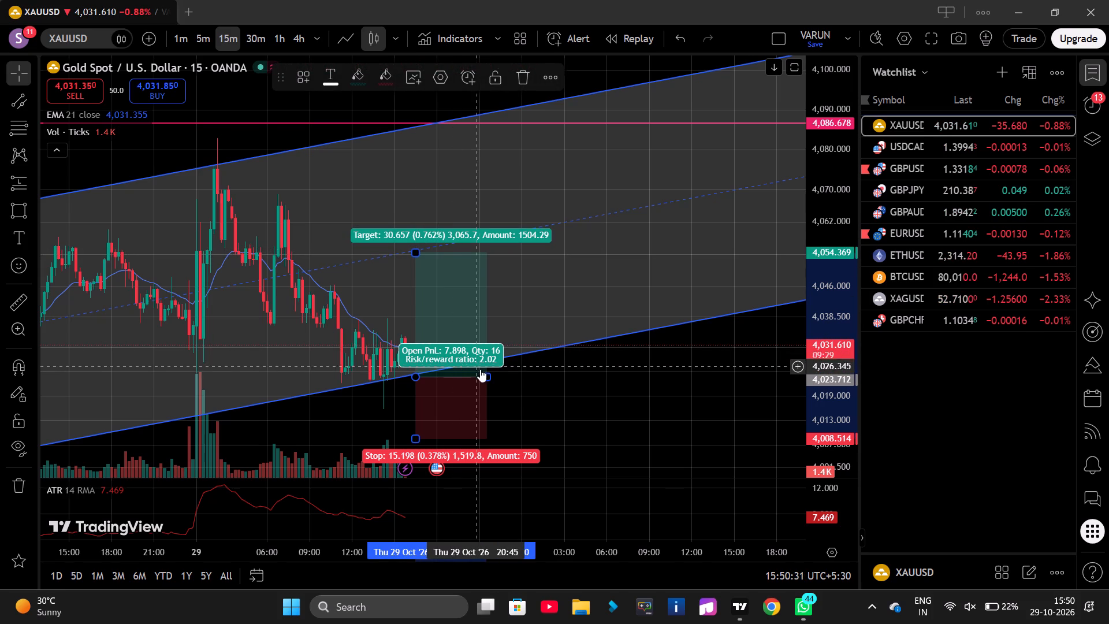
# Extend the XAUUSD long position to 30 Oct 04:15 and shift its entry to about 4,024.6 at 29 Oct 15:45.
pyautogui.moveTo(486, 374); pyautogui.dragTo(582, 375)
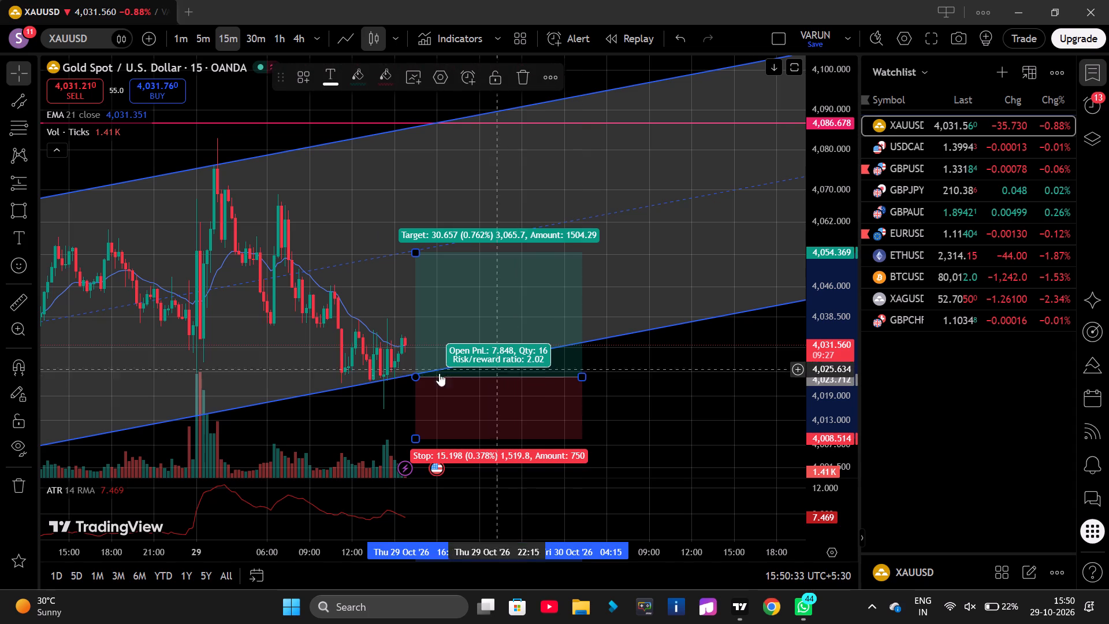
pyautogui.moveTo(414, 376); pyautogui.dragTo(399, 372)
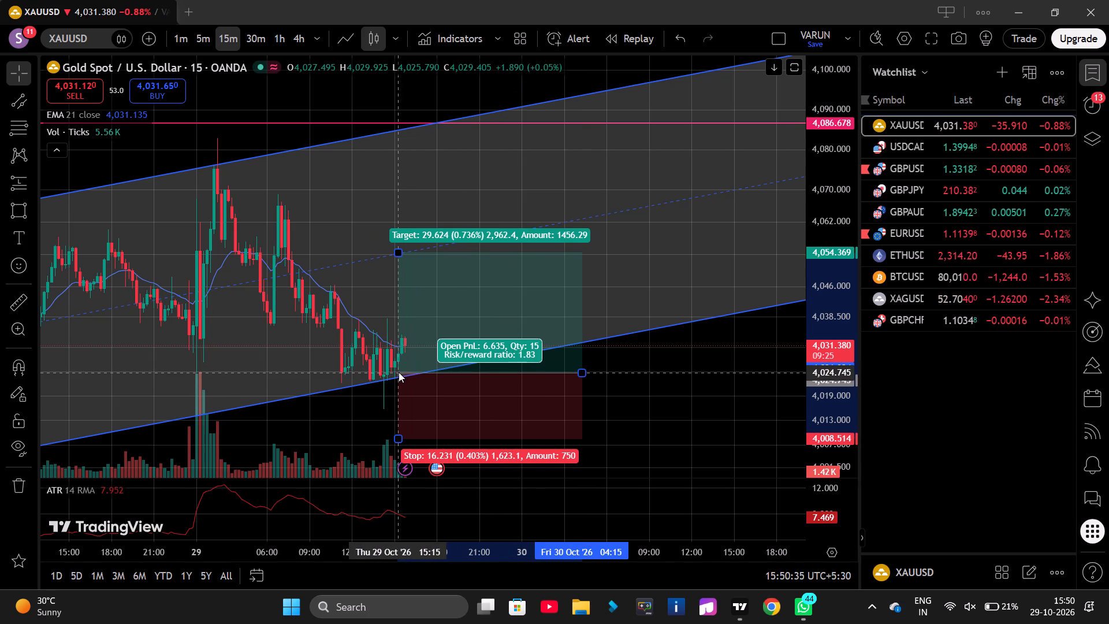
pyautogui.moveTo(399, 372); pyautogui.dragTo(407, 373)
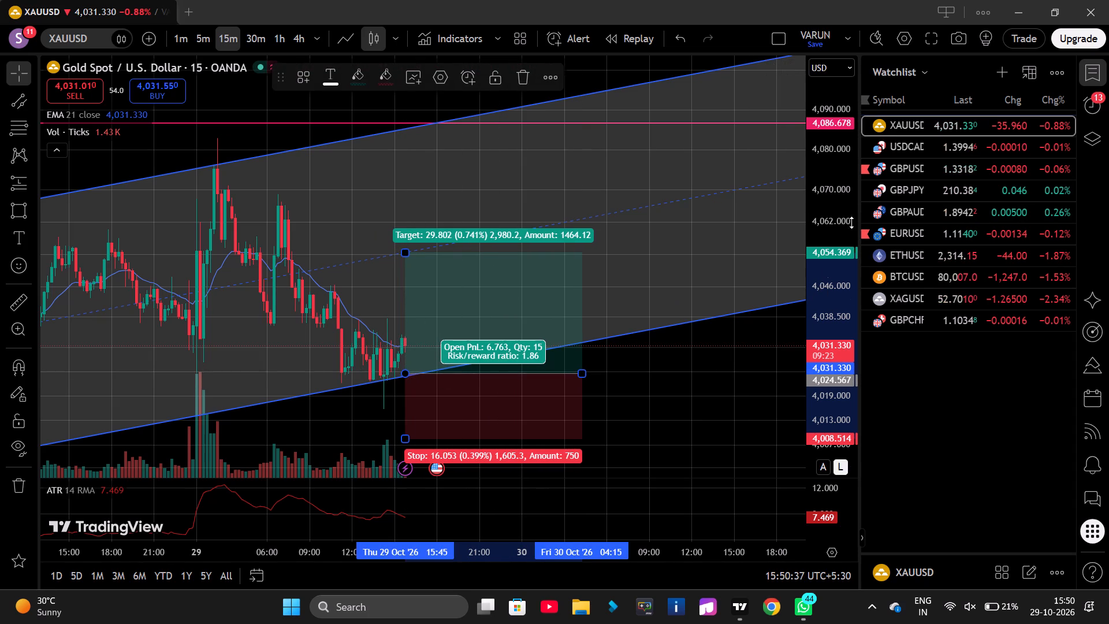
# Examine the USDCAD 15m falling channel with the 1.40092 and 1.39761 levels, the EMA and the ATR curve.
pyautogui.click(902, 142)
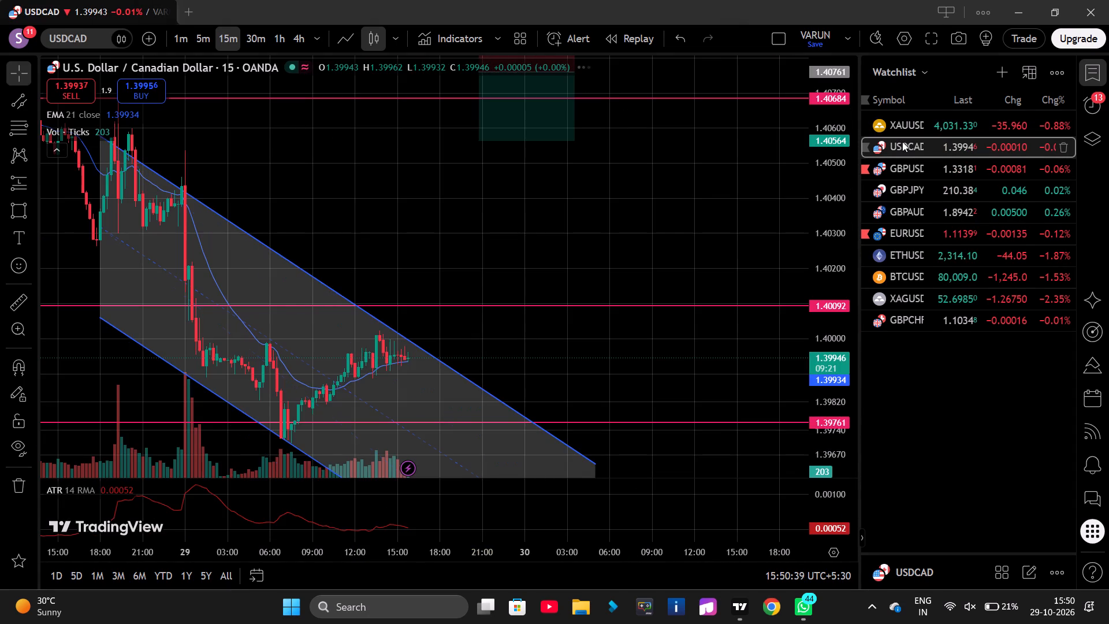
pyautogui.scroll(-6, 826, 324)
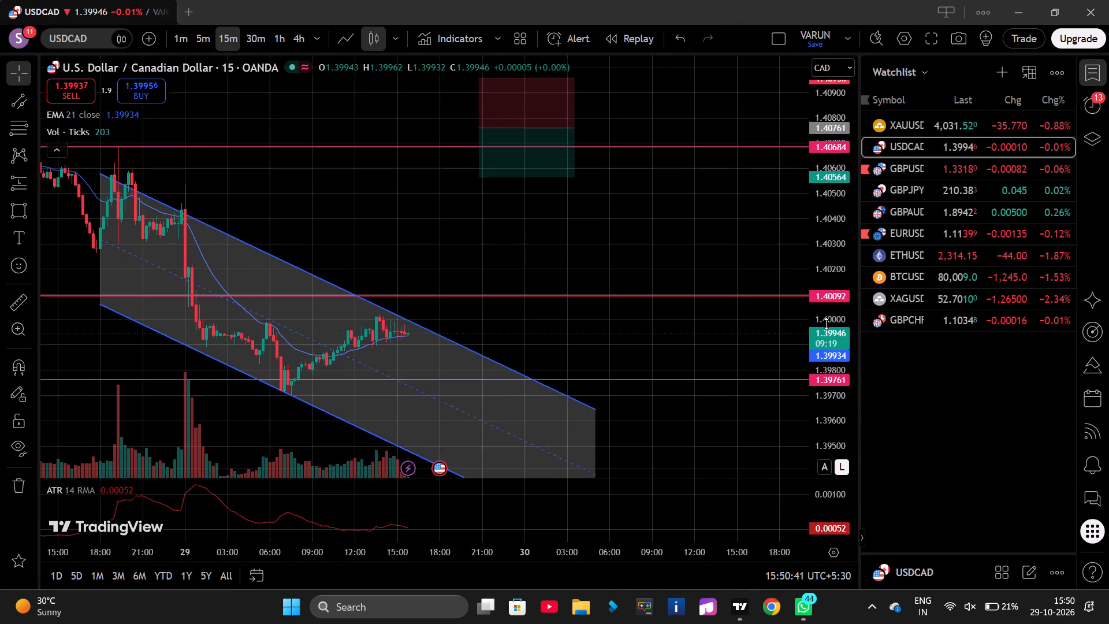
pyautogui.scroll(7, 826, 324)
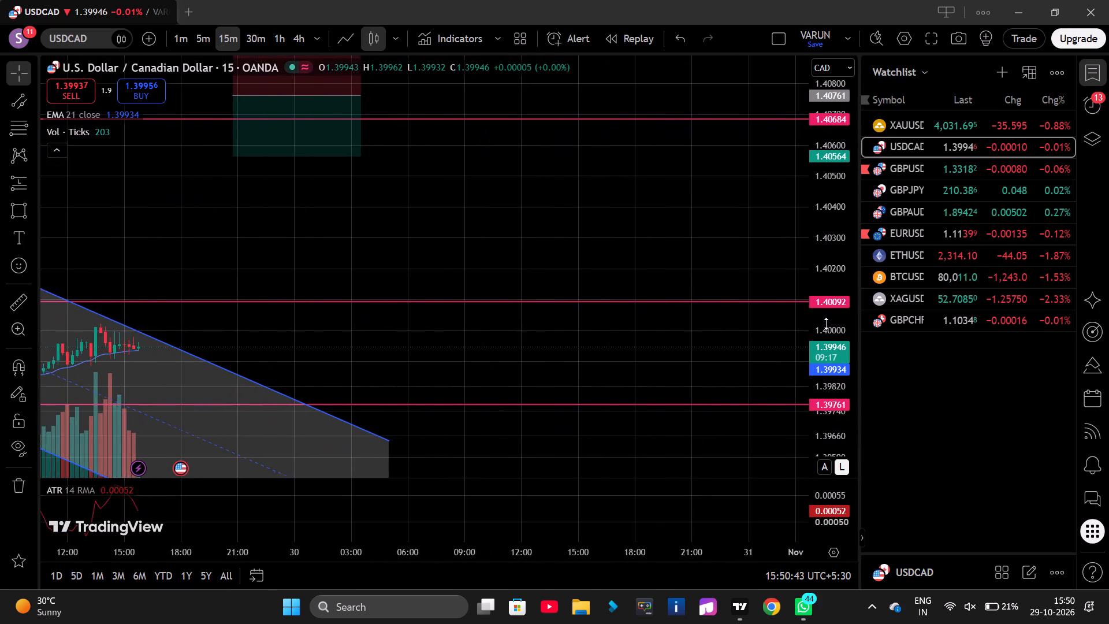
pyautogui.scroll(-3, 626, 325)
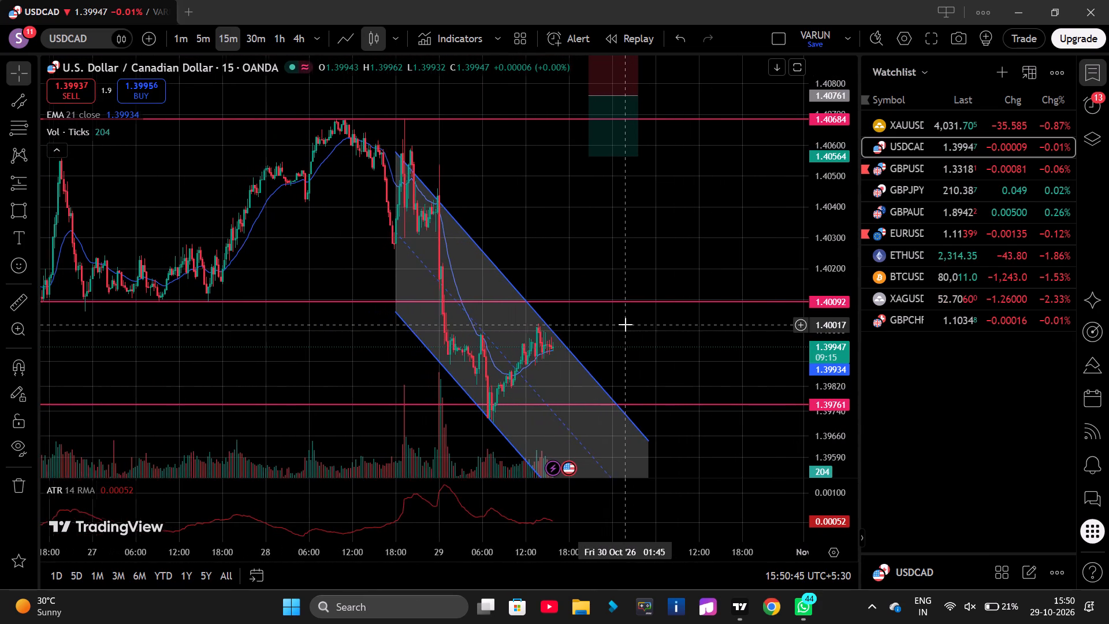
pyautogui.click(485, 529)
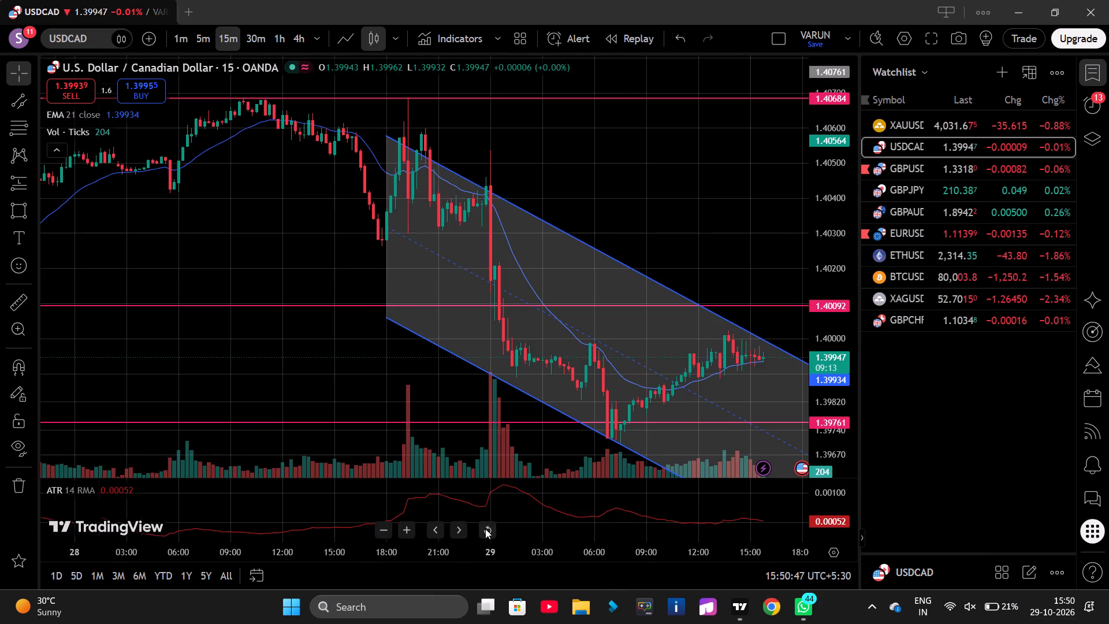
pyautogui.moveTo(664, 242); pyautogui.dragTo(451, 214)
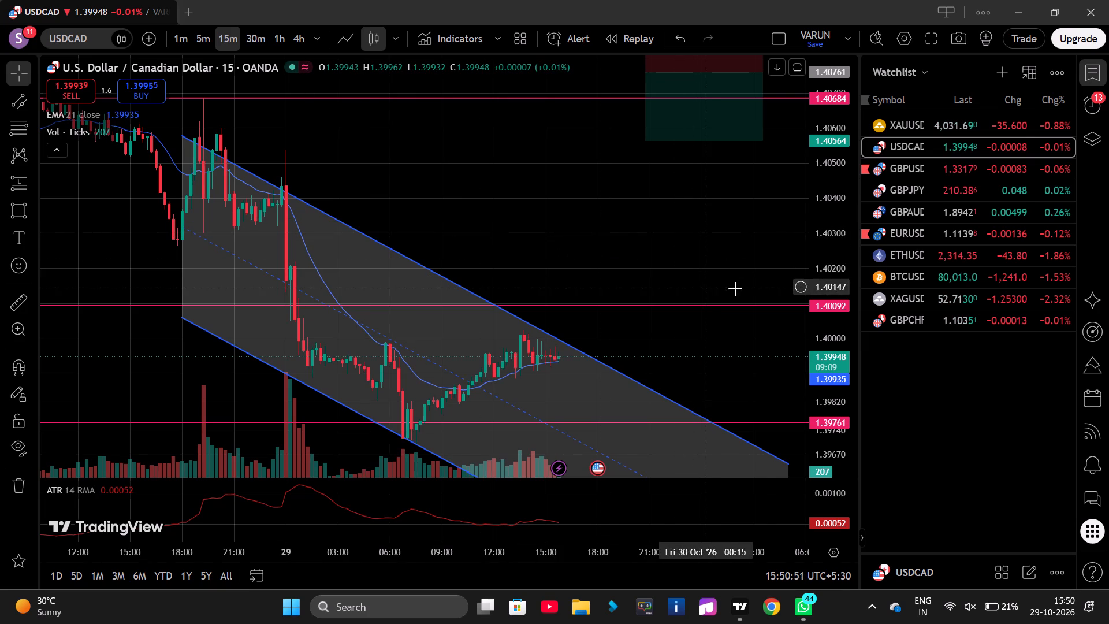
pyautogui.scroll(3, 838, 310)
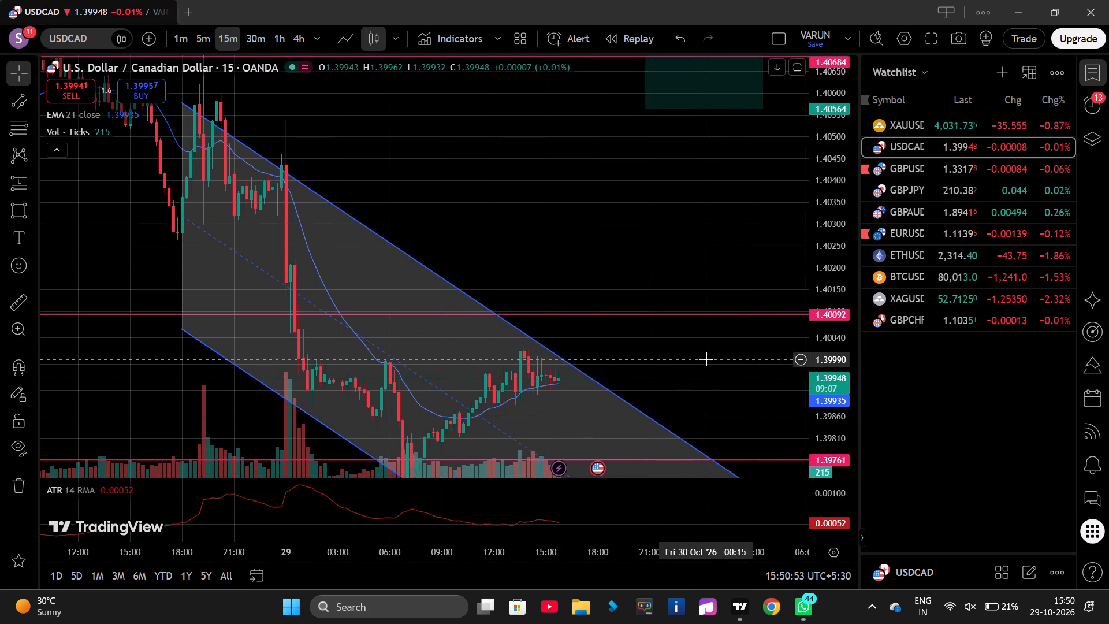
pyautogui.moveTo(706, 359); pyautogui.dragTo(716, 266)
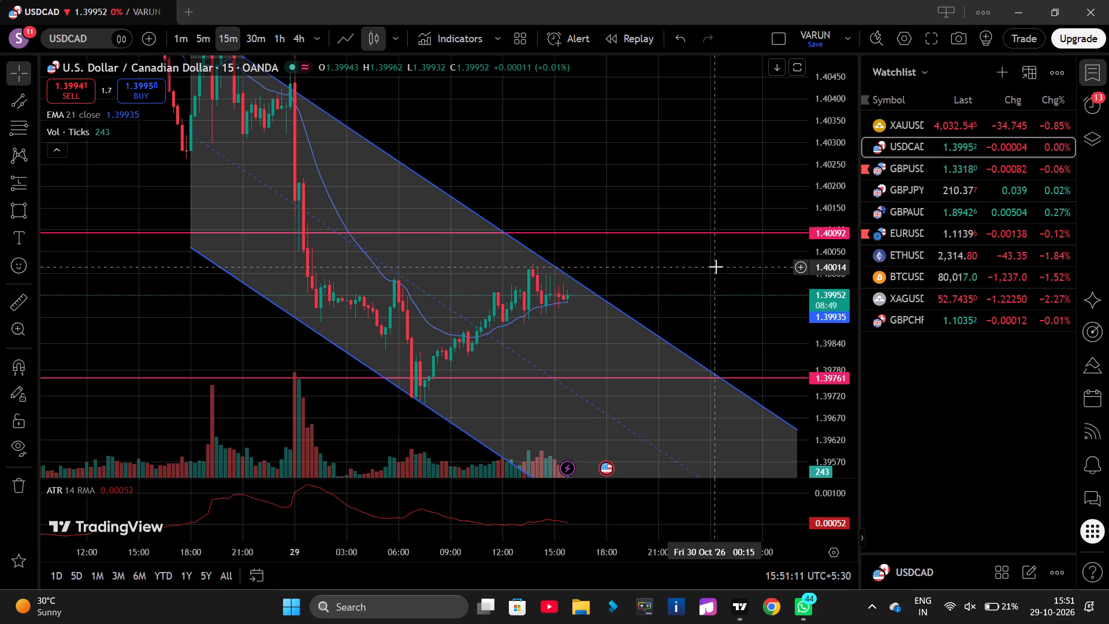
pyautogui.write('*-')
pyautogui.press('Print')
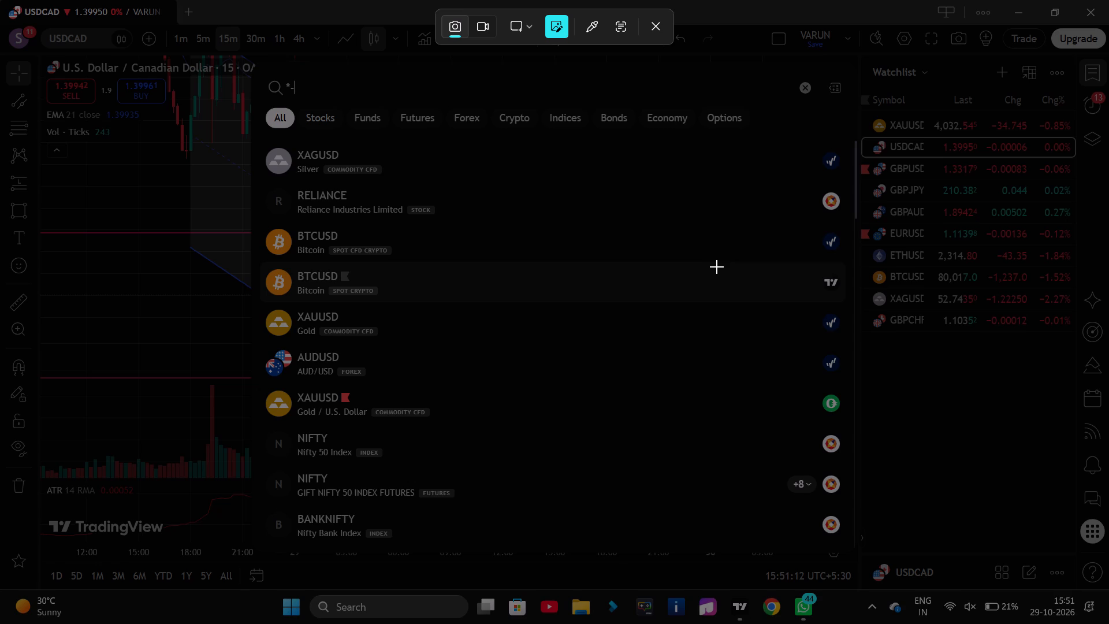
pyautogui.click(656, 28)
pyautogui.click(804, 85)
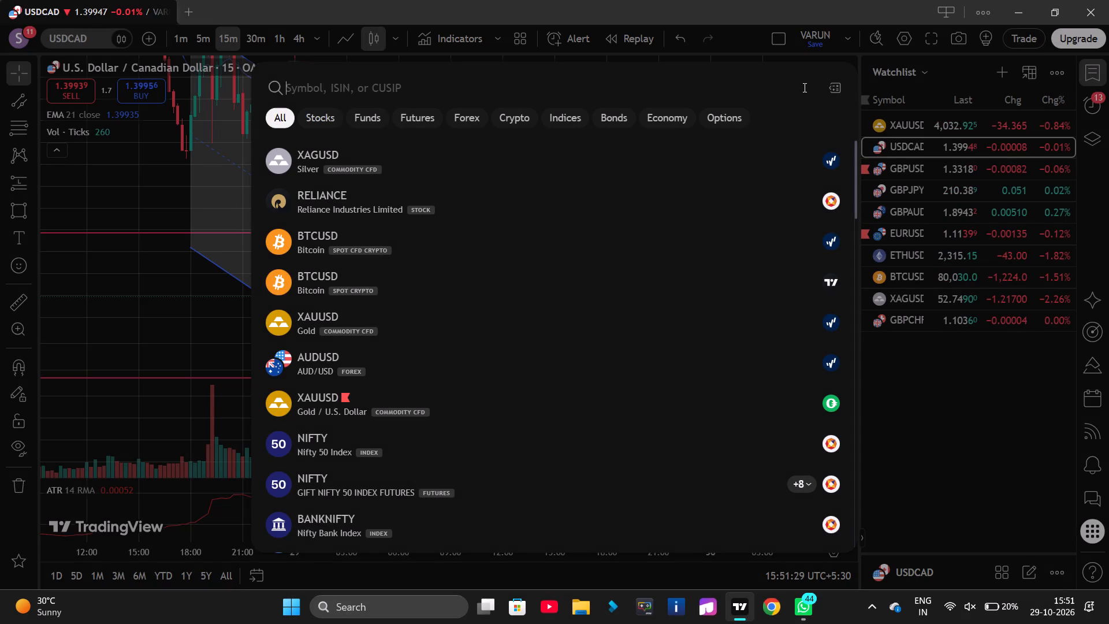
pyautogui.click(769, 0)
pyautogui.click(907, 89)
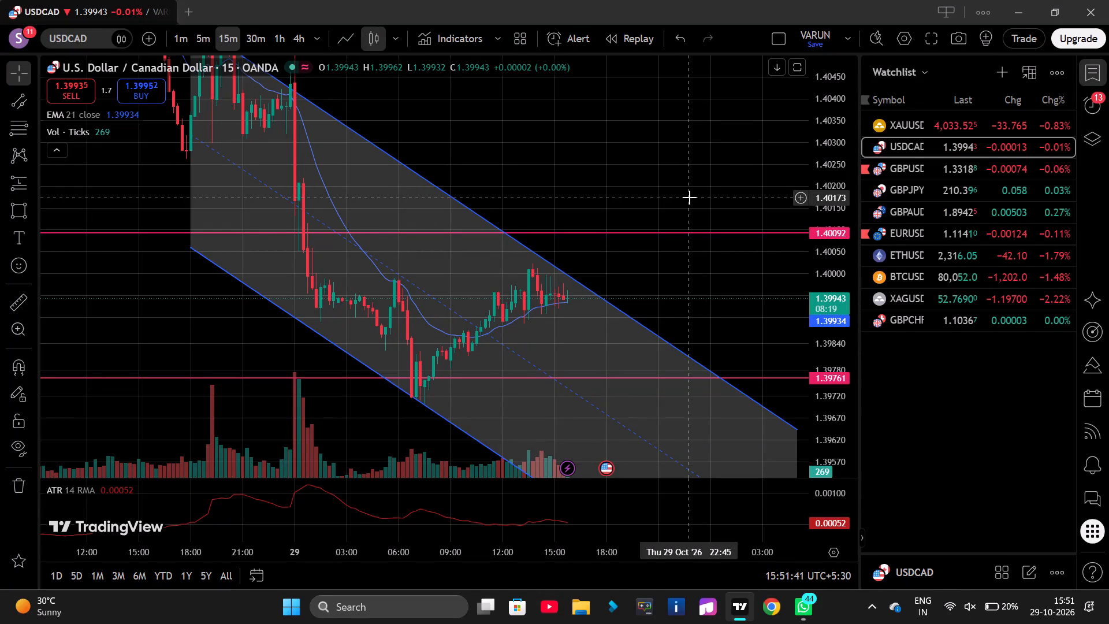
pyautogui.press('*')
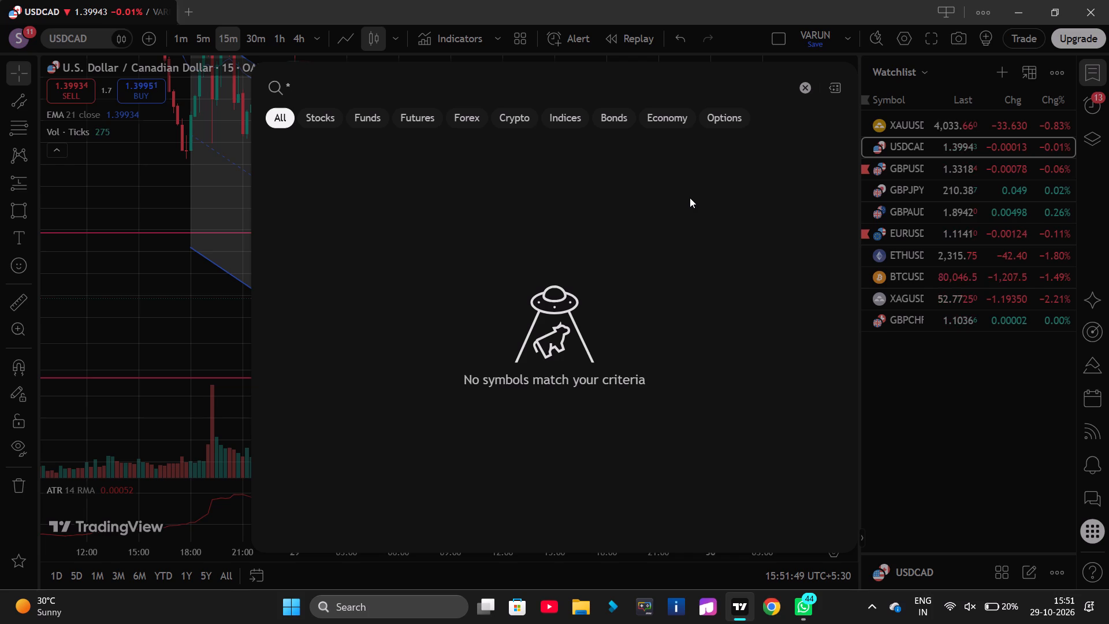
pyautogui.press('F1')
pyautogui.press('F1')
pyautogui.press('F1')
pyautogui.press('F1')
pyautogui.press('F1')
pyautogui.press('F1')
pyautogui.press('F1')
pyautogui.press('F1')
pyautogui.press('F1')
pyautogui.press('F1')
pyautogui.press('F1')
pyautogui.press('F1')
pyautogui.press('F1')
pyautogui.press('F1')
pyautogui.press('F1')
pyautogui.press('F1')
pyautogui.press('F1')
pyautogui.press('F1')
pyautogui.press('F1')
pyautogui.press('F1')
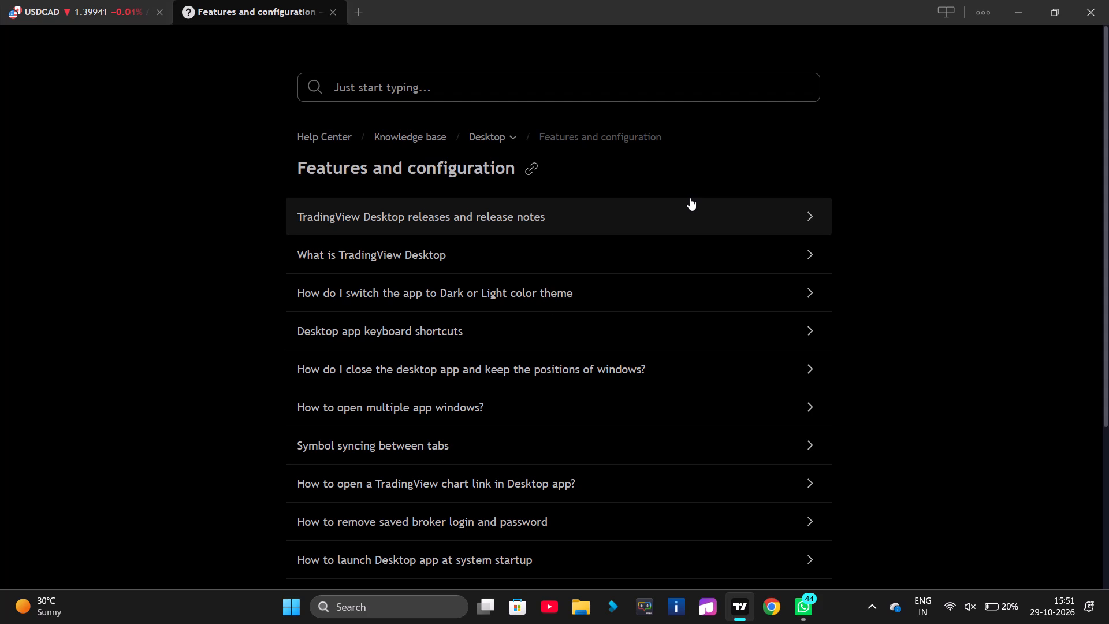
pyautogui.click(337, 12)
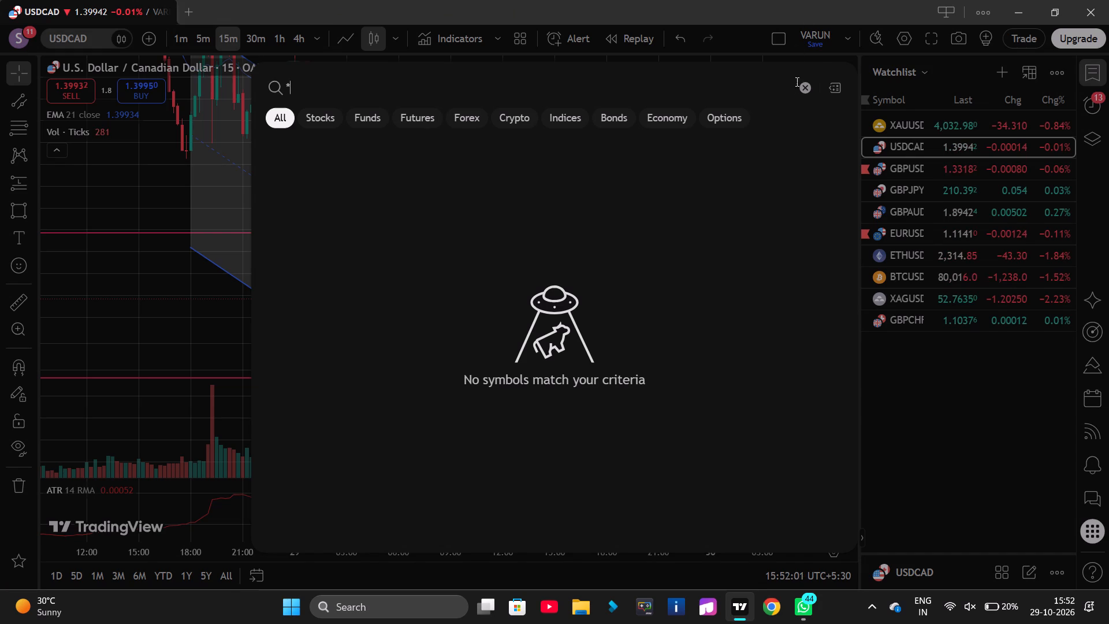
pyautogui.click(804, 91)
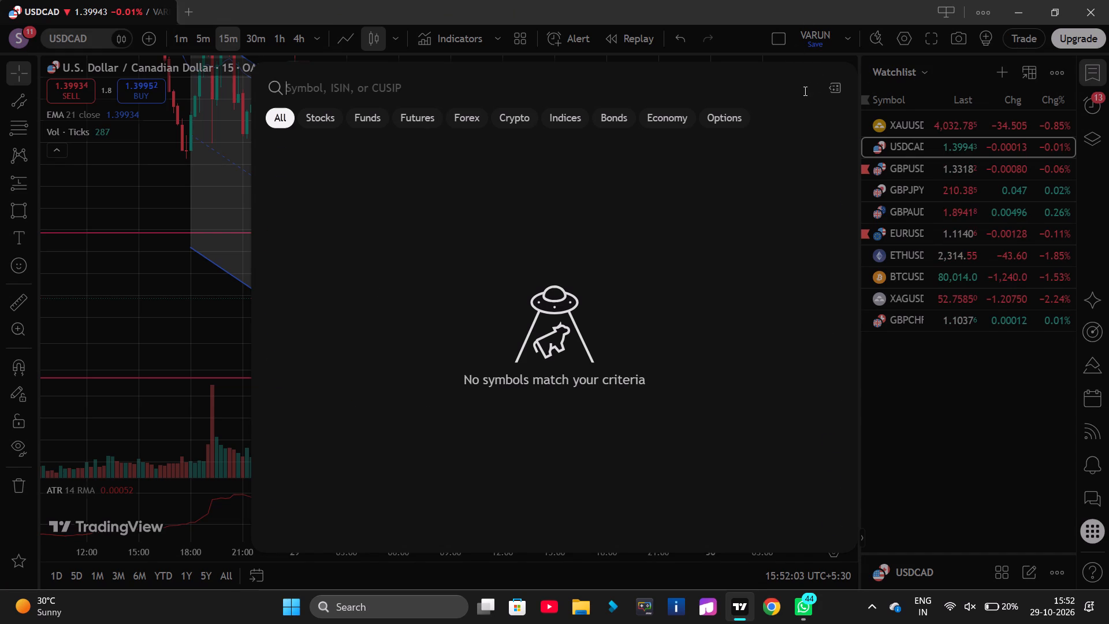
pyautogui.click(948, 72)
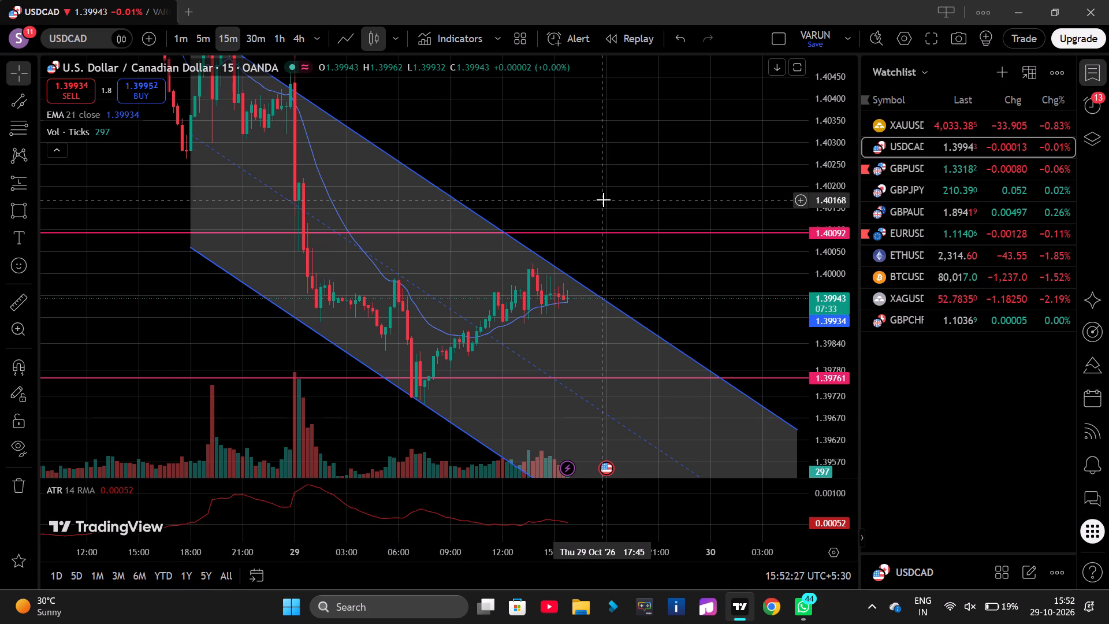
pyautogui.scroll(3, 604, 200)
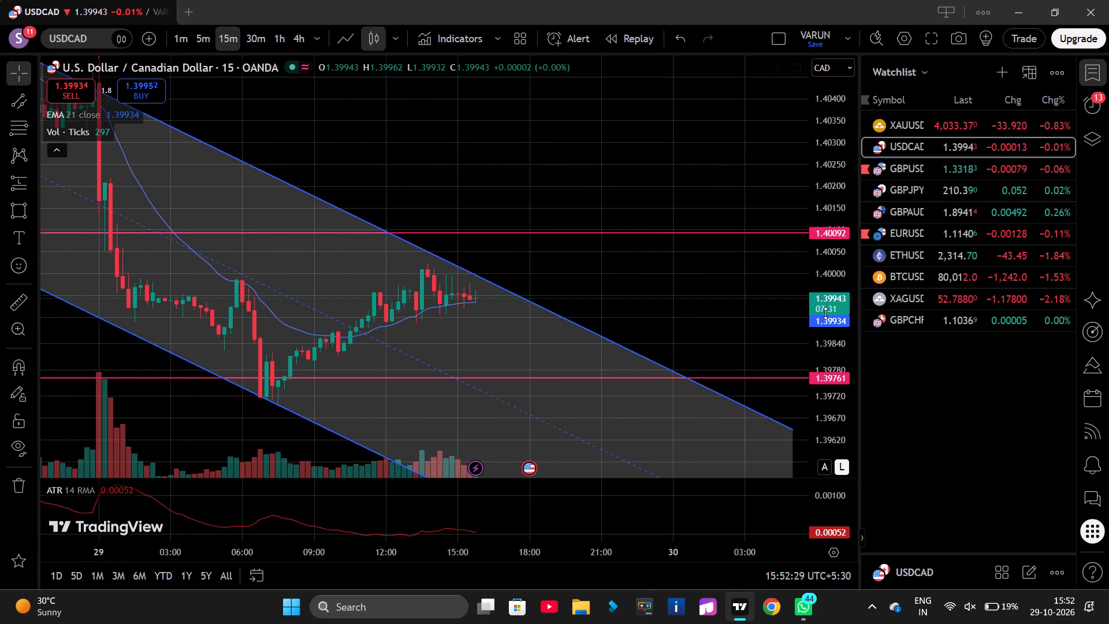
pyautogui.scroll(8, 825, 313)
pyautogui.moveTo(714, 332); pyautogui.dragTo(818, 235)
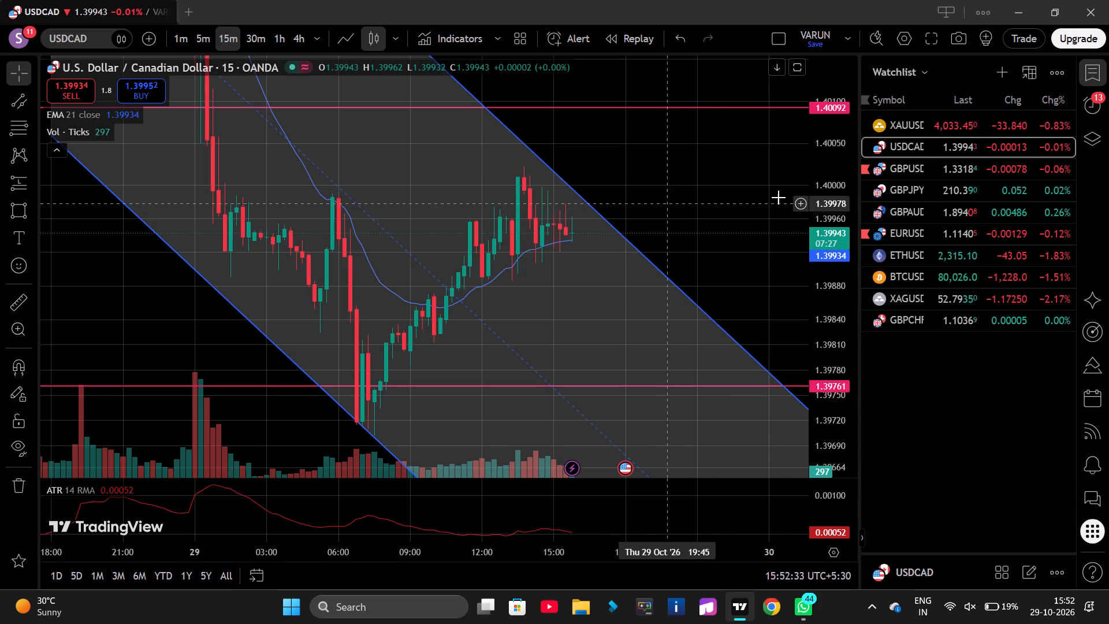
# Remove the red flags from GBPUSD and EURUSD in the watchlist.
pyautogui.click(907, 164)
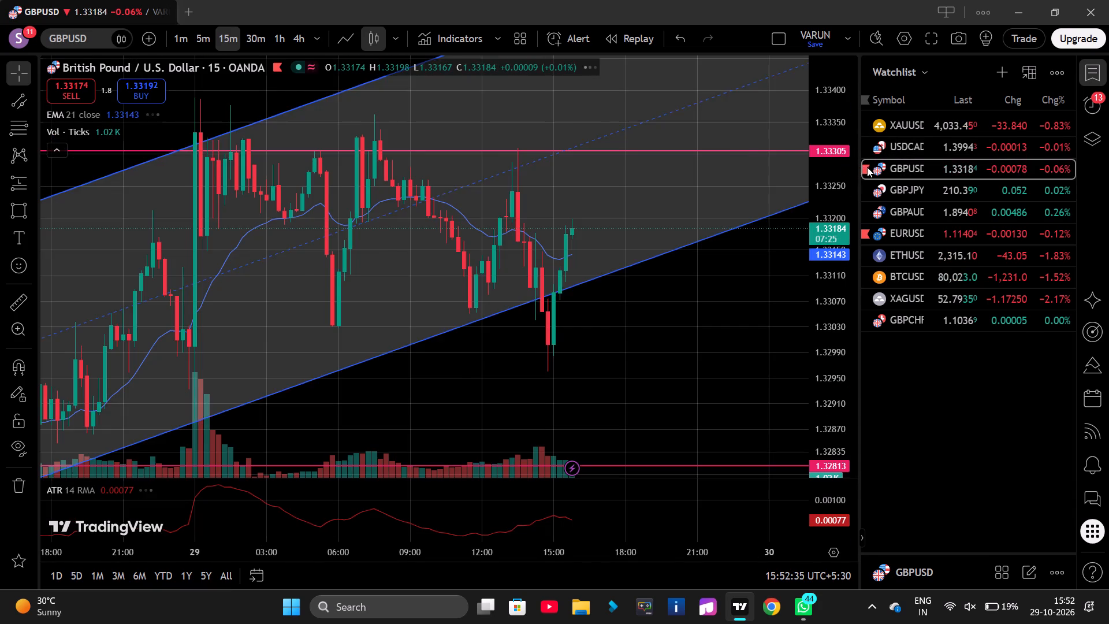
pyautogui.click(868, 167)
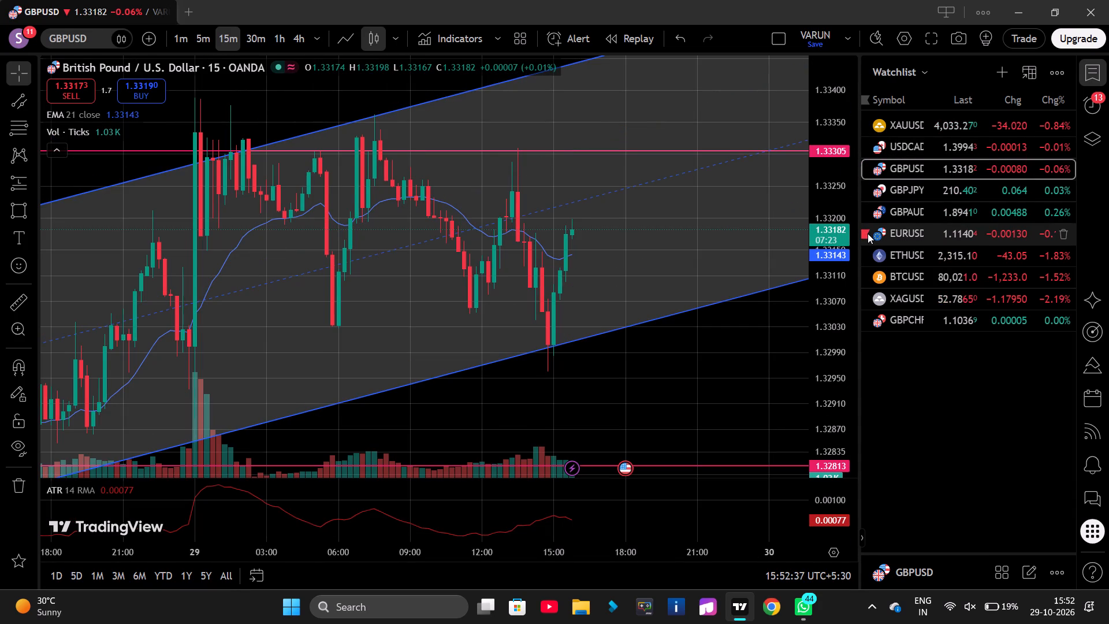
pyautogui.click(868, 233)
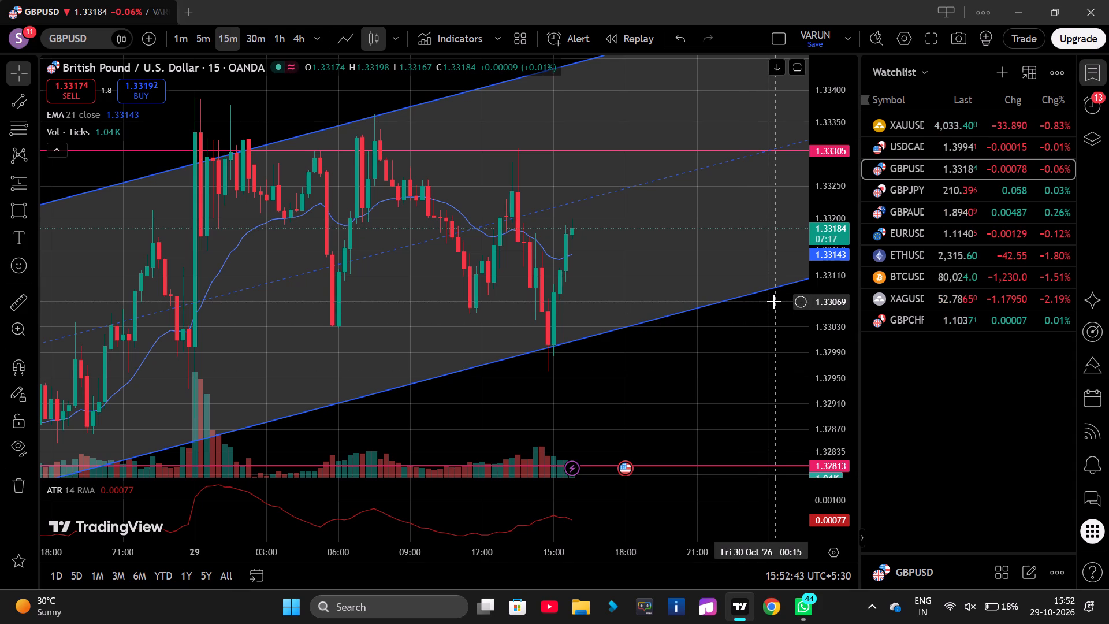
# Delete the short position drawn on the GBPJPY 15m chart.
pyautogui.click(966, 192)
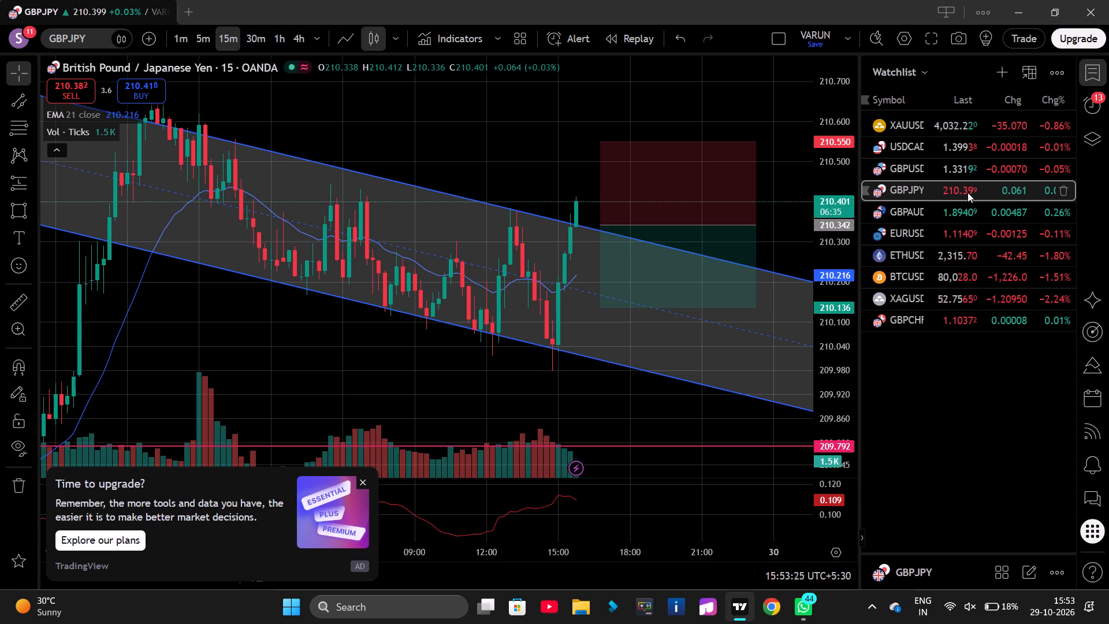
pyautogui.click(686, 211)
pyautogui.click(513, 73)
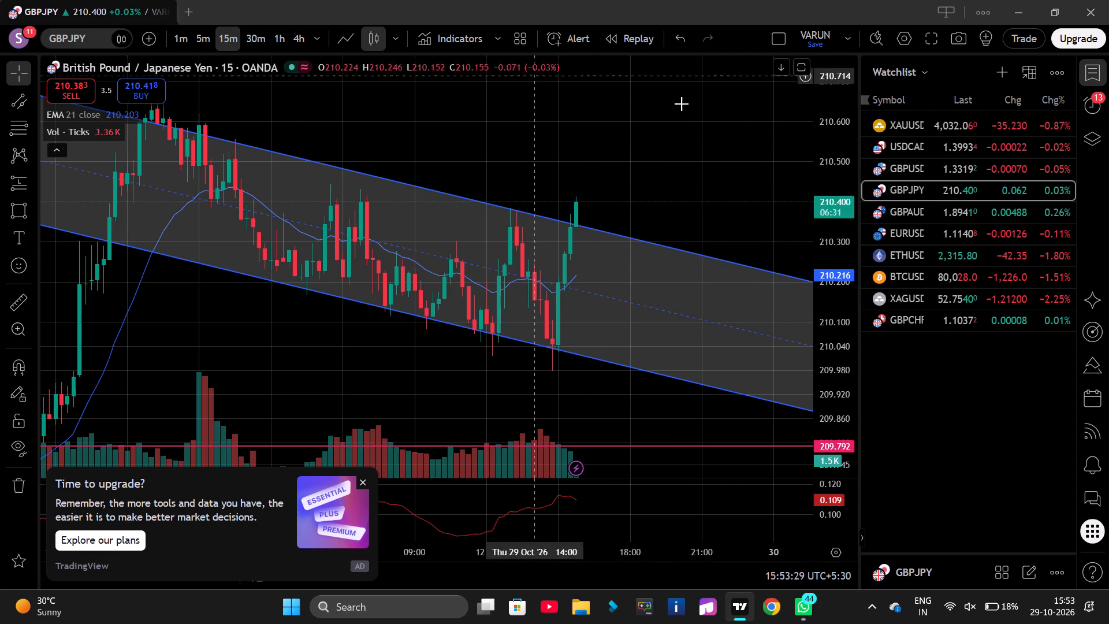
# Raise the XAUUSD long position's entry to about 4,029.9 and shift its start to 29 Oct 15:30.
pyautogui.click(901, 128)
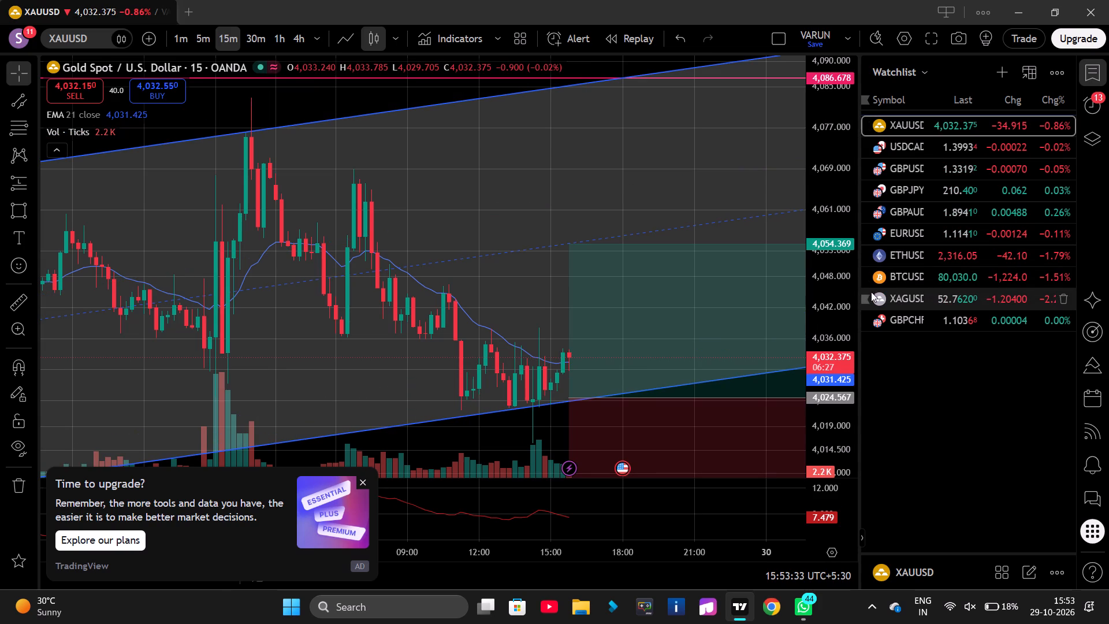
pyautogui.scroll(-5, 823, 305)
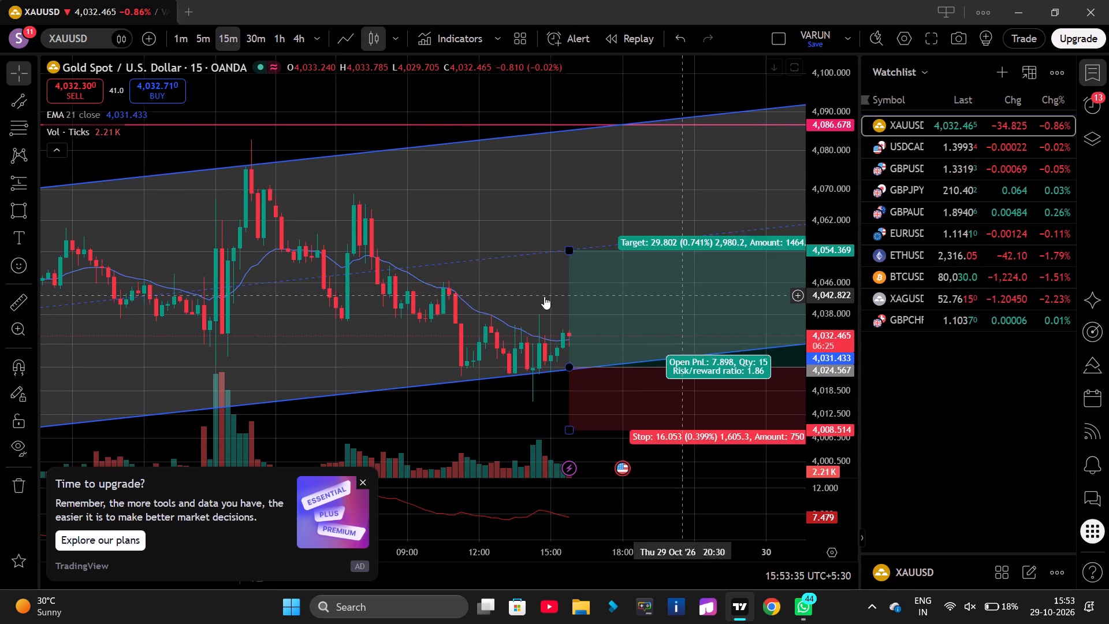
pyautogui.moveTo(520, 293); pyautogui.dragTo(462, 300)
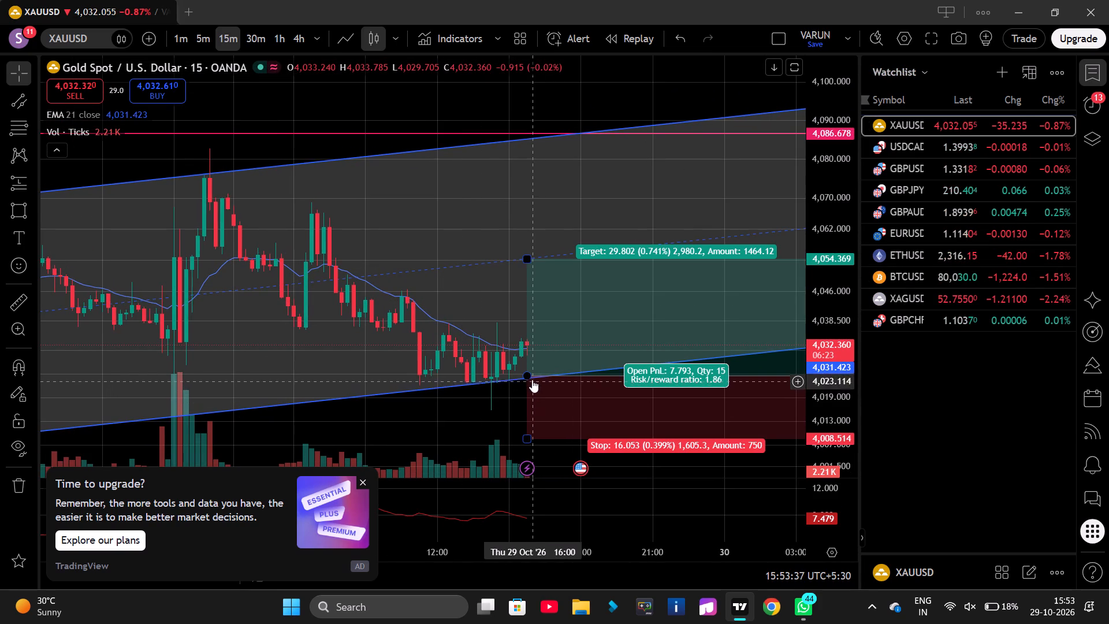
pyautogui.moveTo(527, 376); pyautogui.dragTo(522, 358)
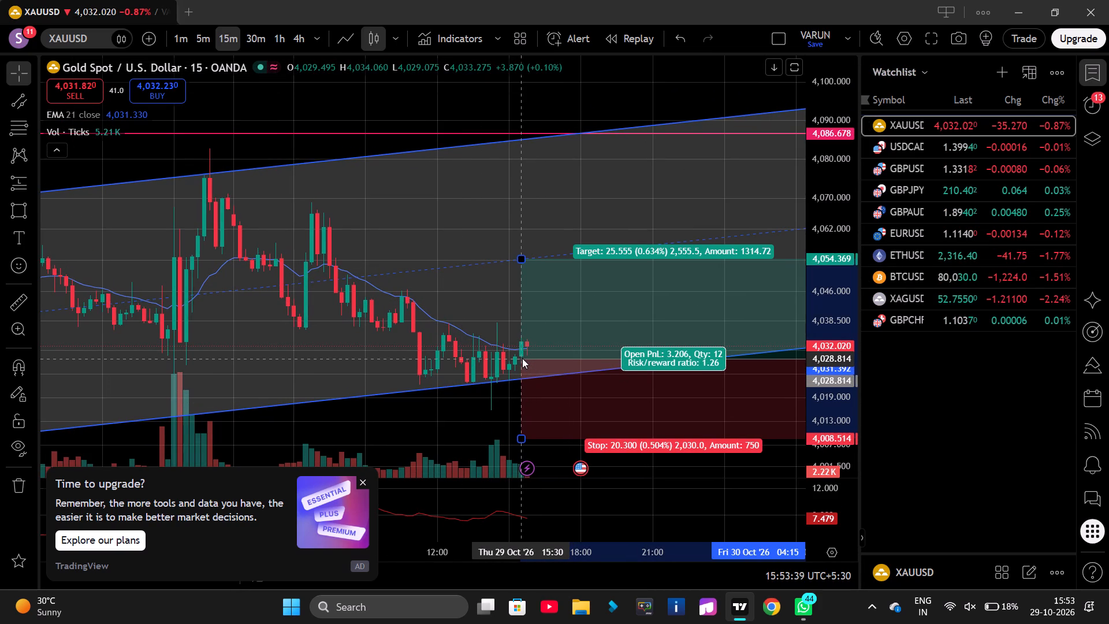
pyautogui.moveTo(522, 358); pyautogui.dragTo(522, 354)
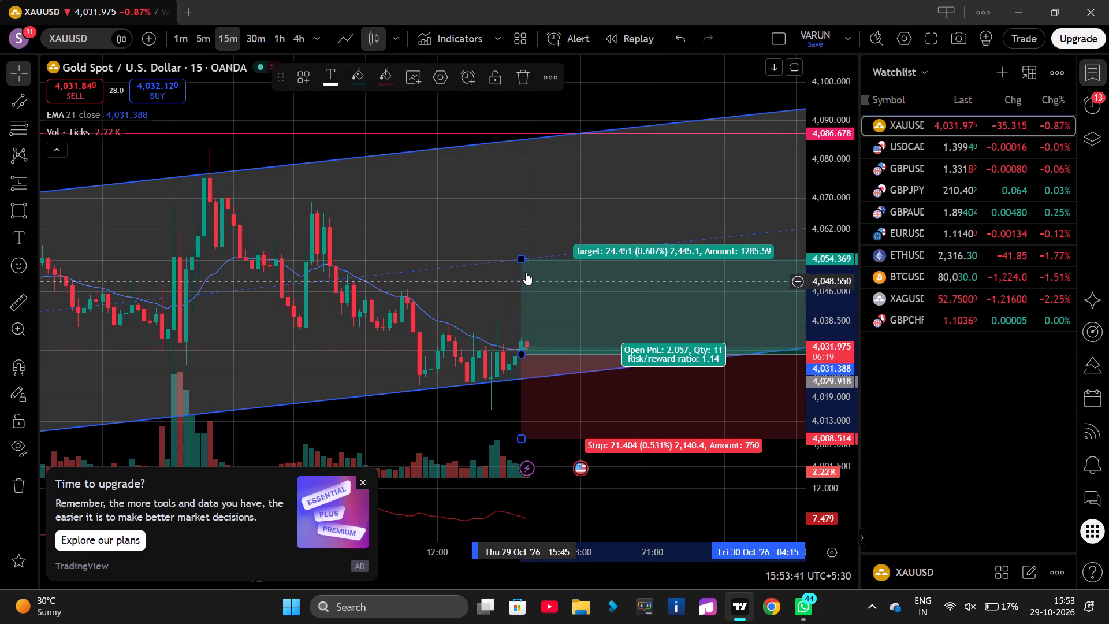
# Raise the XAUUSD long position's target to about 4,073.8, above the rising channel's dashed midline.
pyautogui.moveTo(522, 256); pyautogui.dragTo(520, 183)
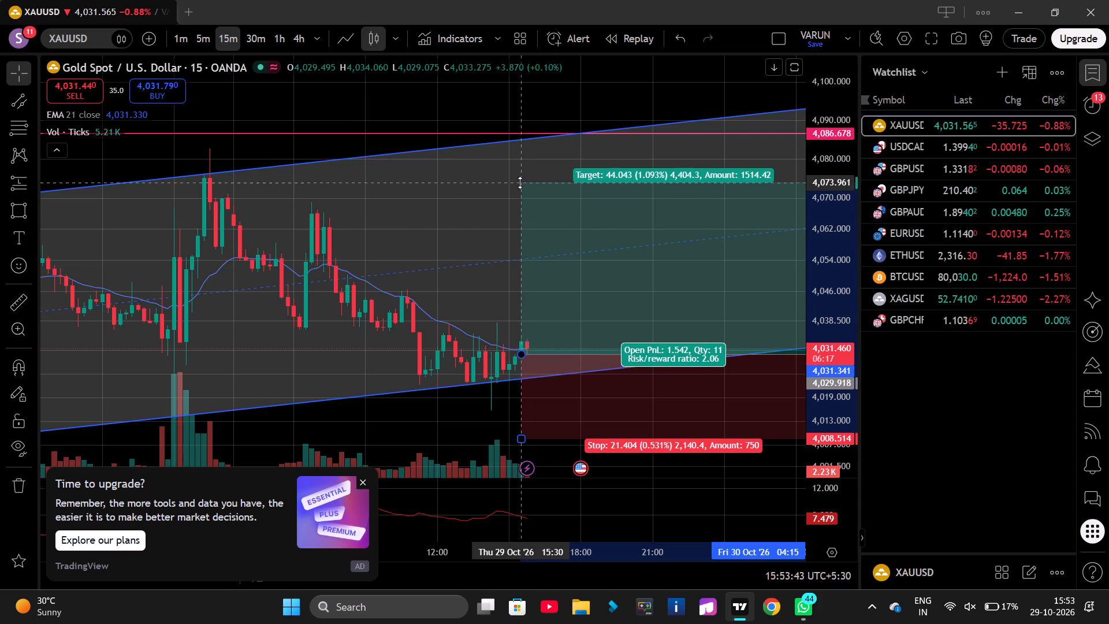
pyautogui.moveTo(520, 183); pyautogui.dragTo(520, 191)
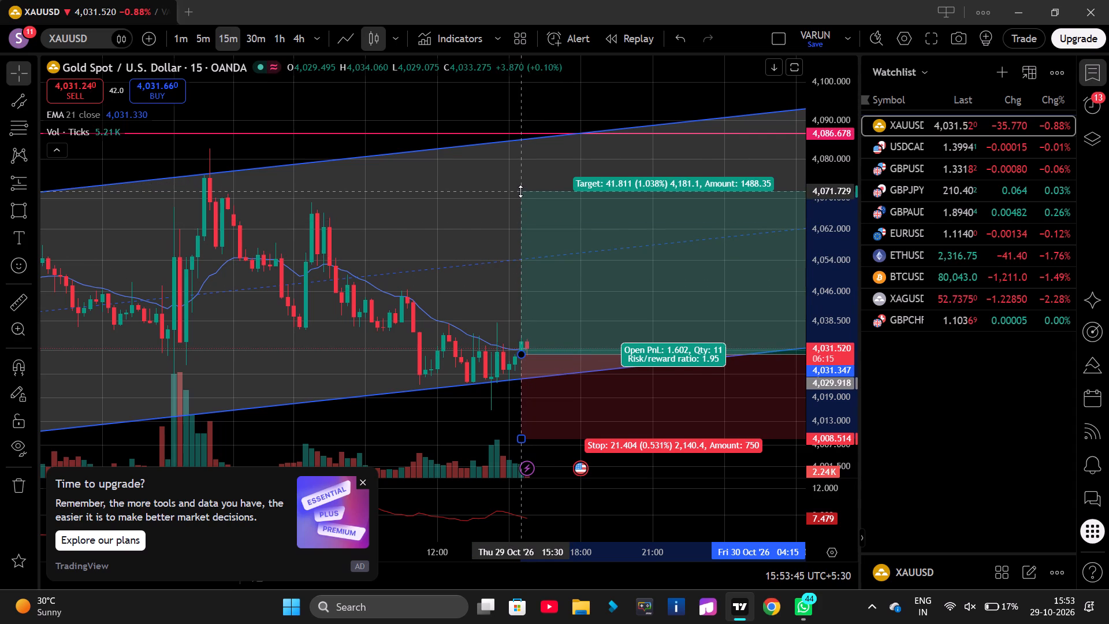
pyautogui.moveTo(520, 191); pyautogui.dragTo(530, 183)
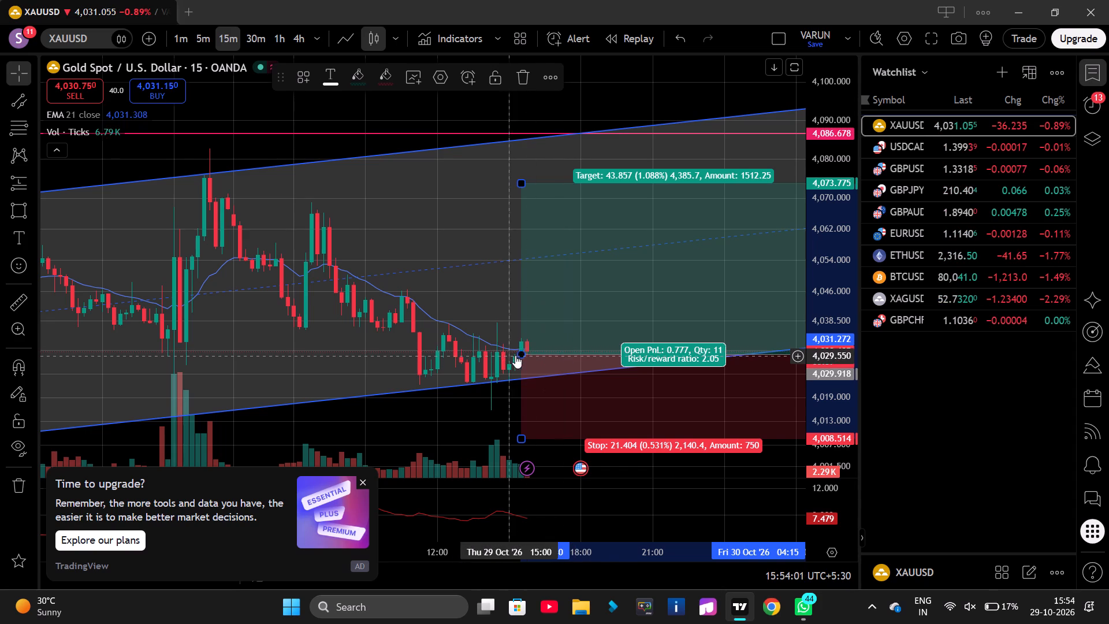
# Lower the XAUUSD long position's entry to about 4,028.8, keeping its start at 29 Oct 15:30.
pyautogui.moveTo(519, 354); pyautogui.dragTo(519, 360)
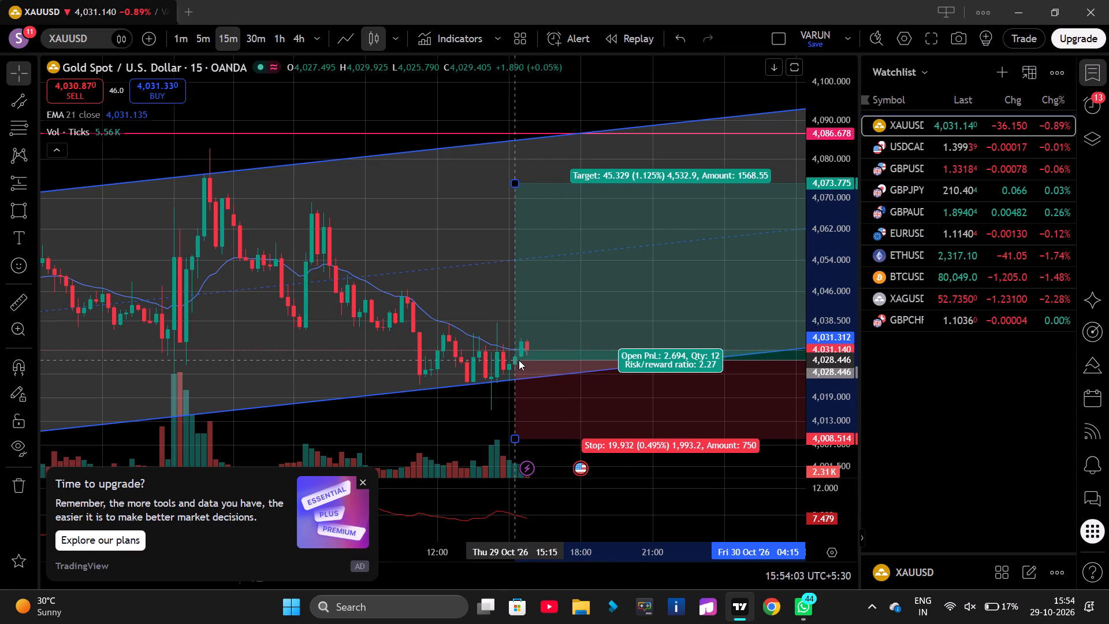
pyautogui.moveTo(519, 360); pyautogui.dragTo(517, 358)
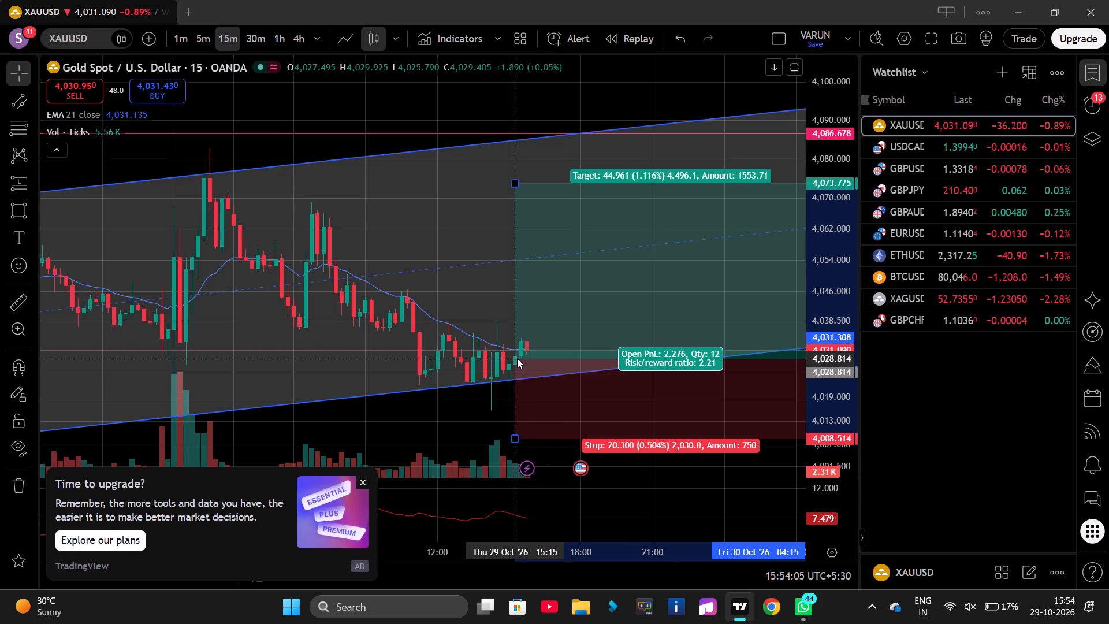
pyautogui.moveTo(517, 358); pyautogui.dragTo(521, 359)
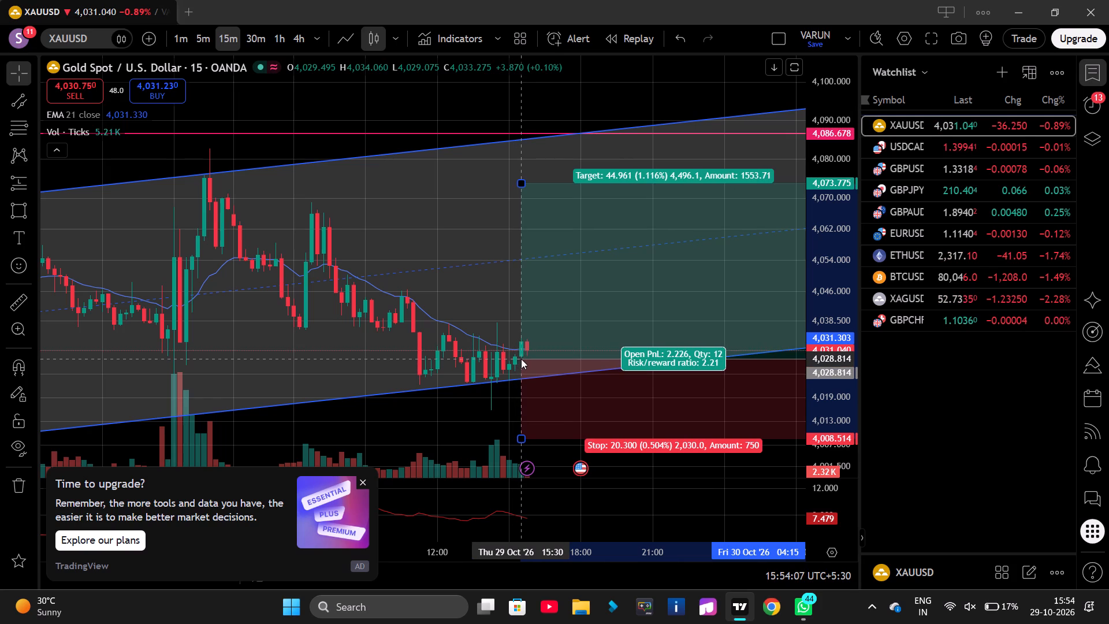
# Lower the XAUUSD long position's target to about 4,071.2, giving a risk/reward ratio of about 2.09.
pyautogui.moveTo(521, 359); pyautogui.dragTo(520, 359)
pyautogui.moveTo(493, 305); pyautogui.dragTo(441, 291)
pyautogui.moveTo(485, 176); pyautogui.dragTo(485, 188)
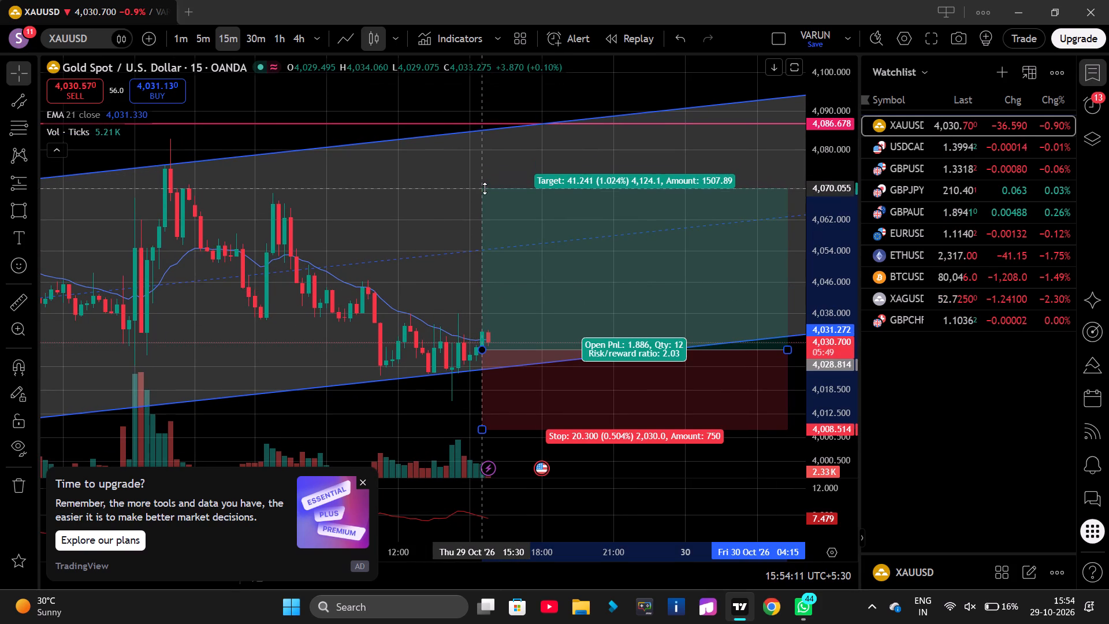
pyautogui.moveTo(485, 188); pyautogui.dragTo(492, 194)
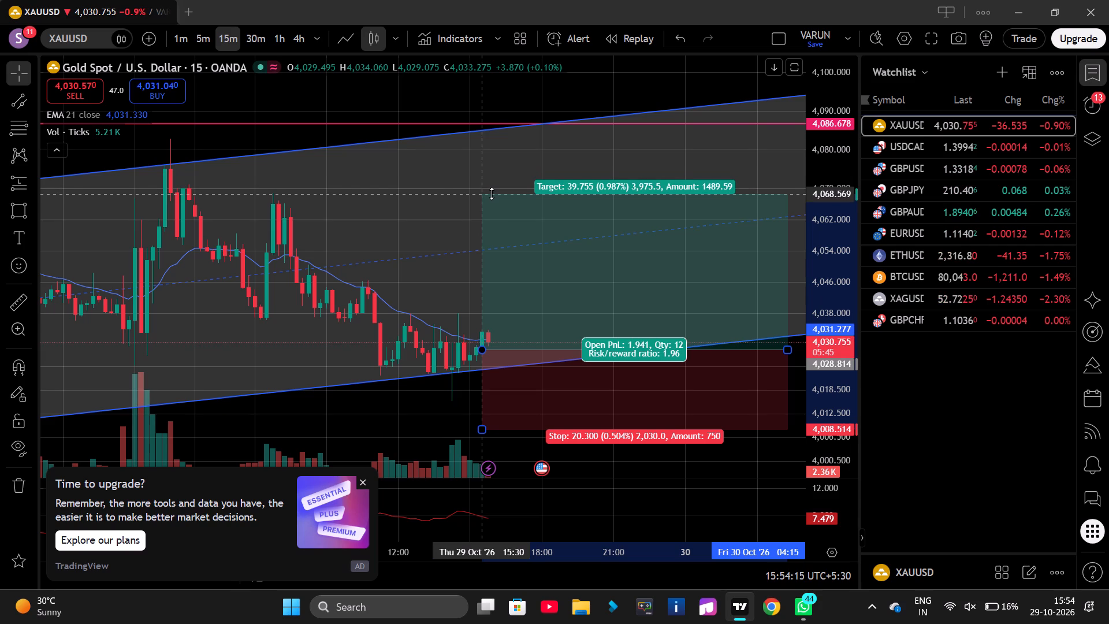
pyautogui.moveTo(492, 194); pyautogui.dragTo(493, 184)
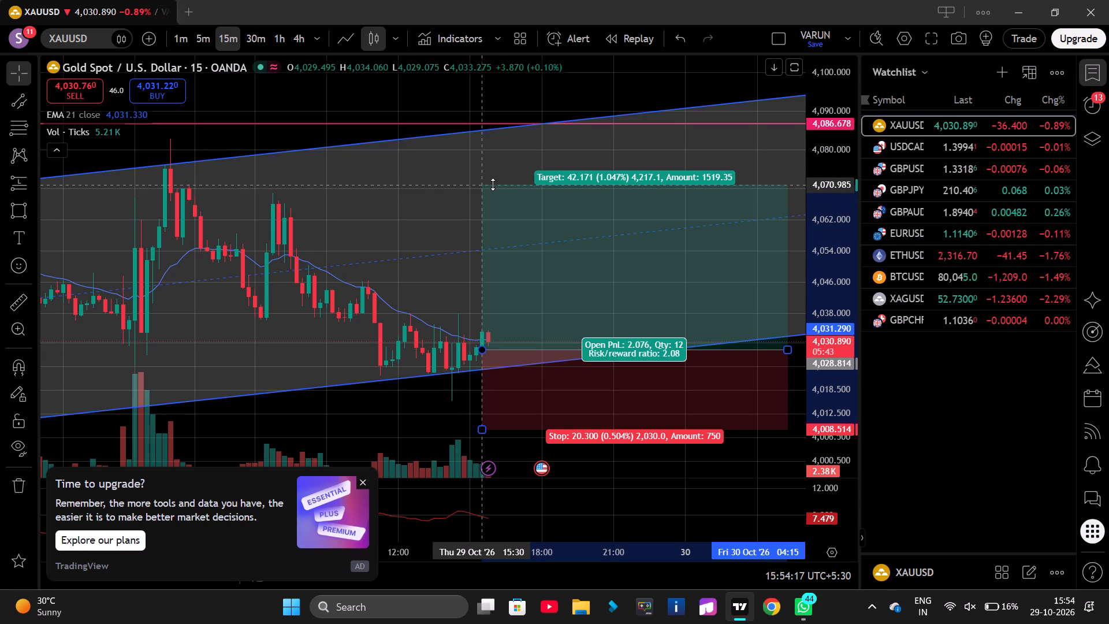
pyautogui.moveTo(493, 184); pyautogui.dragTo(493, 183)
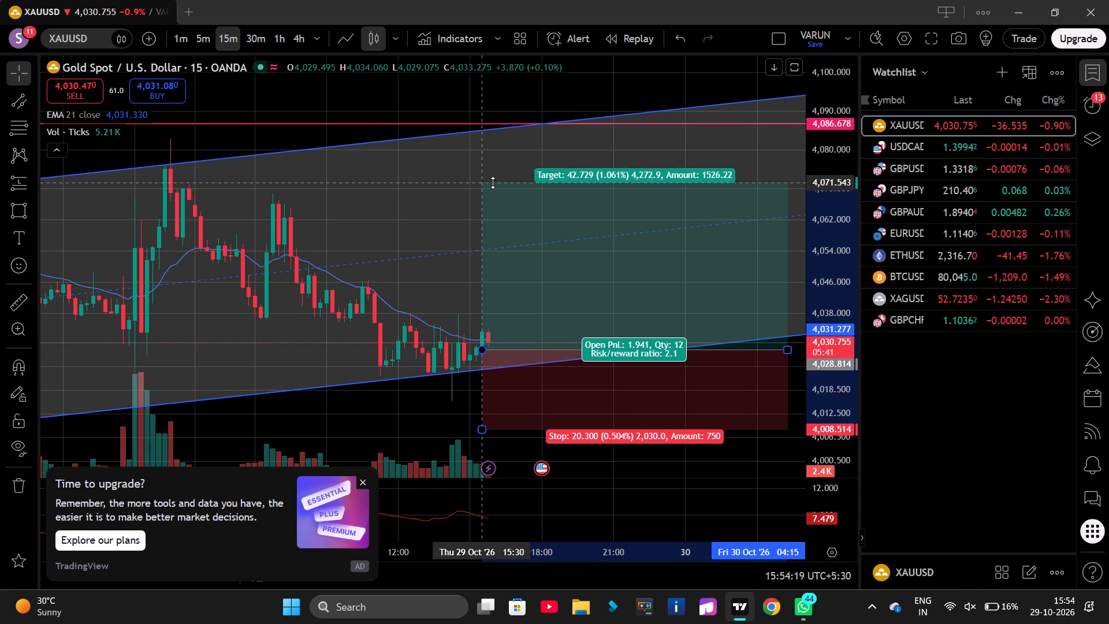
pyautogui.moveTo(493, 183); pyautogui.dragTo(493, 184)
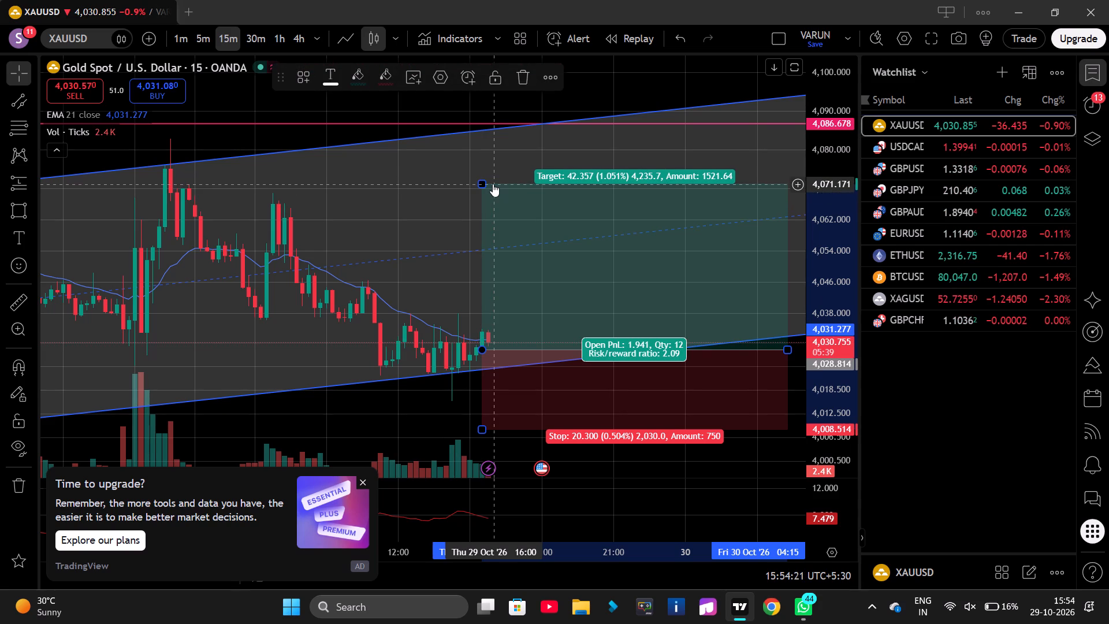
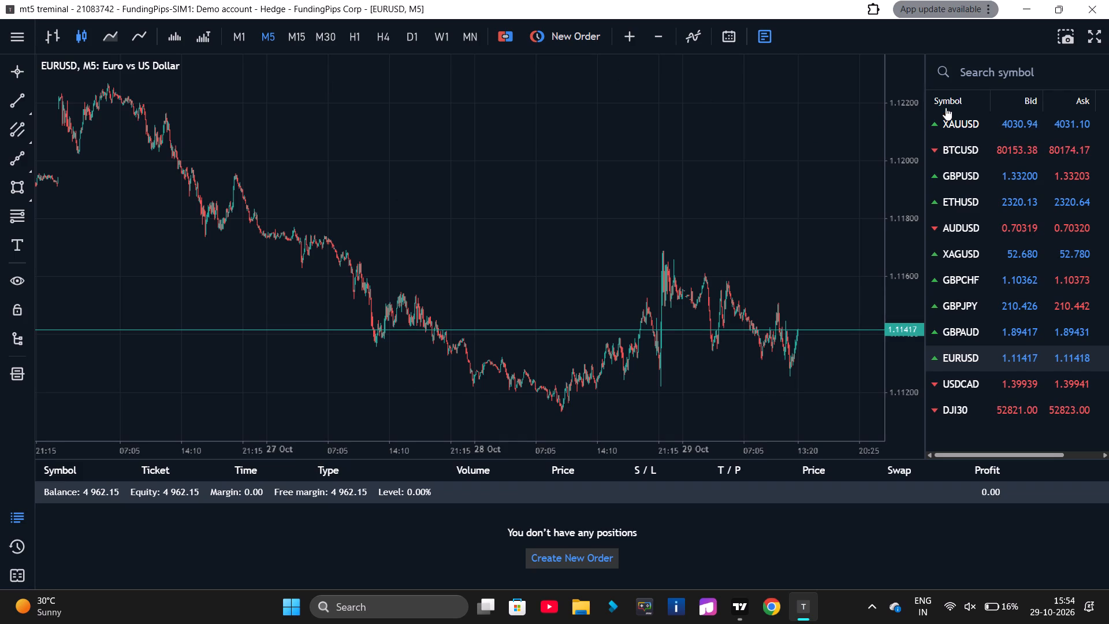
pyautogui.click(966, 128)
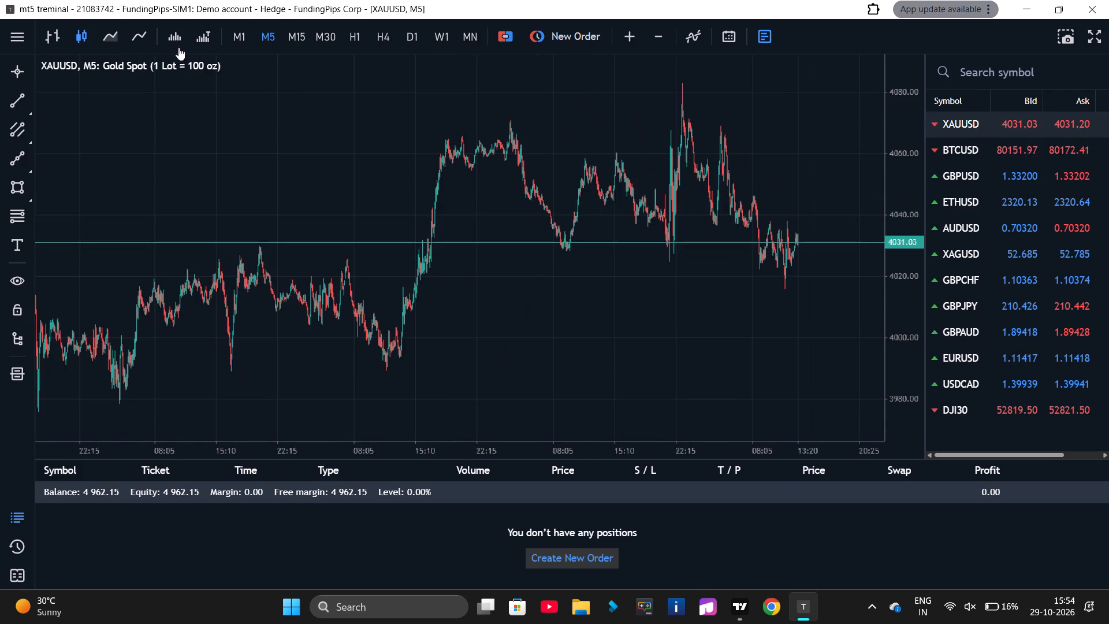
pyautogui.click(296, 33)
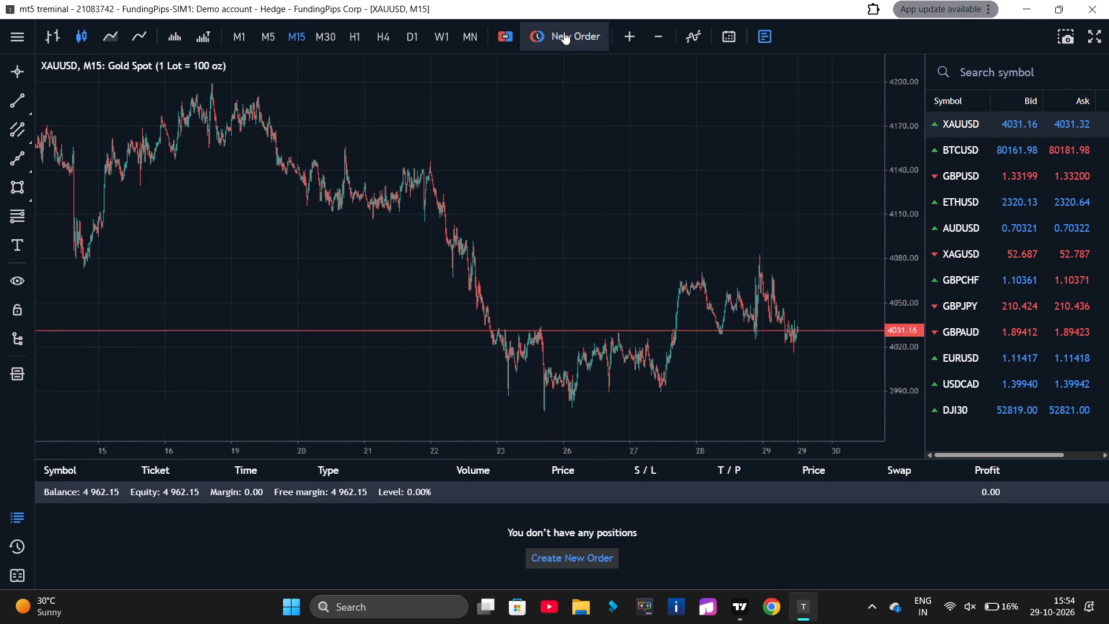
# Start a new XAUUSD order in the terminal and switch back to the TradingView chart to consult the long position's levels.
pyautogui.click(563, 32)
pyautogui.hotkey('alt', 'Tab')
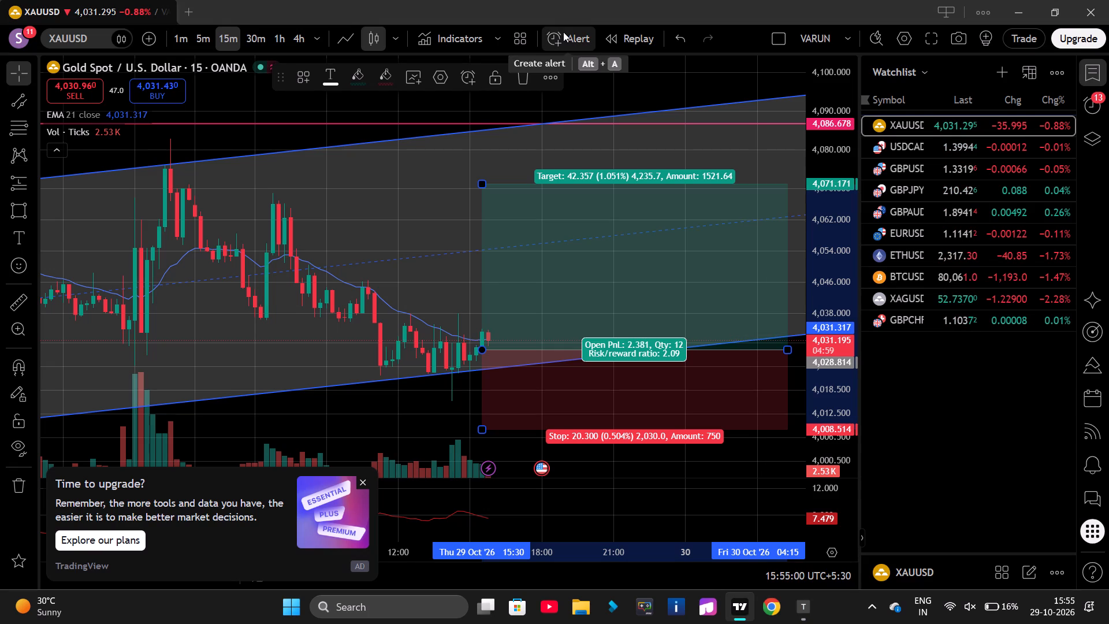
# Switch to the MT5 terminal and set the XAUUSD market order's take profit to 4071.17, matching the TradingView long position's target.
pyautogui.hotkey('alt', 'Tab')
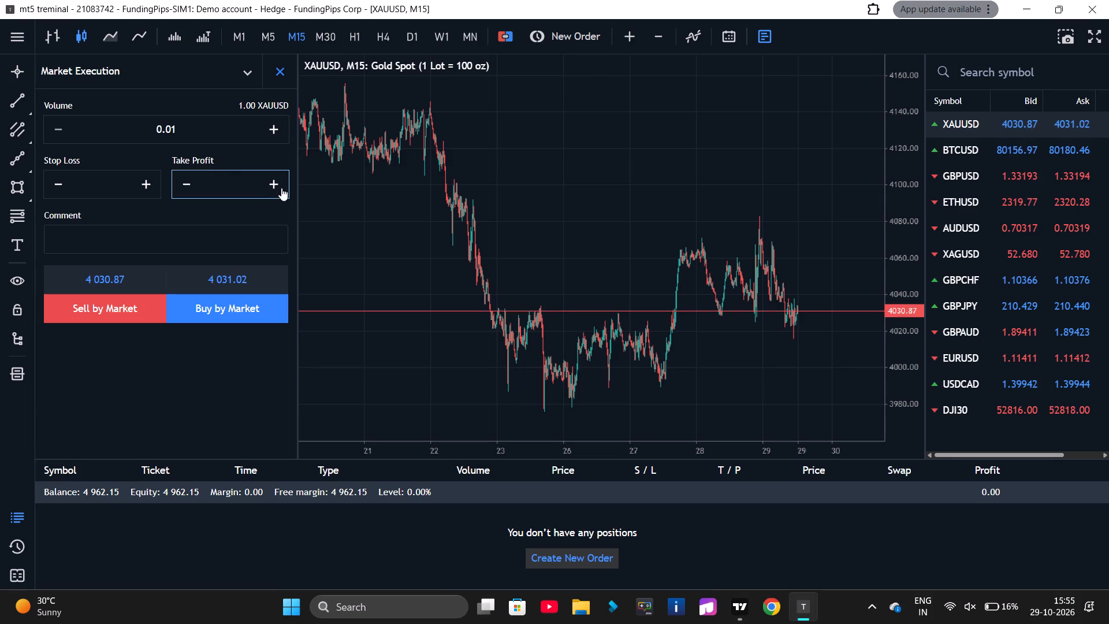
pyautogui.click(286, 190)
pyautogui.click(234, 181)
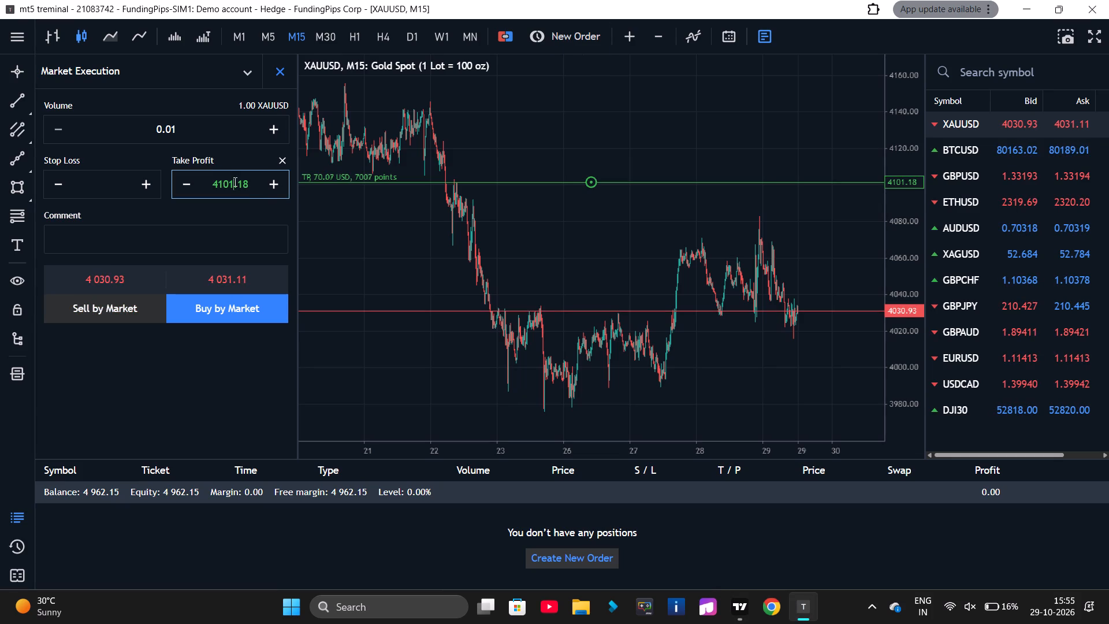
pyautogui.hotkey('alt', 'Tab')
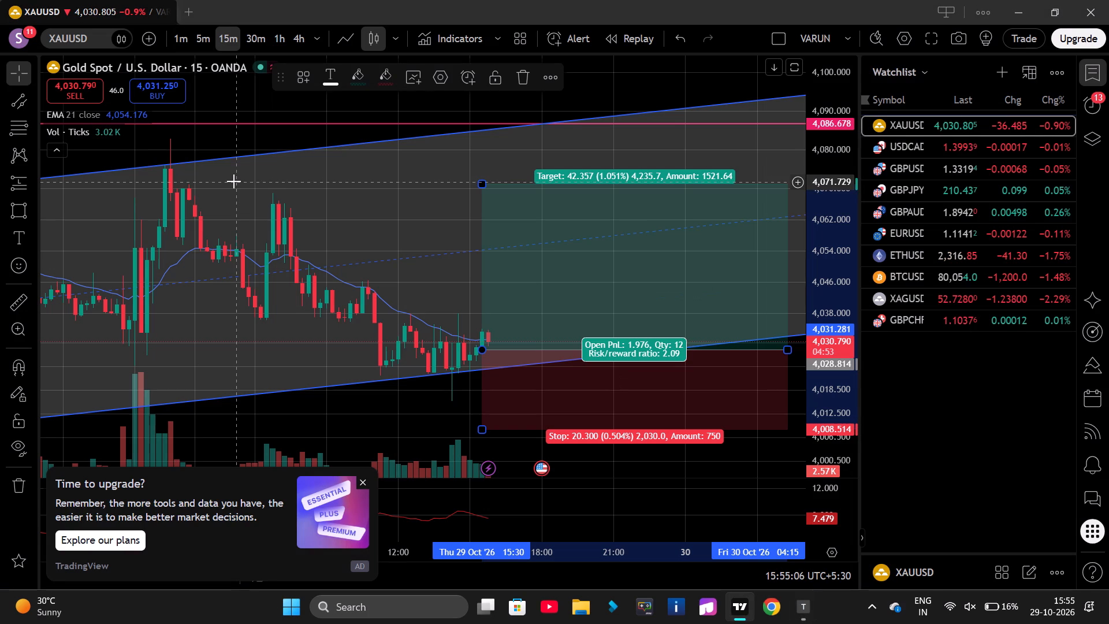
pyautogui.hotkey('alt', 'Tab')
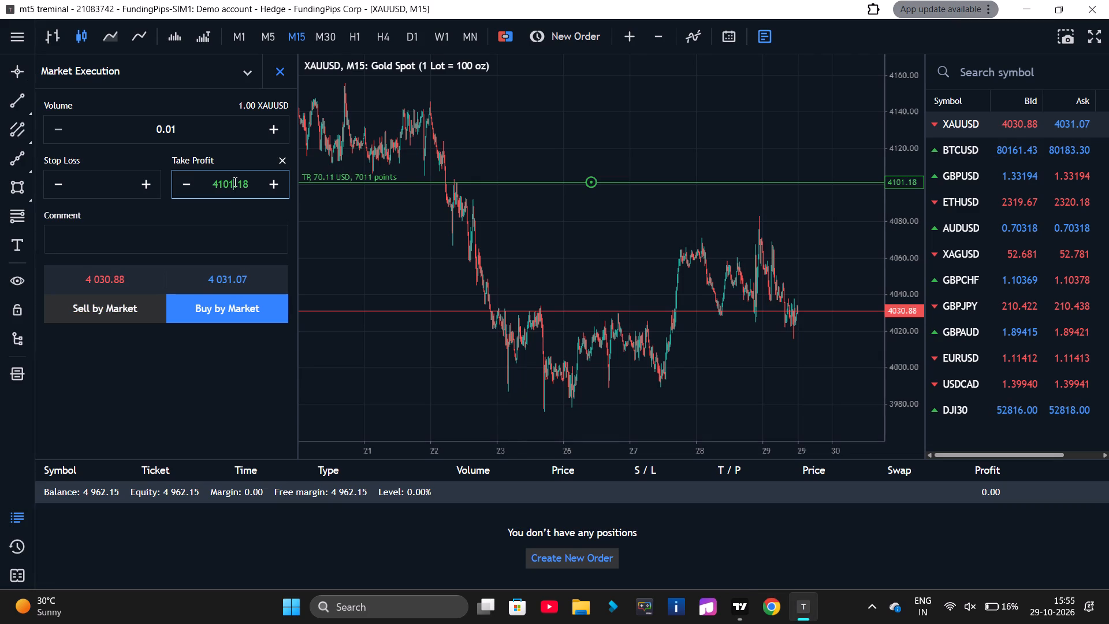
pyautogui.press('BackSpace')
pyautogui.press('BackSpace')
pyautogui.press('BackSpace')
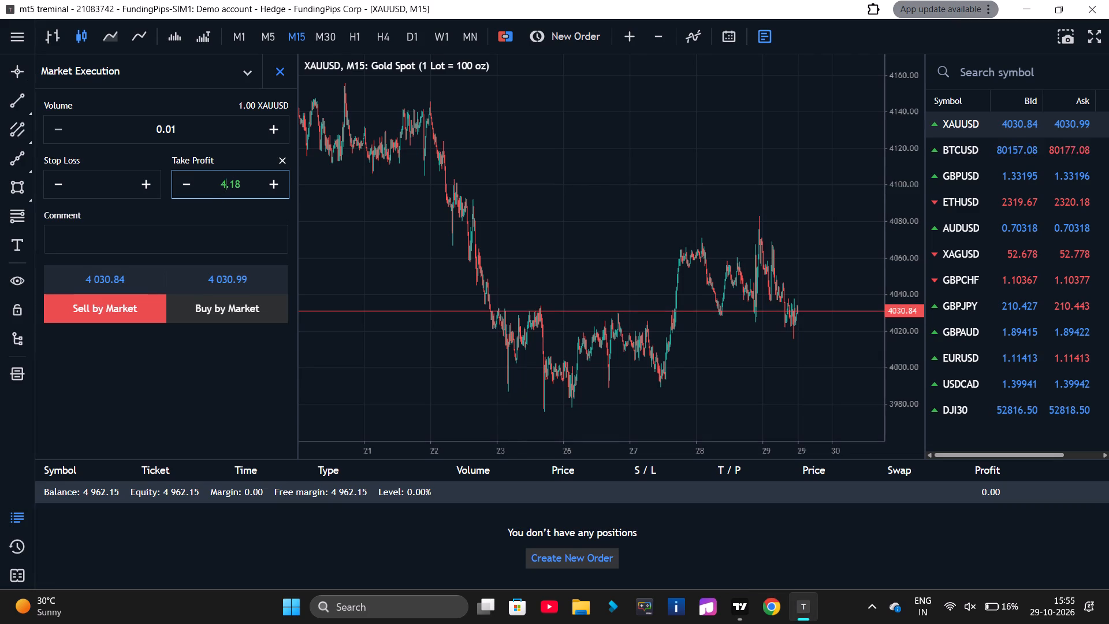
pyautogui.write('071')
pyautogui.hotkey('alt', 'Tab')
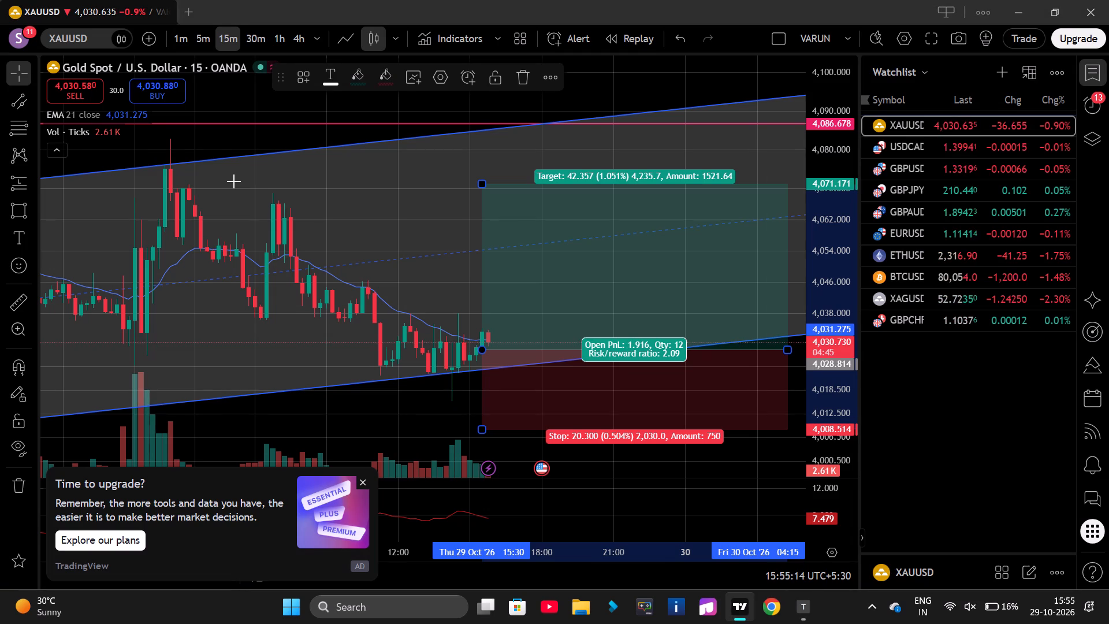
pyautogui.hotkey('alt', 'Tab')
pyautogui.press('Right')
pyautogui.press('Right')
pyautogui.press('Right')
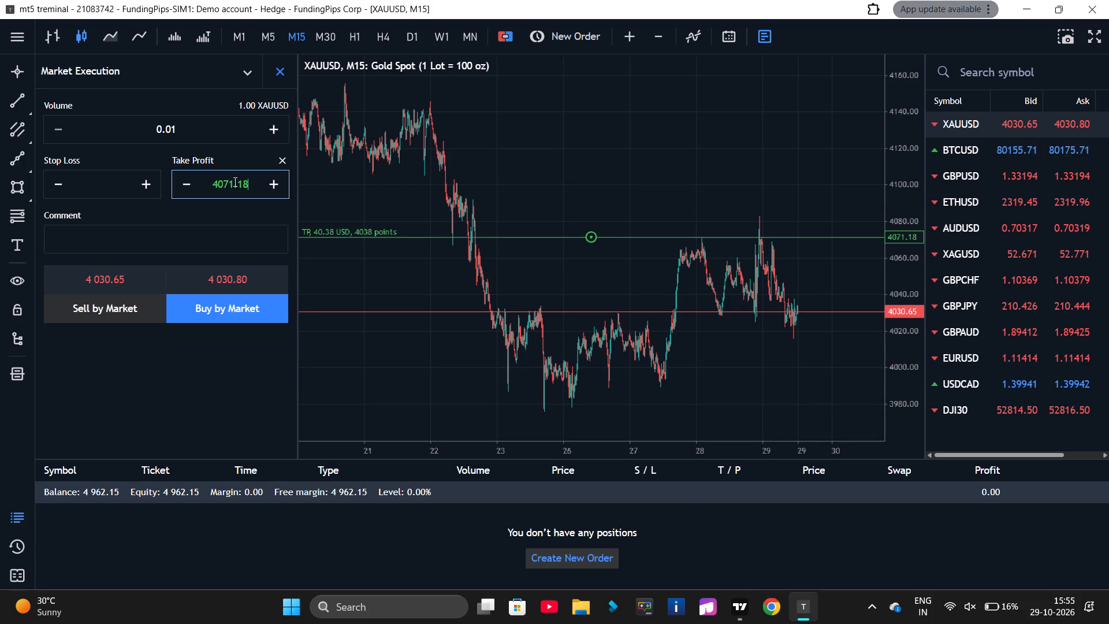
pyautogui.press('BackSpace')
pyautogui.press('BackSpace')
pyautogui.write('17')
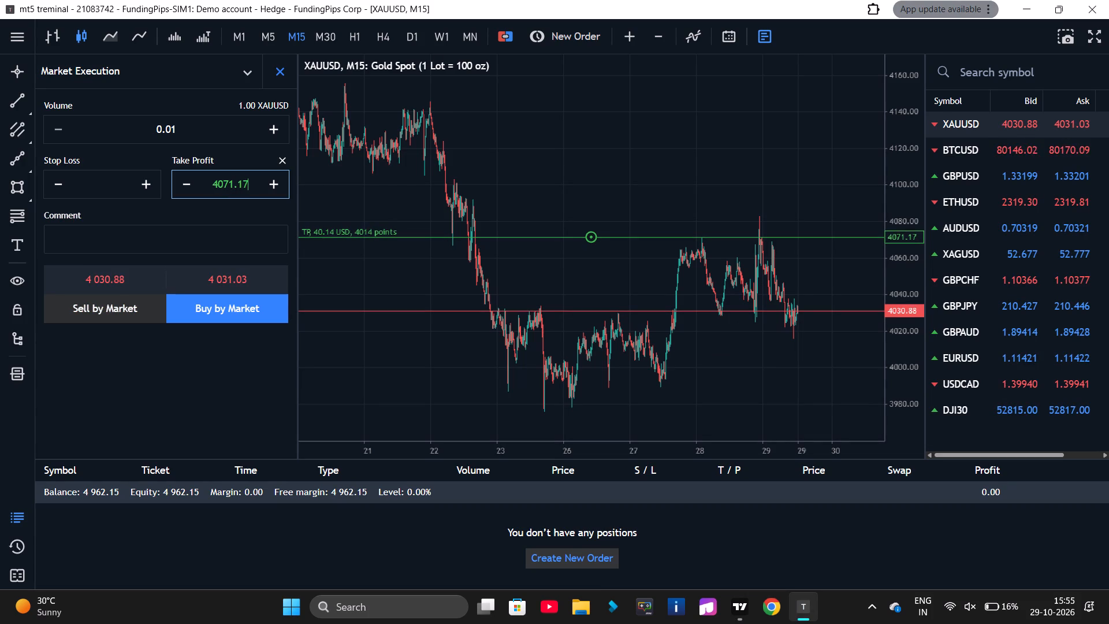
# Set the XAUUSD market order's stop loss to 4008.51, taken from the stop level of the TradingView long position.
pyautogui.hotkey('alt', 'Tab')
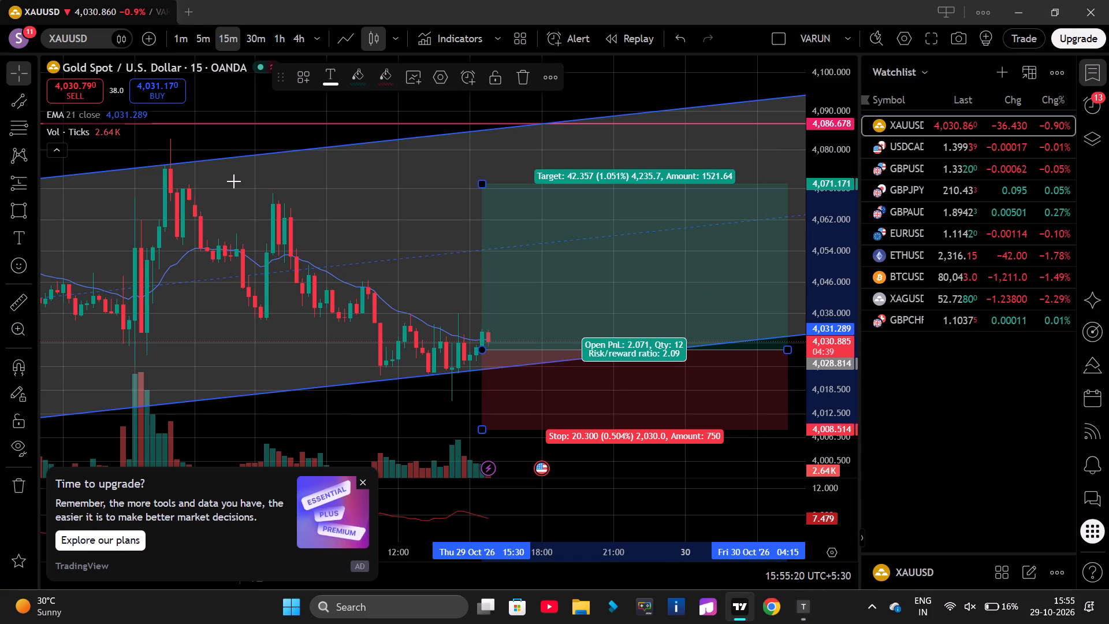
pyautogui.hotkey('alt', 'Tab')
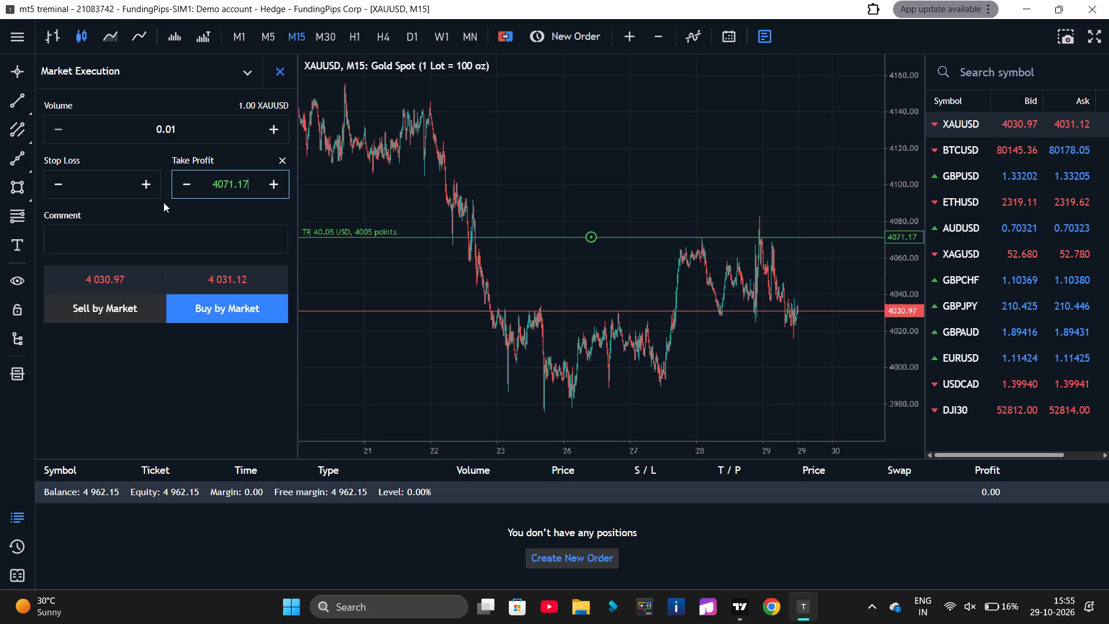
pyautogui.click(149, 186)
pyautogui.hotkey('alt', 'Tab')
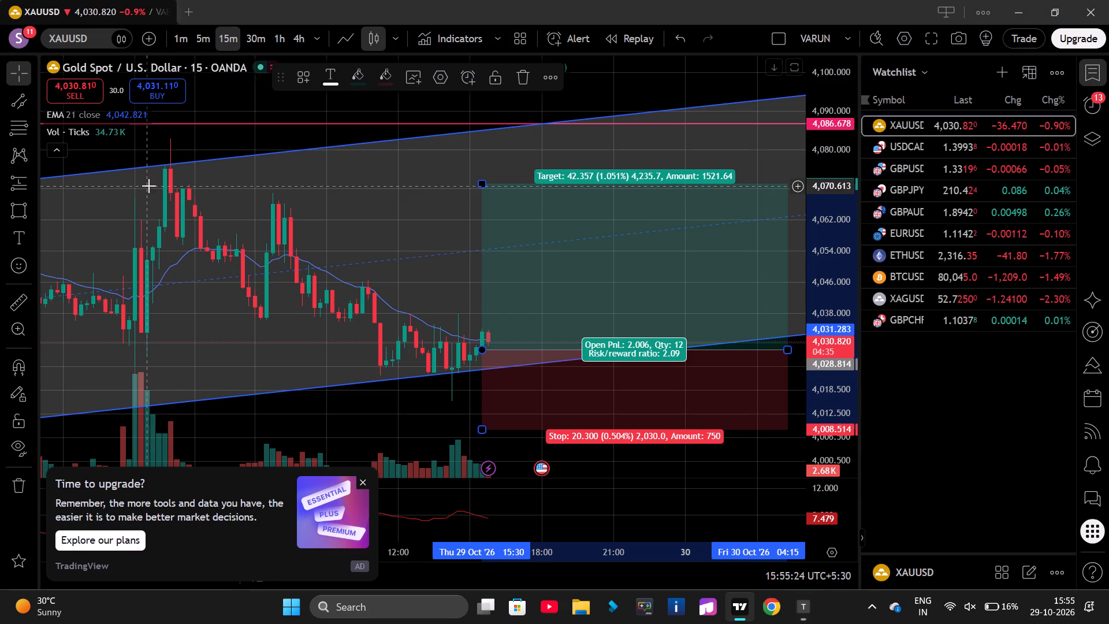
pyautogui.hotkey('alt', 'Tab')
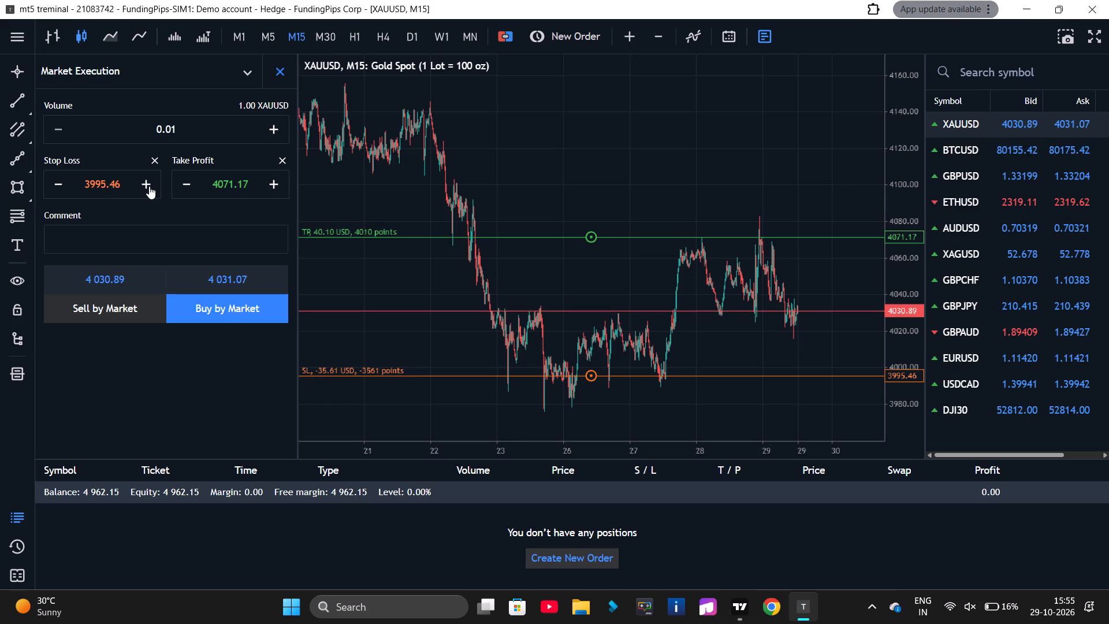
pyautogui.click(106, 180)
pyautogui.press('BackSpace')
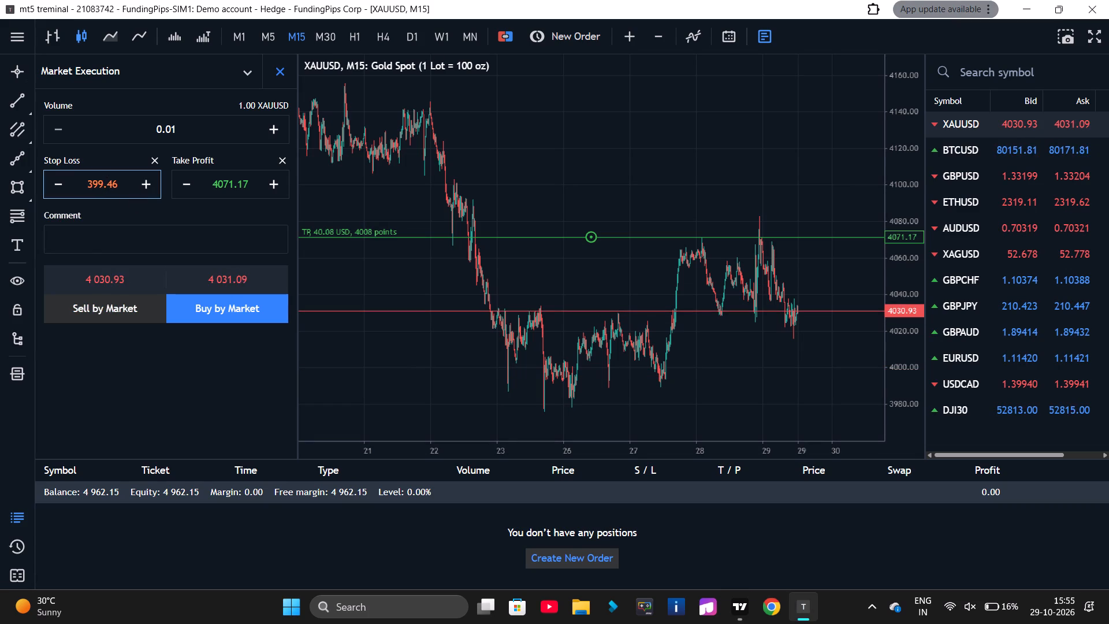
pyautogui.press('BackSpace')
pyautogui.press('BackSpace')
pyautogui.press('BackSpace')
pyautogui.press('BackSpace')
pyautogui.write('4008')
pyautogui.hotkey('alt', '`')
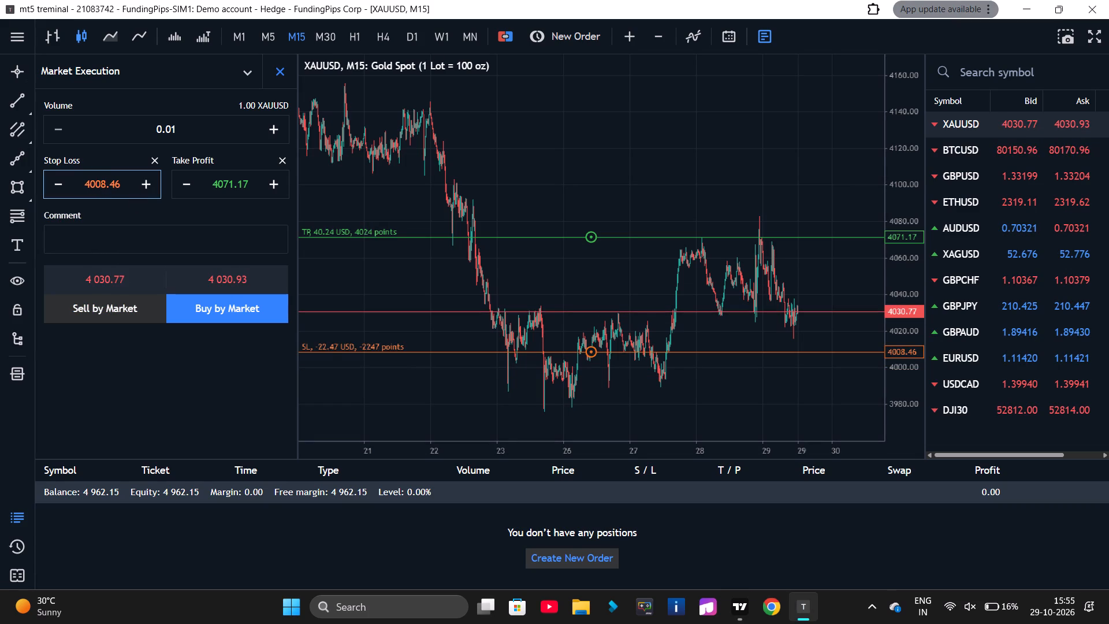
pyautogui.hotkey('alt', 'Tab')
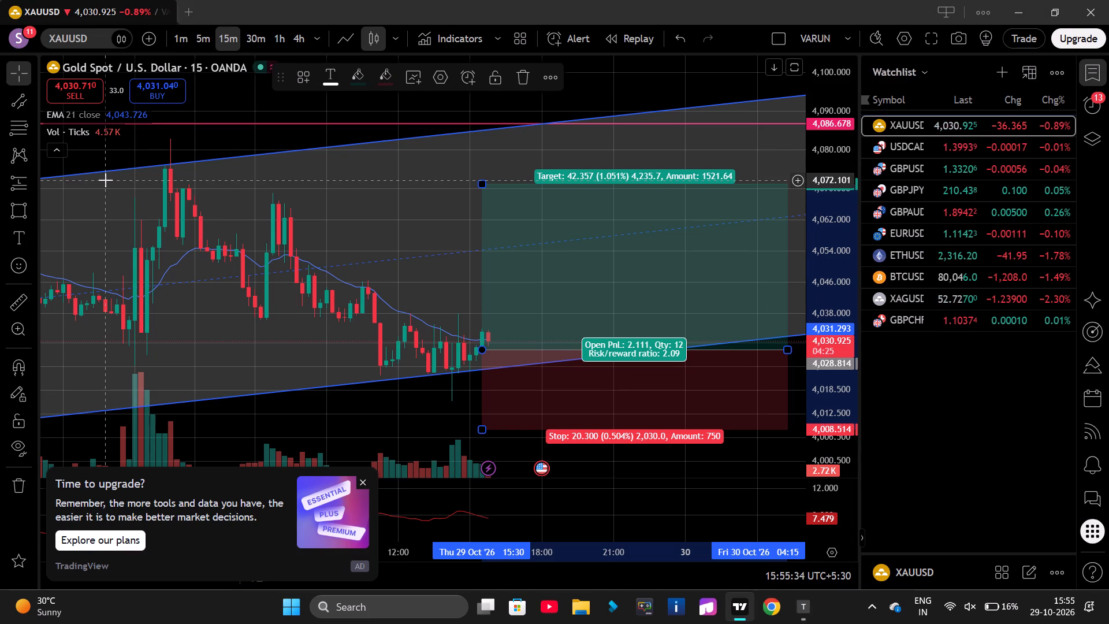
pyautogui.hotkey('alt', 'Tab')
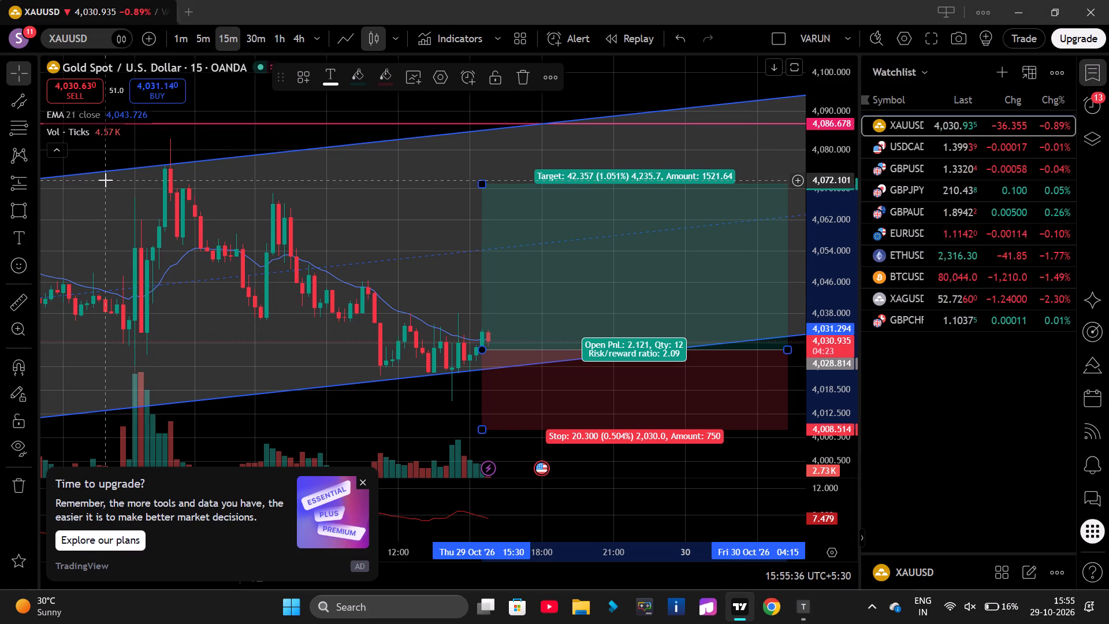
pyautogui.press('Right')
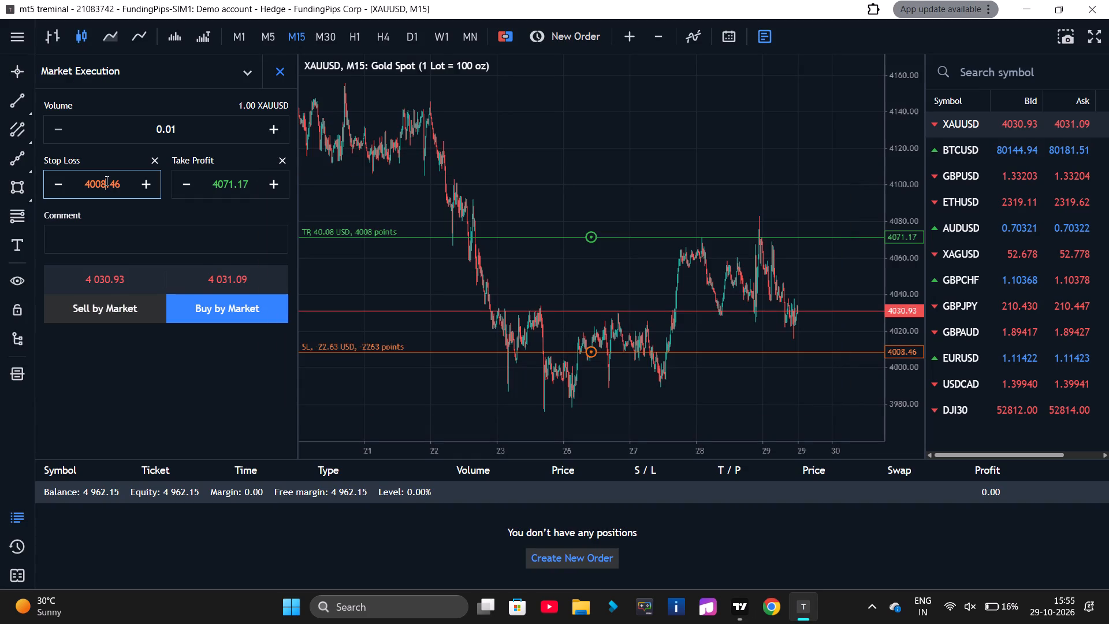
pyautogui.press('Right')
pyautogui.press('Right')
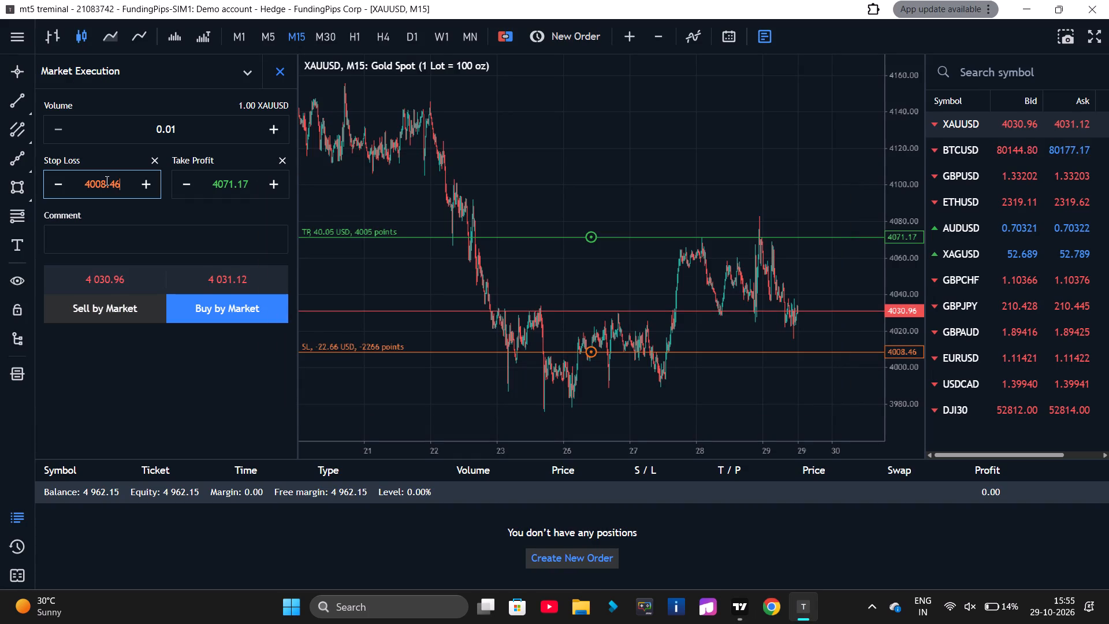
pyautogui.press('BackSpace')
pyautogui.press('BackSpace')
pyautogui.write('51')
pyautogui.hotkey('alt', 'Tab')
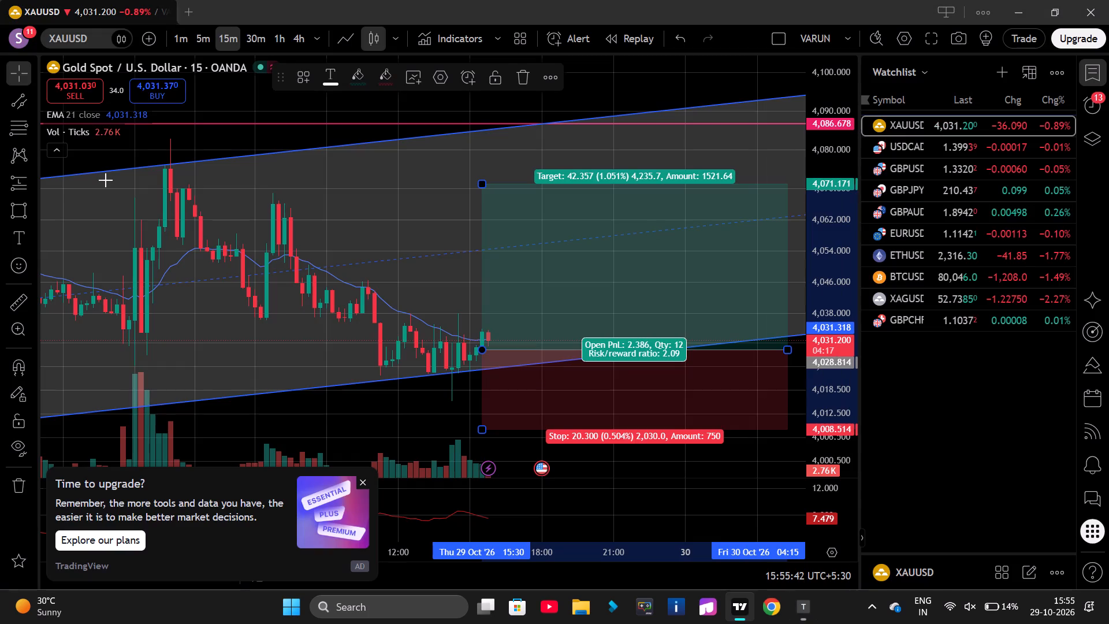
pyautogui.hotkey('alt', 'Tab')
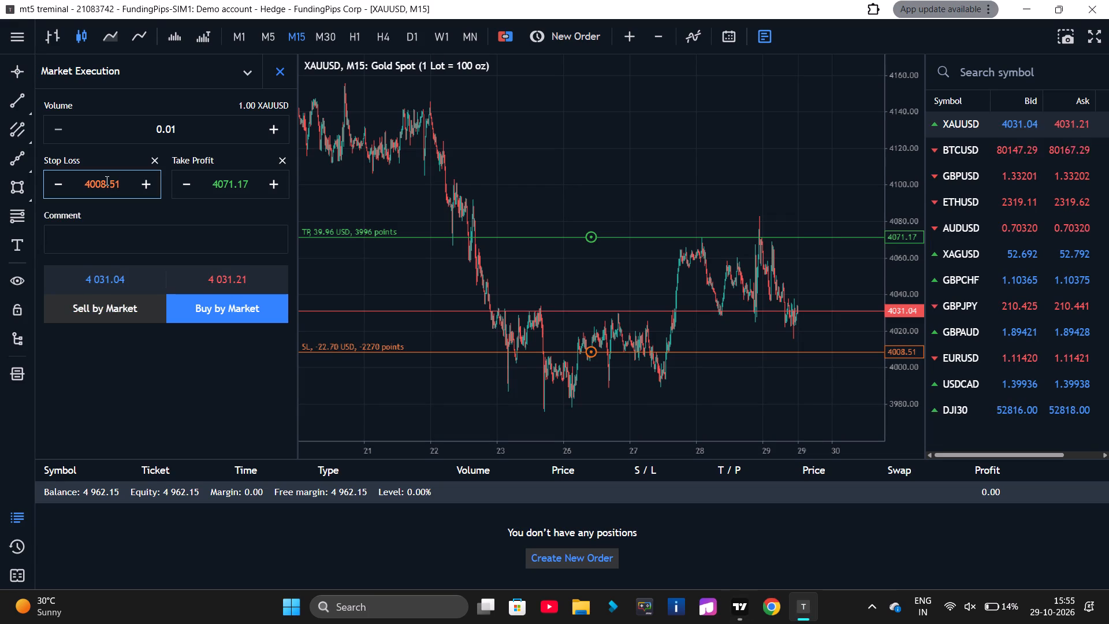
# Raise the XAUUSD market order's volume to 0.03 lots, checking back against the TradingView long position.
pyautogui.hotkey('alt', 'Tab')
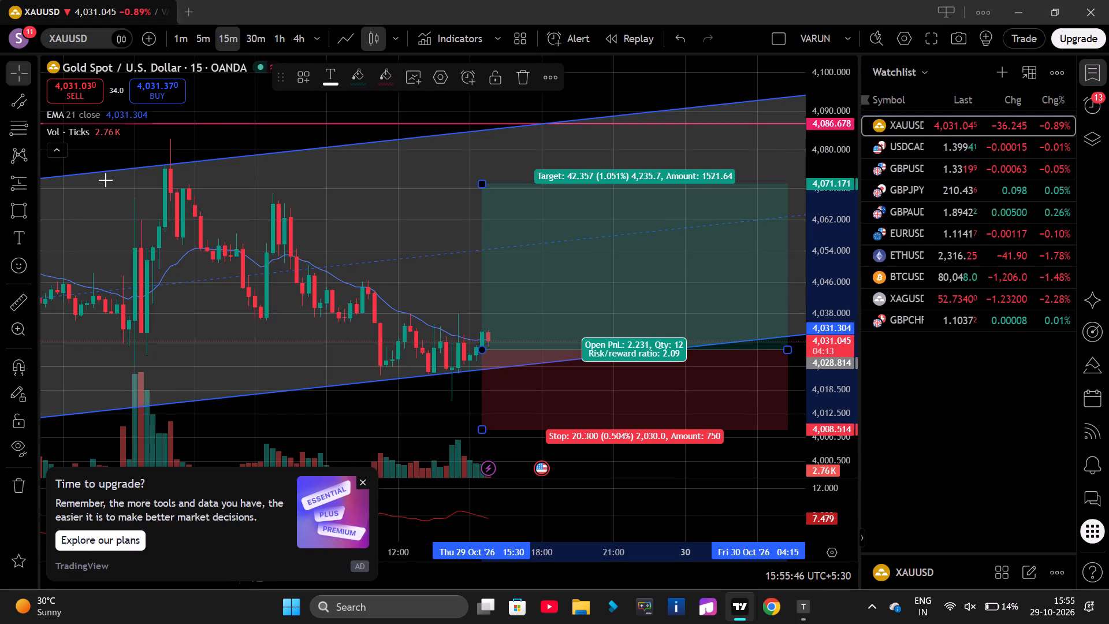
pyautogui.hotkey('alt', 'Tab')
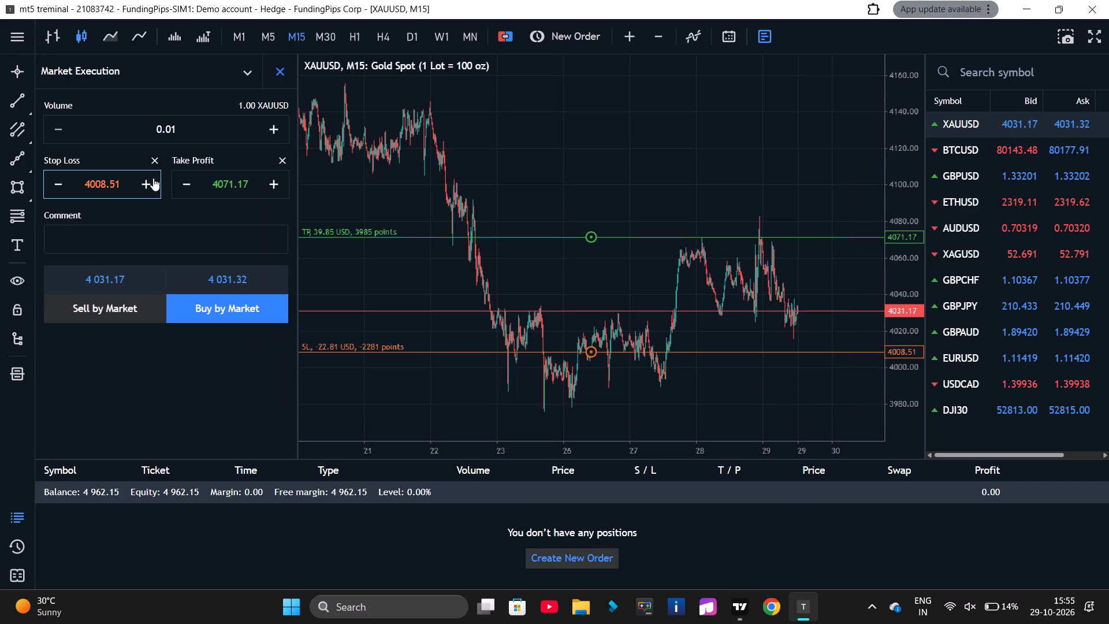
pyautogui.click(270, 133)
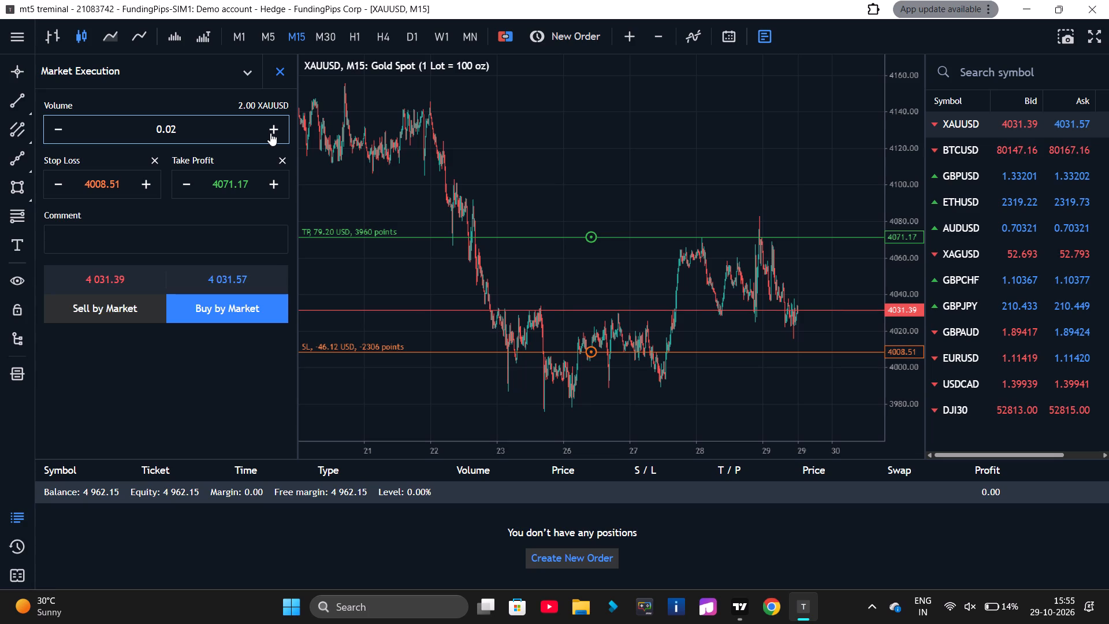
pyautogui.click(270, 133)
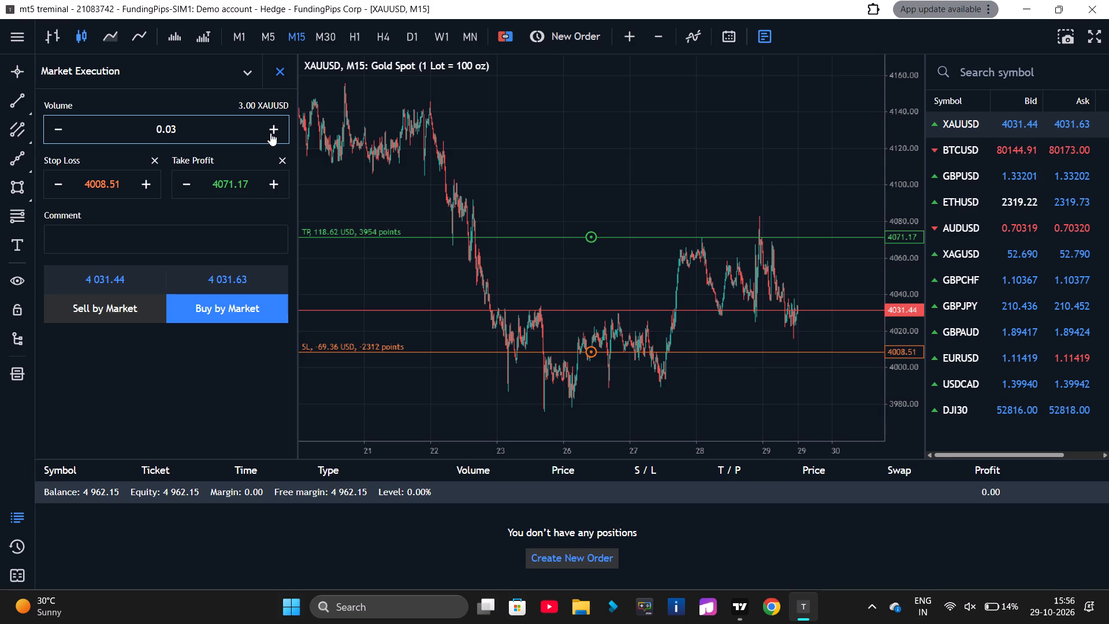
pyautogui.hotkey('alt', 'Tab')
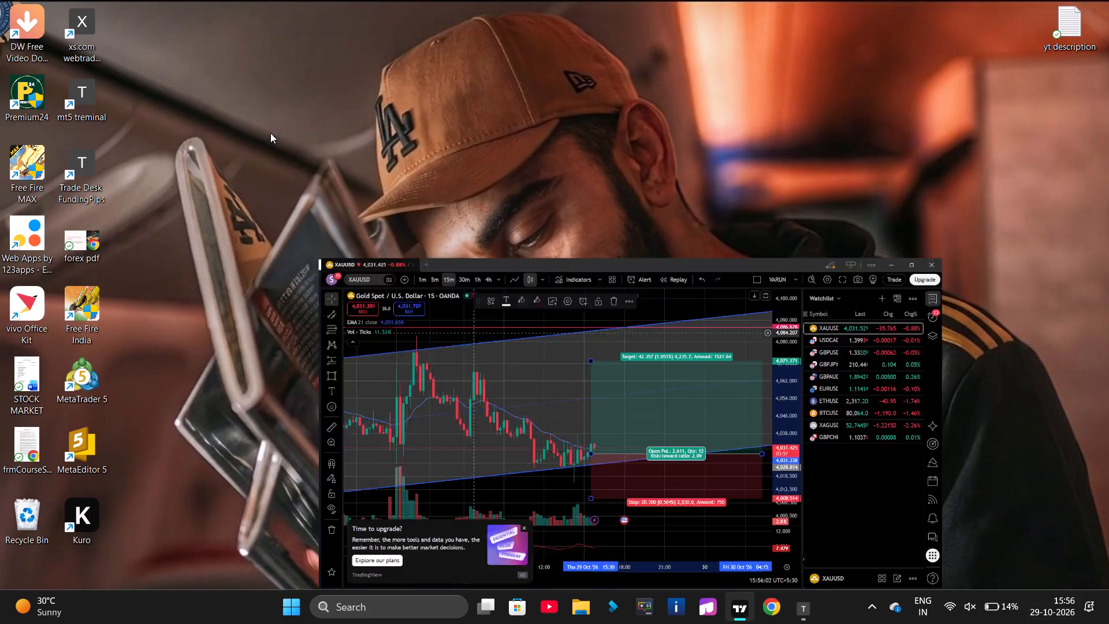
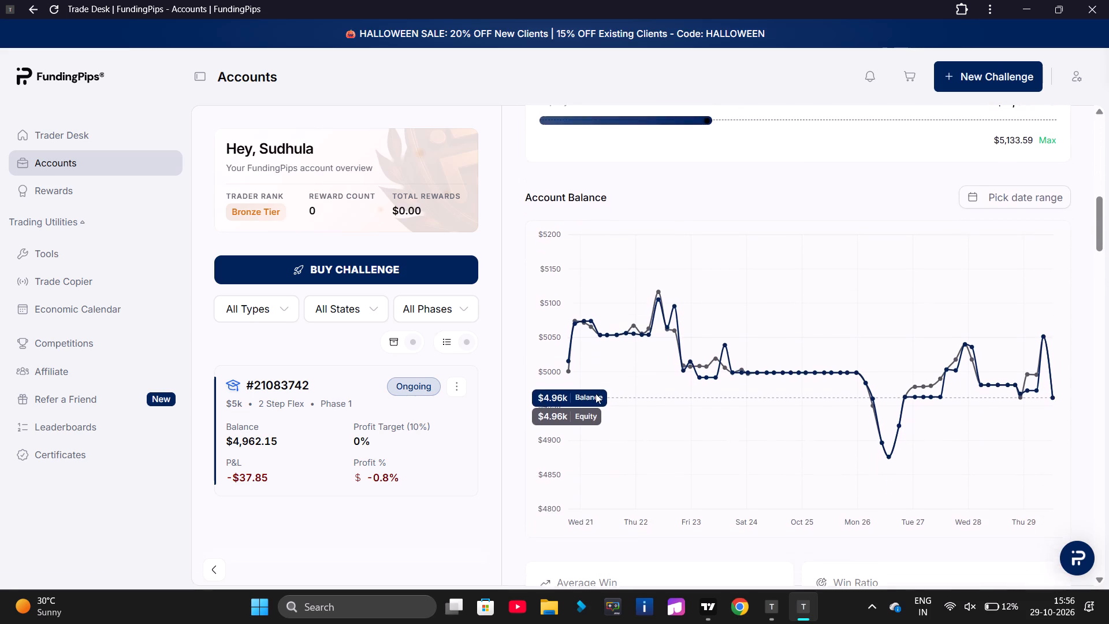
# Return to the MT5 terminal after checking the trading objectives and buy 0.03 lots of XAUUSD at market, dismissing the order confirmation.
pyautogui.scroll(-5, 596, 393)
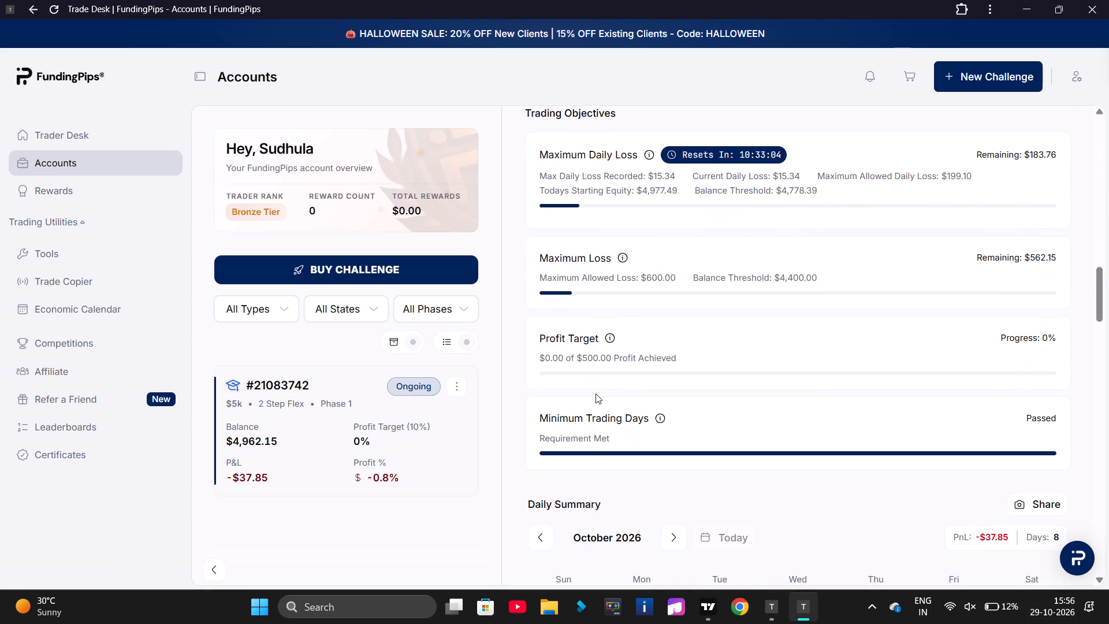
pyautogui.hotkey('alt', 'Tab')
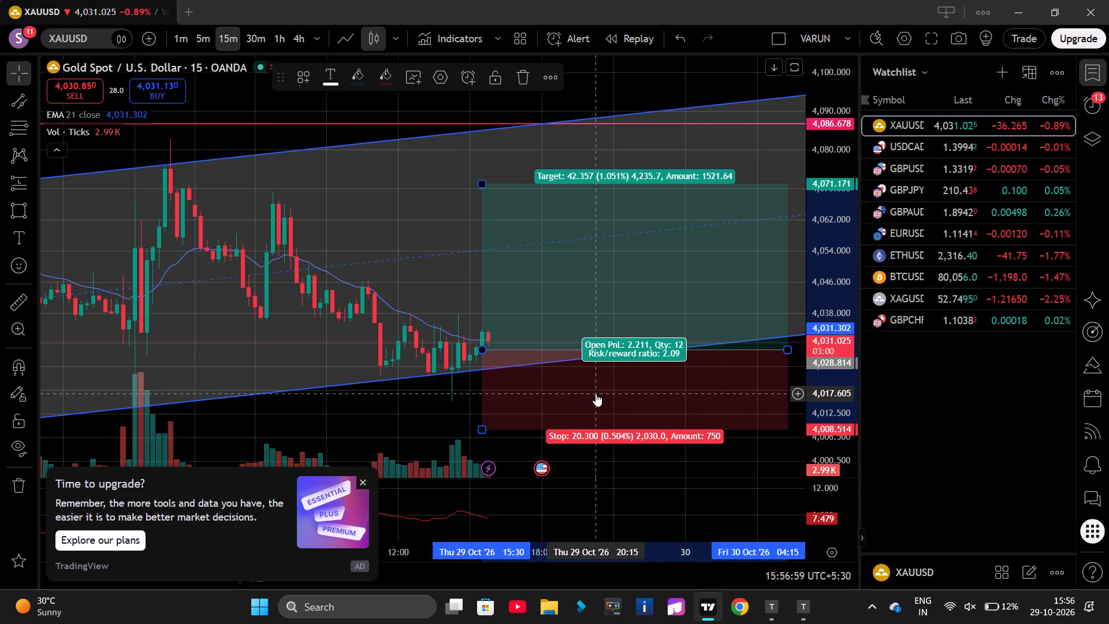
pyautogui.hotkey('alt', 'Tab')
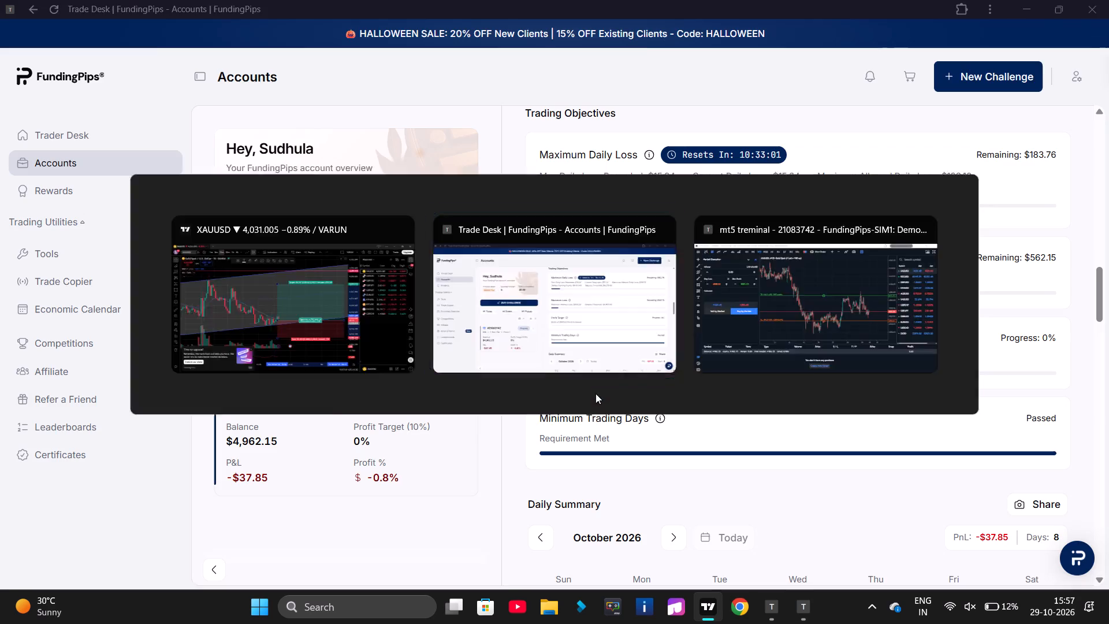
pyautogui.hotkey('alt', 'Tab')
pyautogui.hotkey('alt', 'Tab')
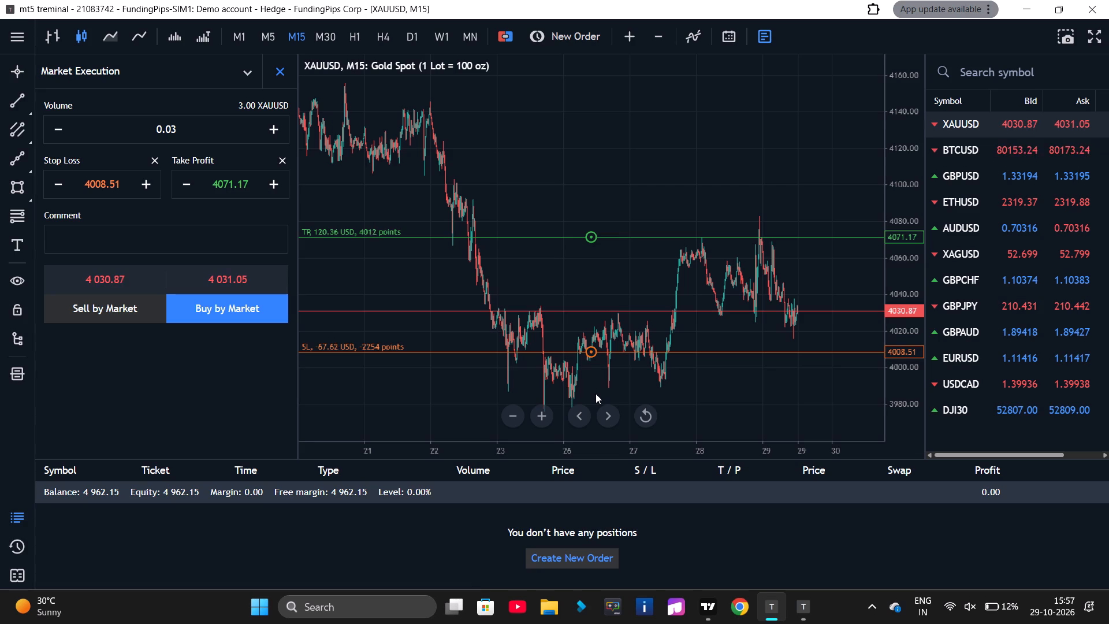
pyautogui.click(204, 320)
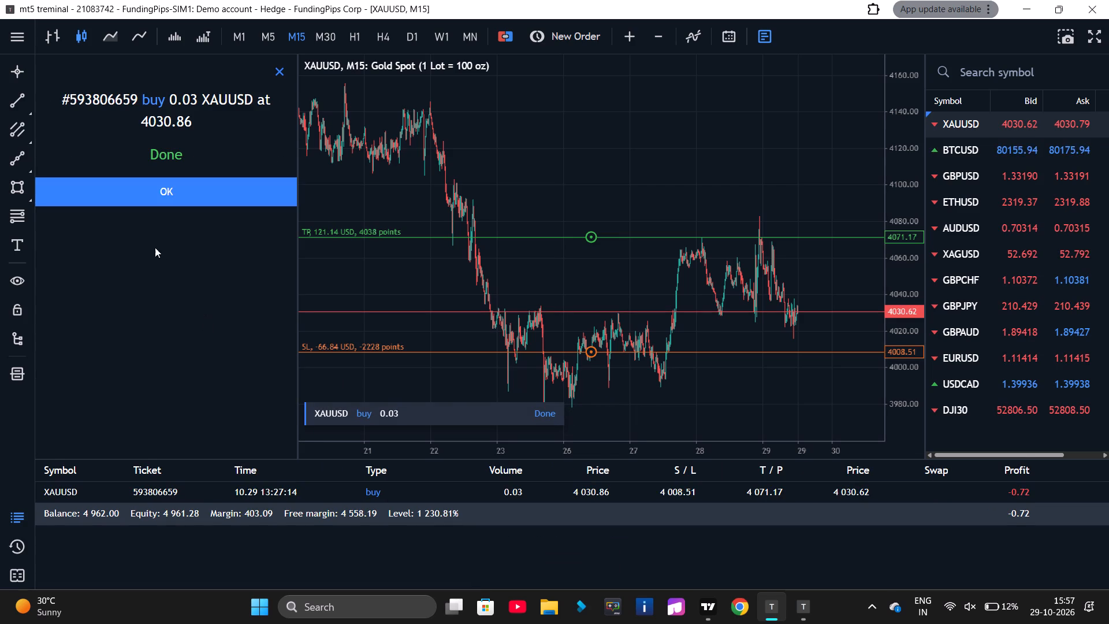
pyautogui.click(142, 196)
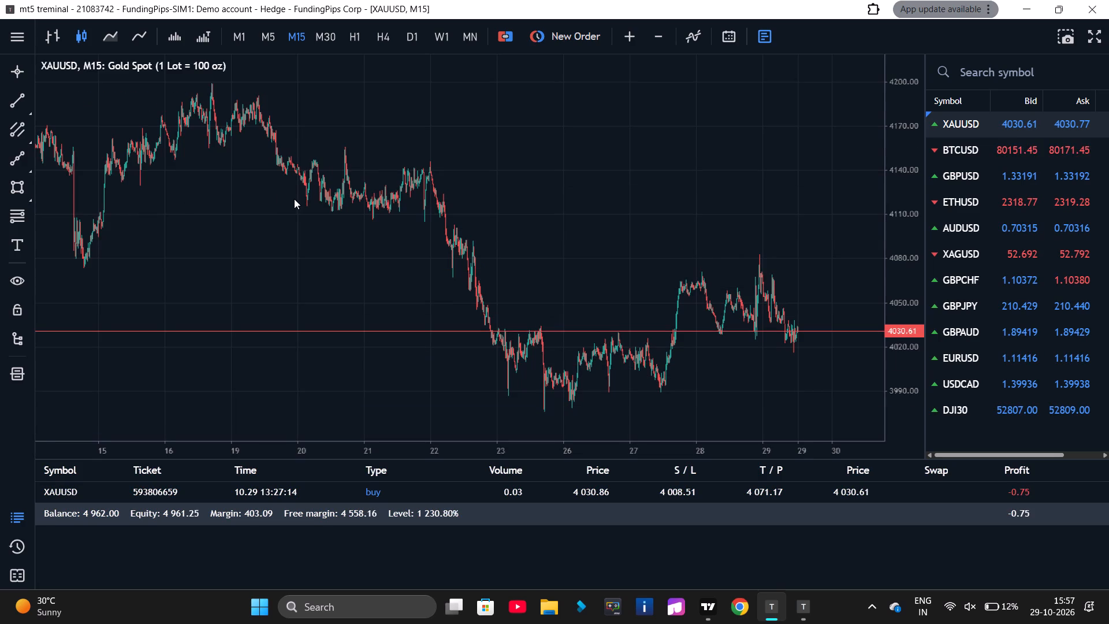
# Switch to TradingView and move the XAUUSD long position's entry to about 4030.84, matching the MT5 fill price.
pyautogui.hotkey('alt', 'Tab')
pyautogui.hotkey('alt', 'Tab')
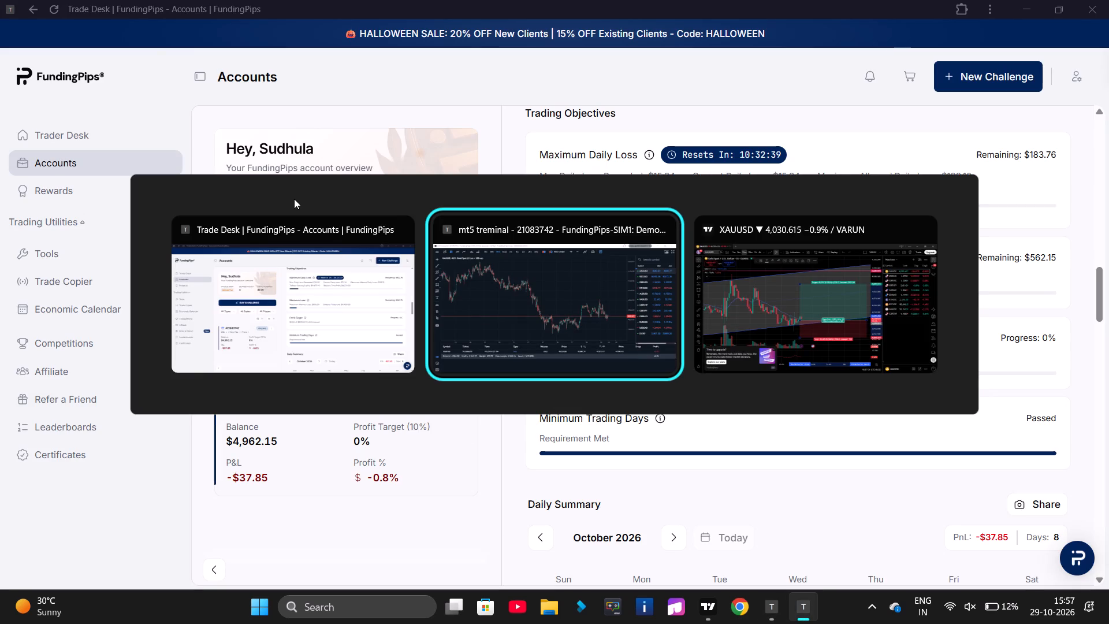
pyautogui.hotkey('alt', 'Tab')
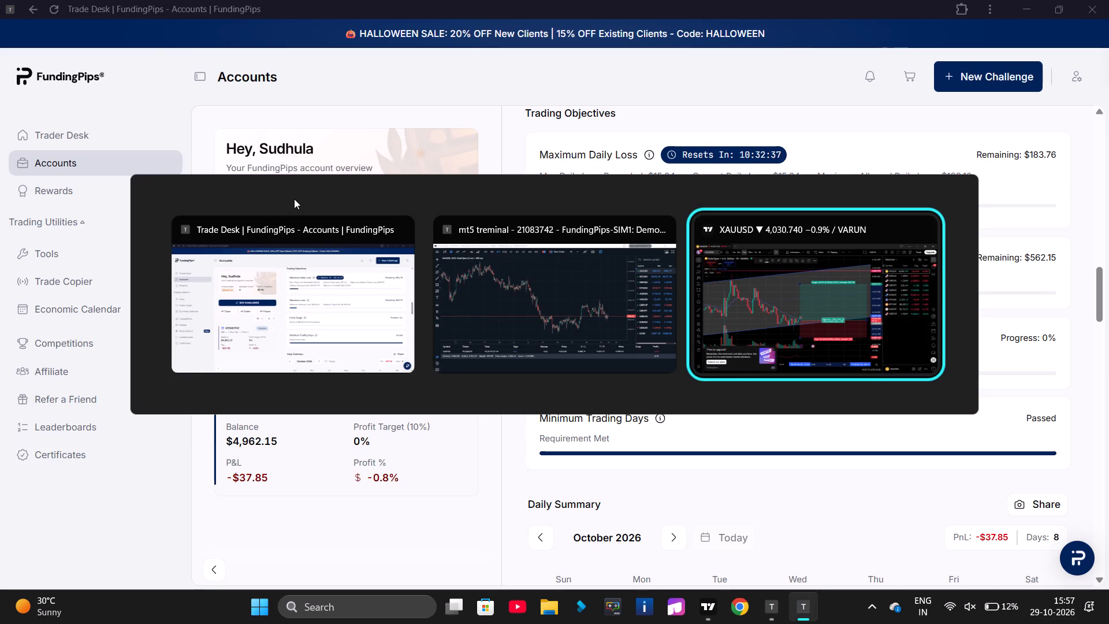
pyautogui.hotkey('alt', 'Tab')
pyautogui.hotkey('alt', 'Tab')
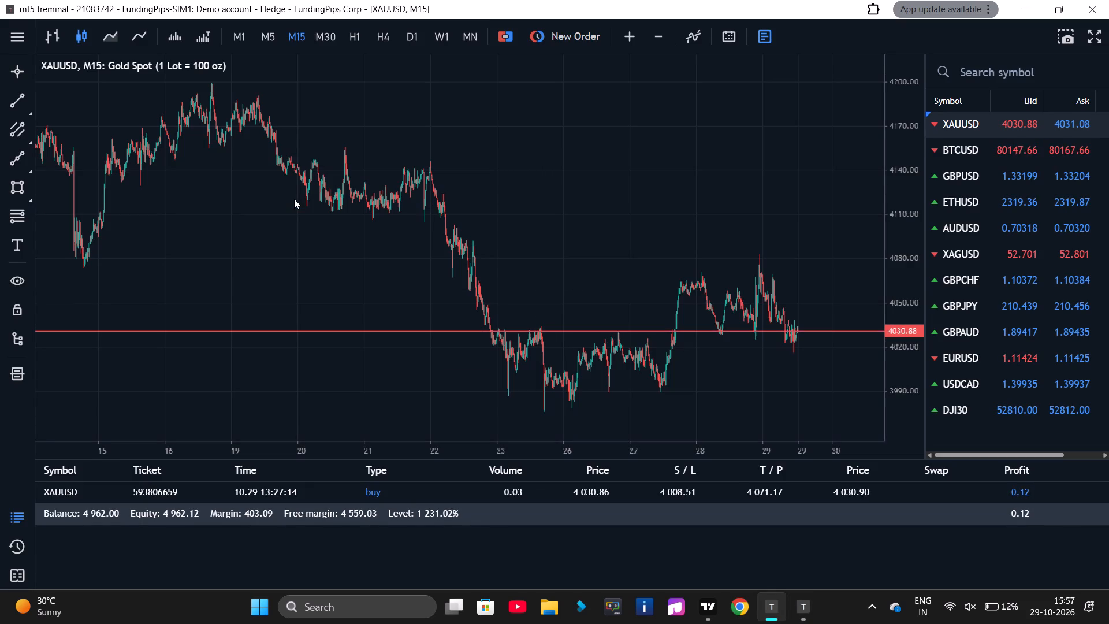
pyautogui.hotkey('alt', 'Tab')
pyautogui.hotkey('alt', 'Tab')
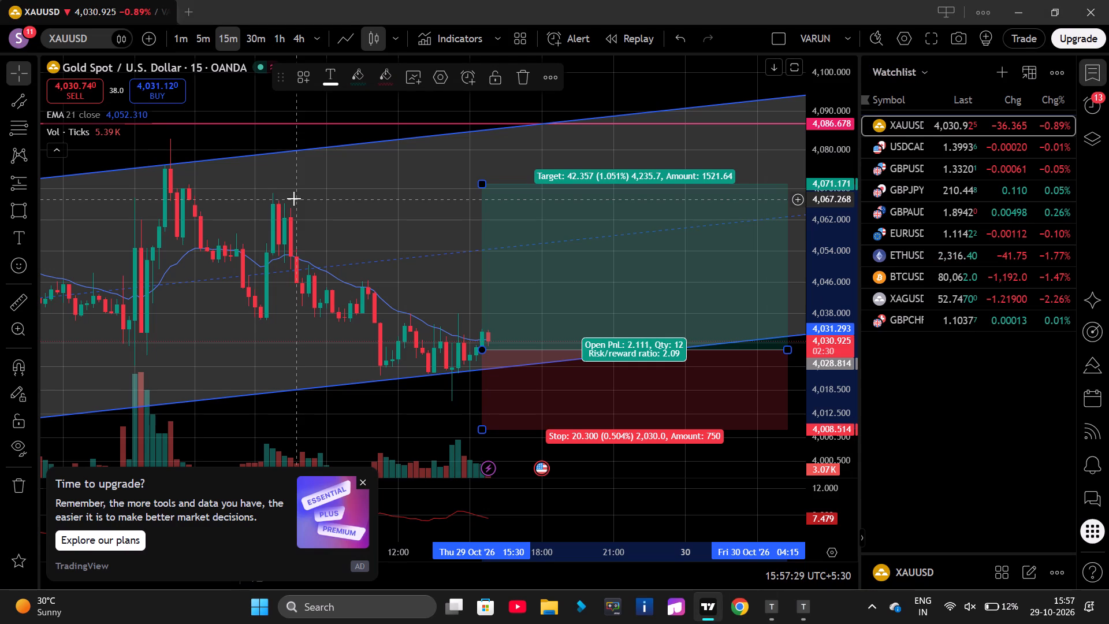
pyautogui.hotkey('alt', 'Tab')
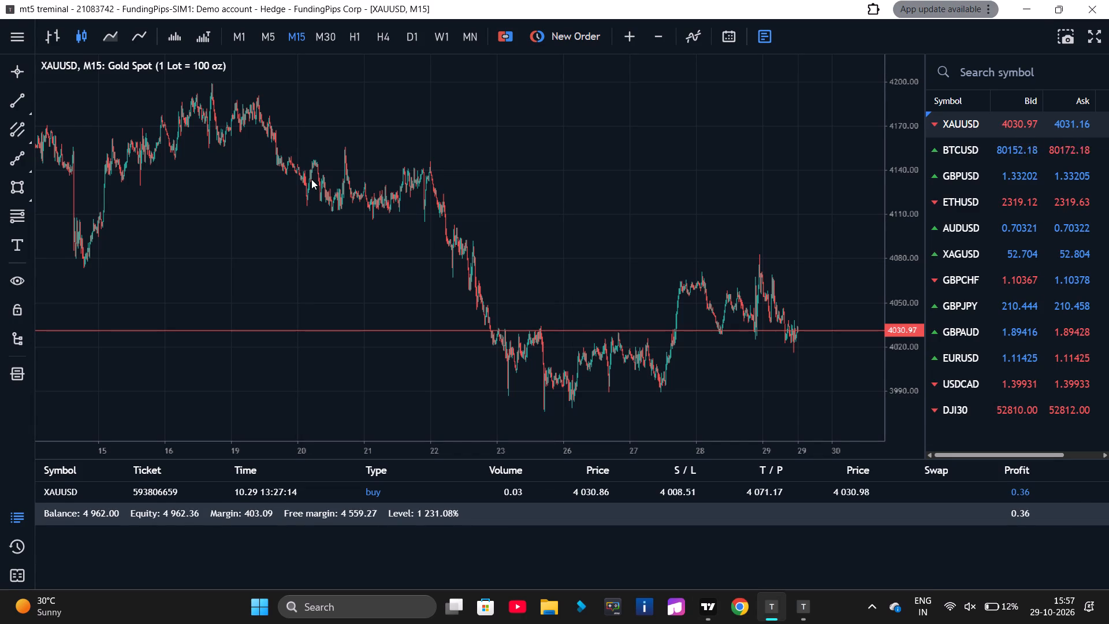
pyautogui.hotkey('alt', 'Tab')
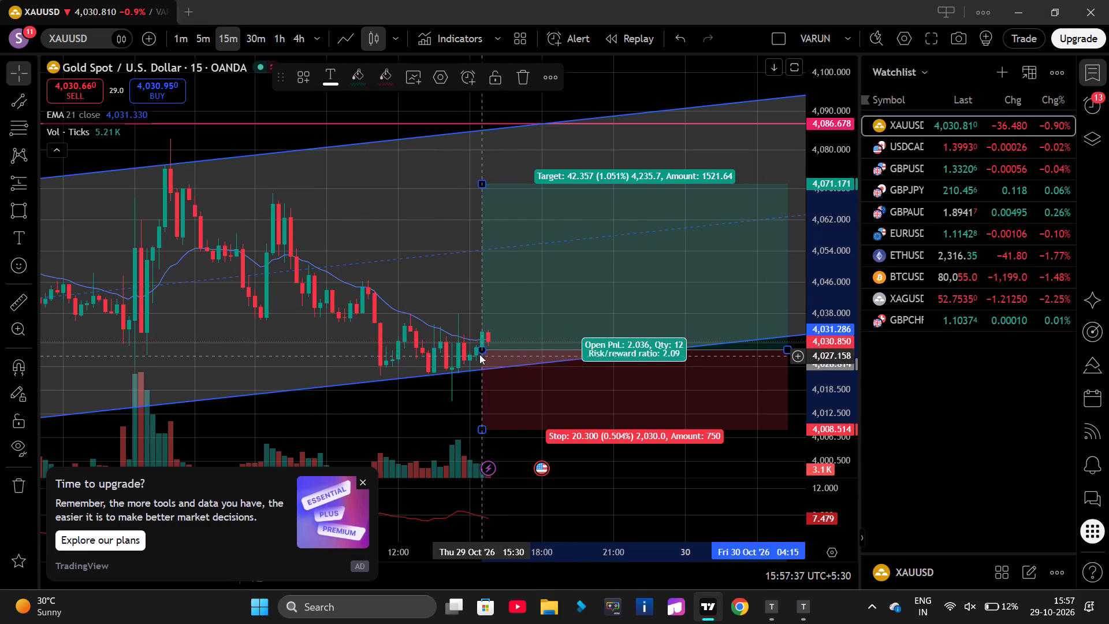
pyautogui.moveTo(481, 349); pyautogui.dragTo(482, 343)
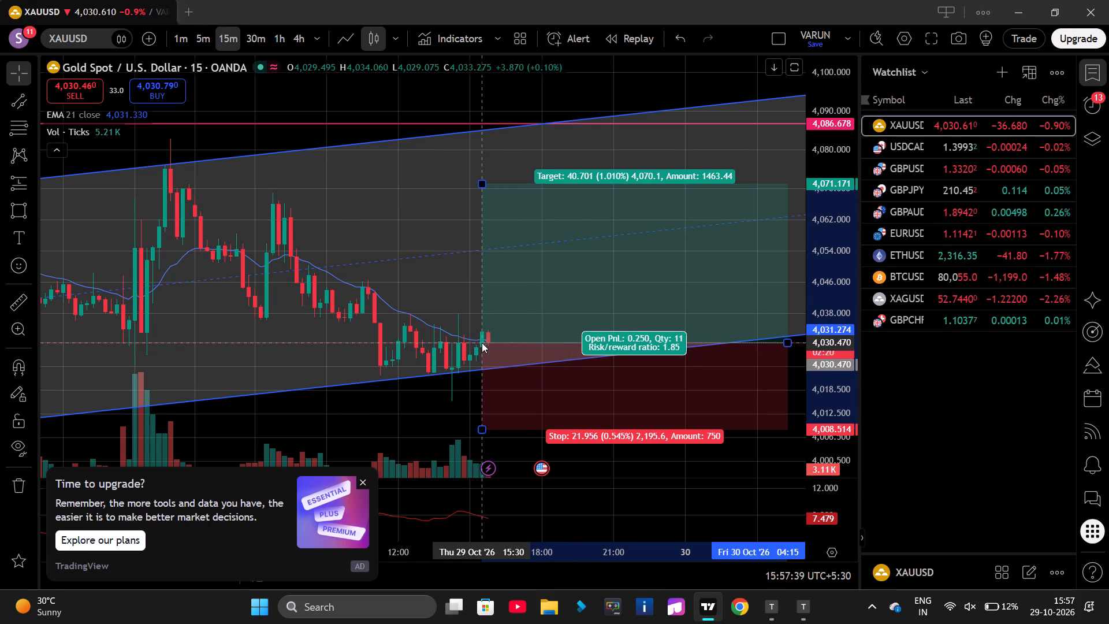
pyautogui.moveTo(482, 343); pyautogui.dragTo(482, 341)
pyautogui.hotkey('alt', 'Tab')
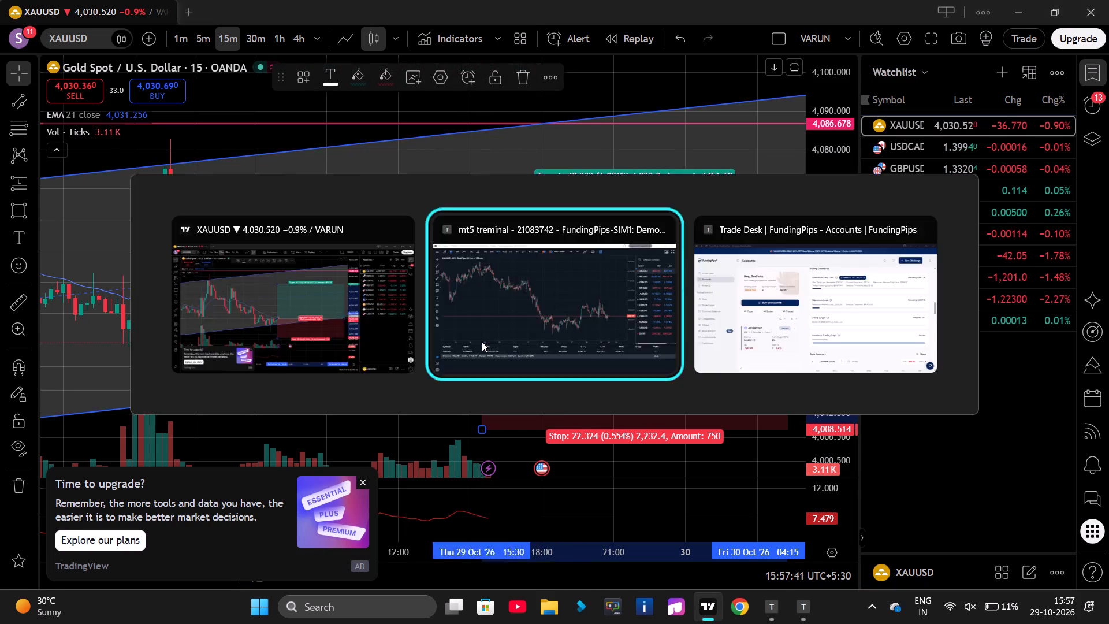
pyautogui.hotkey('alt', 'Tab')
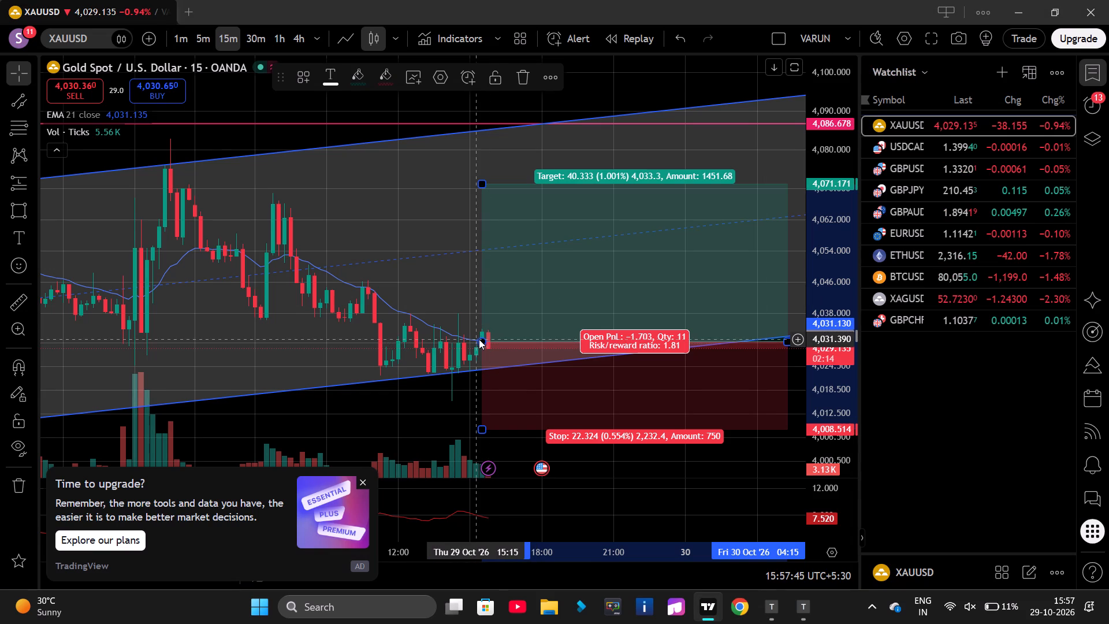
# Shift the XAUUSD long position's start to the 29 Oct 16:00 bar with its entry at about 4030.84.
pyautogui.moveTo(479, 339); pyautogui.dragTo(481, 332)
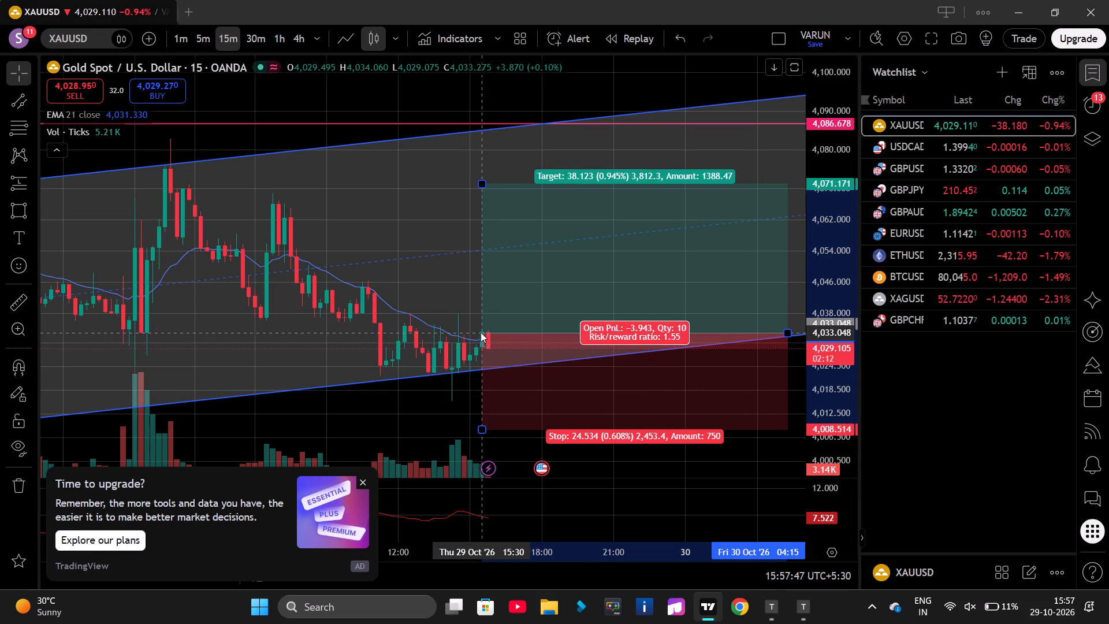
pyautogui.moveTo(481, 332); pyautogui.dragTo(490, 341)
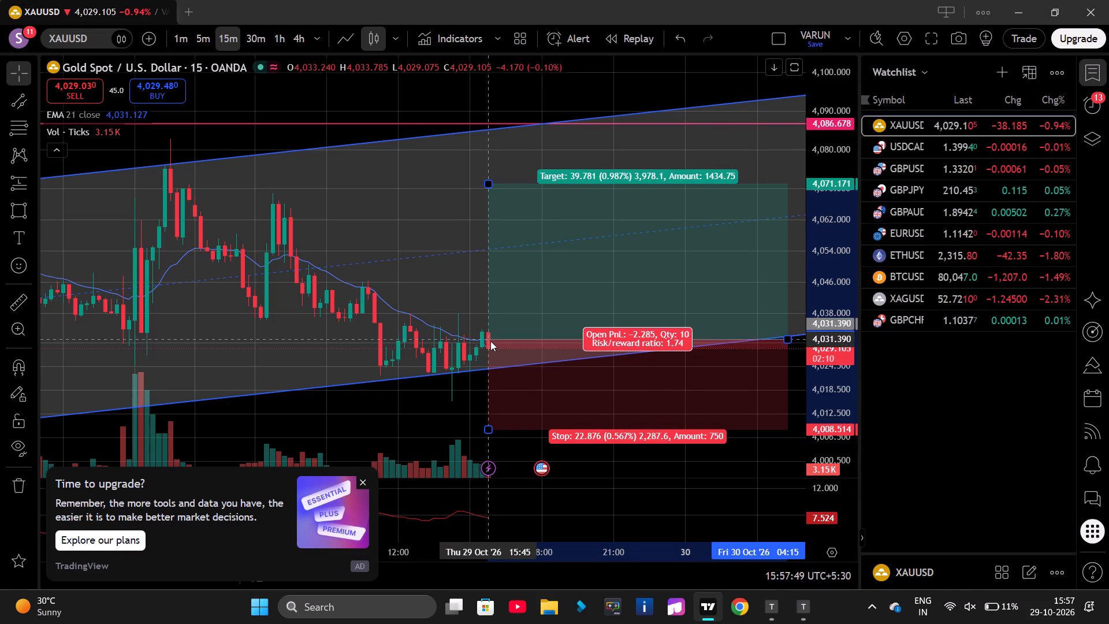
pyautogui.moveTo(490, 341); pyautogui.dragTo(492, 341)
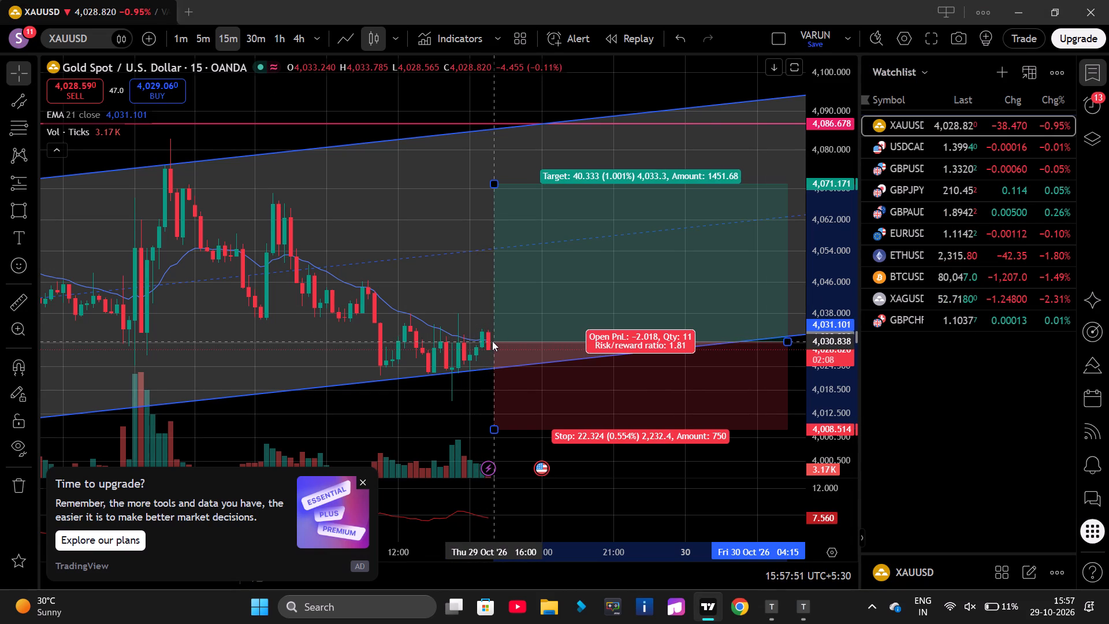
pyautogui.moveTo(492, 341); pyautogui.dragTo(492, 339)
pyautogui.click(496, 339)
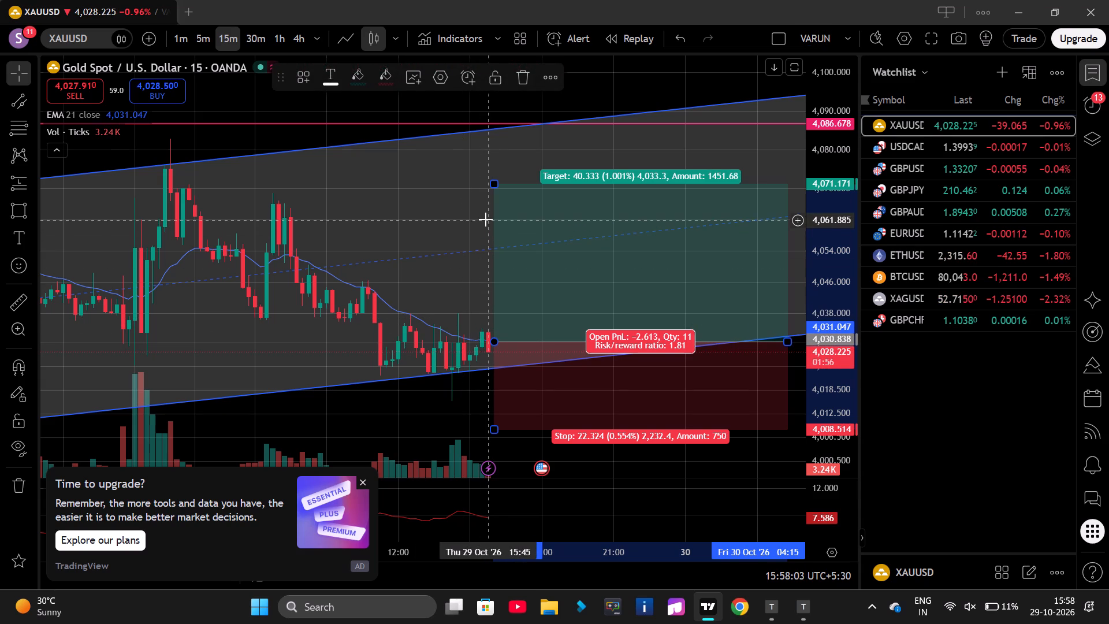
# Raise the XAUUSD long position's target to about 4075.45 for a risk/reward ratio of 2, checking it against the MT5 position.
pyautogui.moveTo(496, 182); pyautogui.dragTo(496, 178)
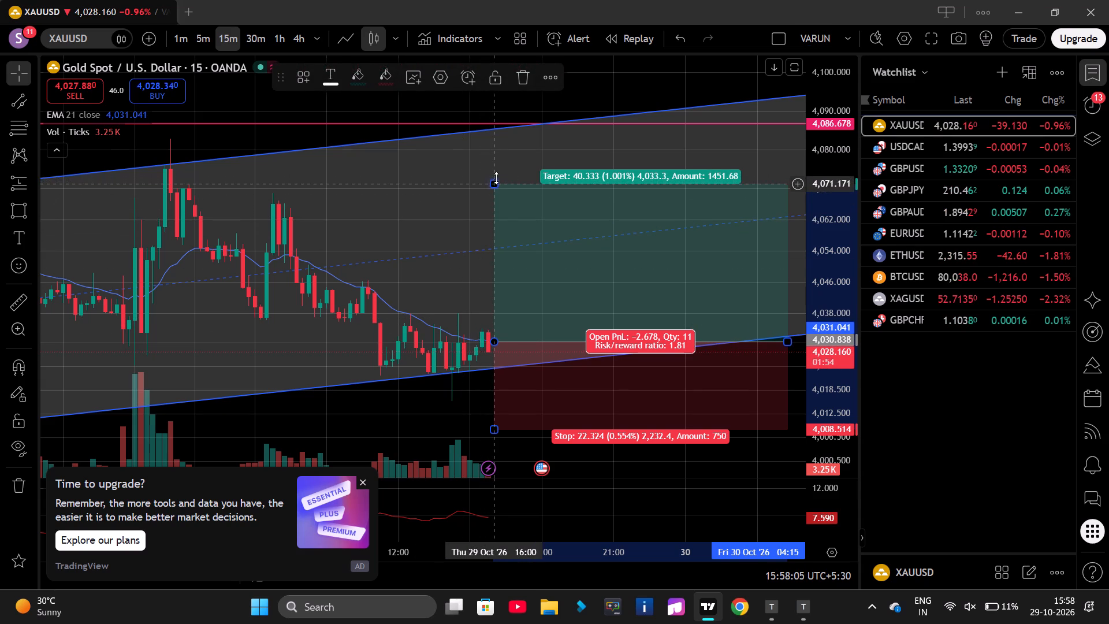
pyautogui.moveTo(496, 178); pyautogui.dragTo(496, 170)
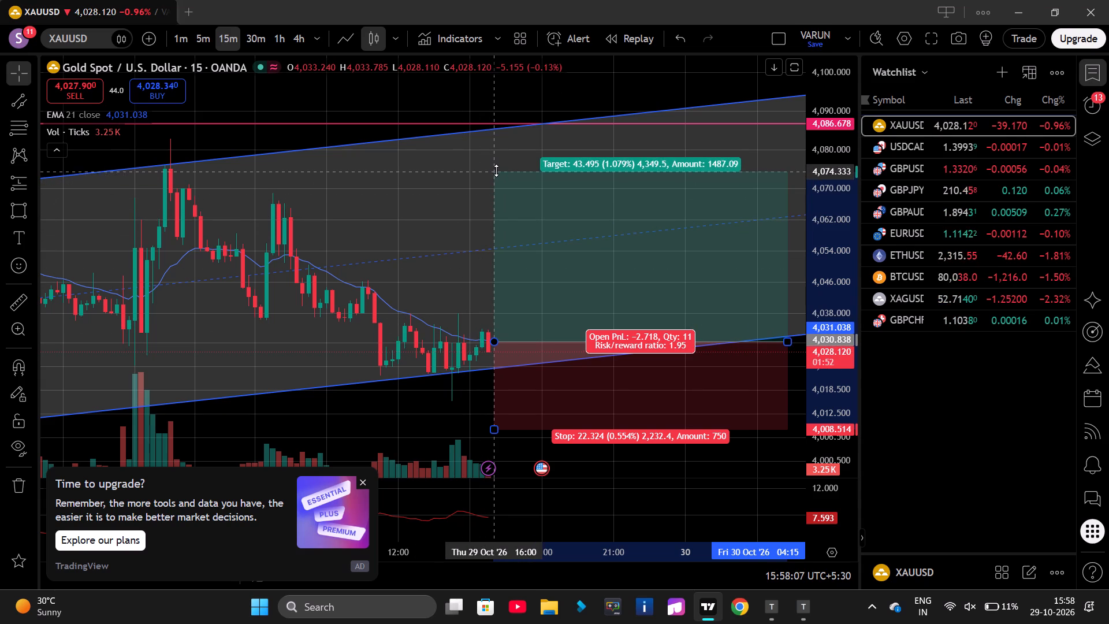
pyautogui.moveTo(496, 170); pyautogui.dragTo(494, 168)
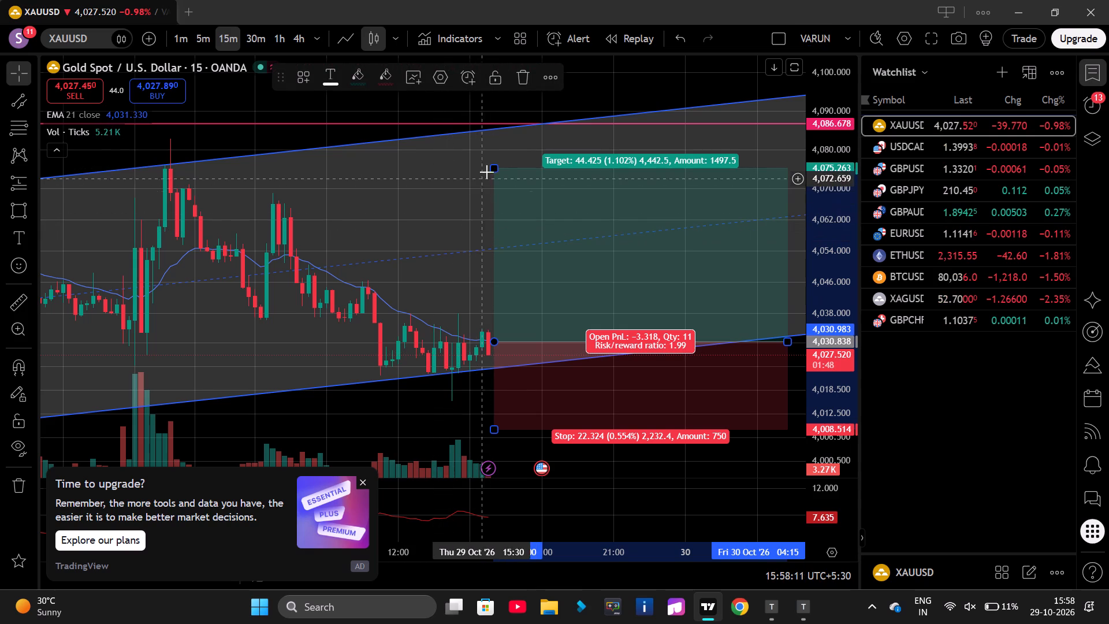
pyautogui.click(492, 168)
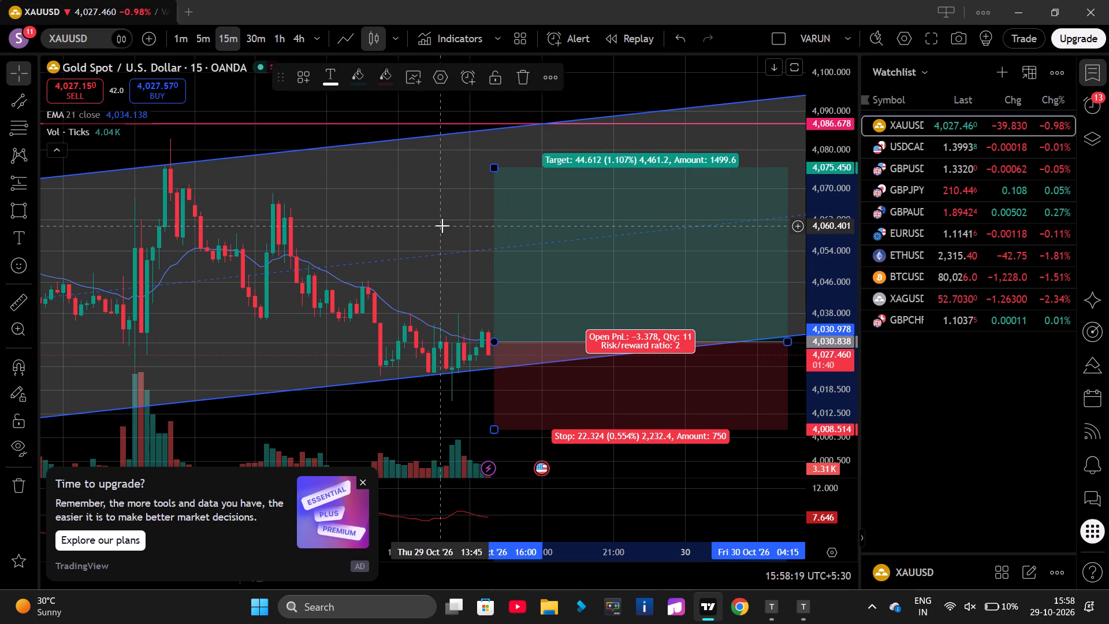
pyautogui.hotkey('alt', 'Tab')
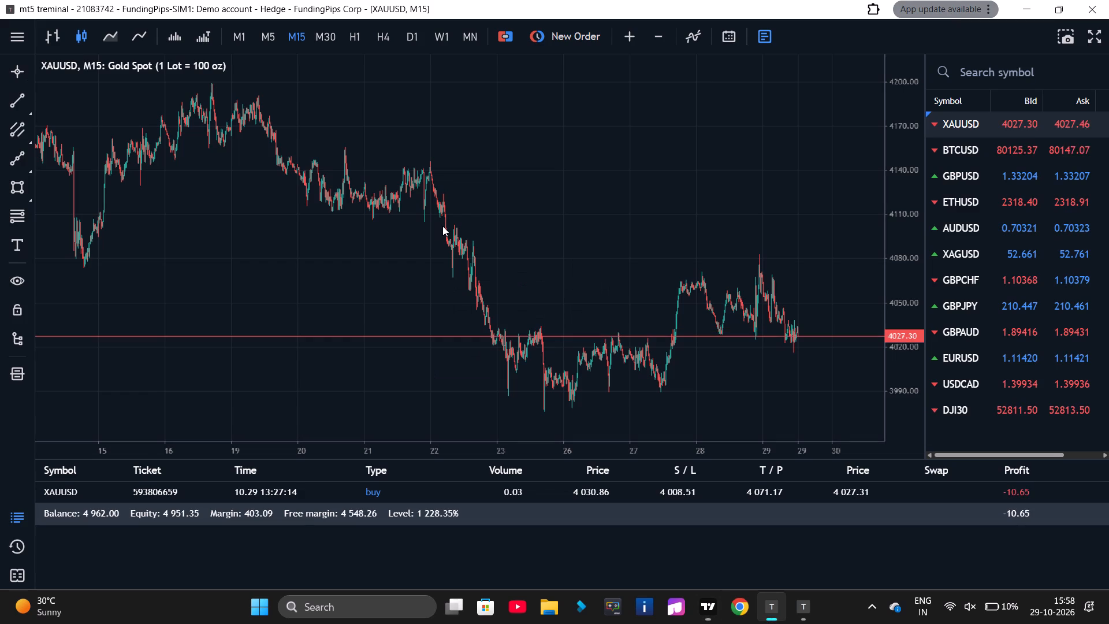
pyautogui.hotkey('alt', 'Tab')
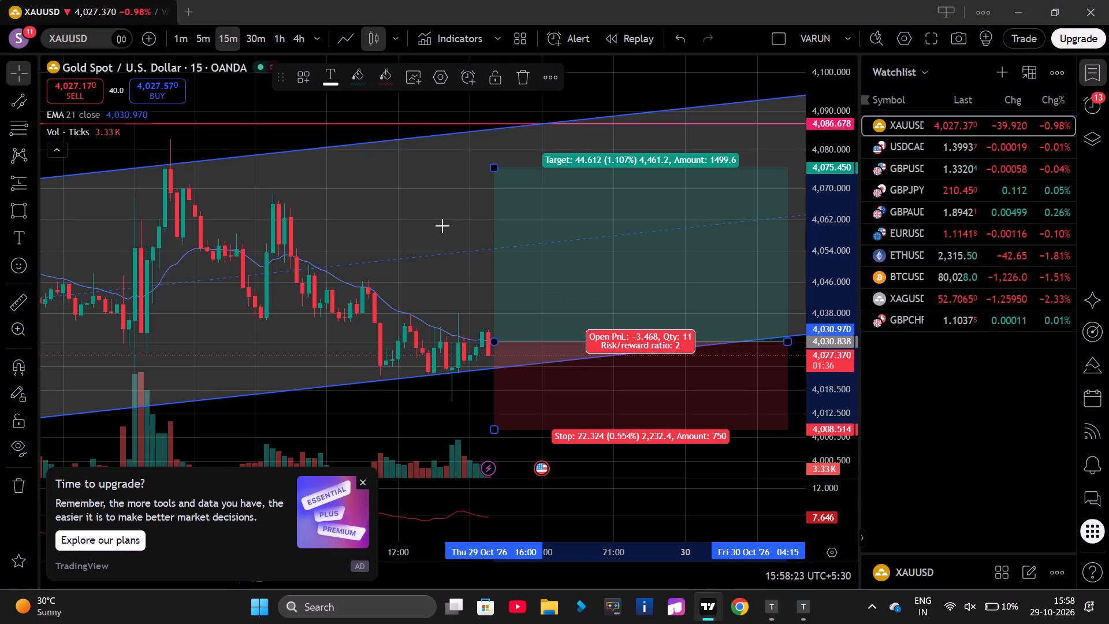
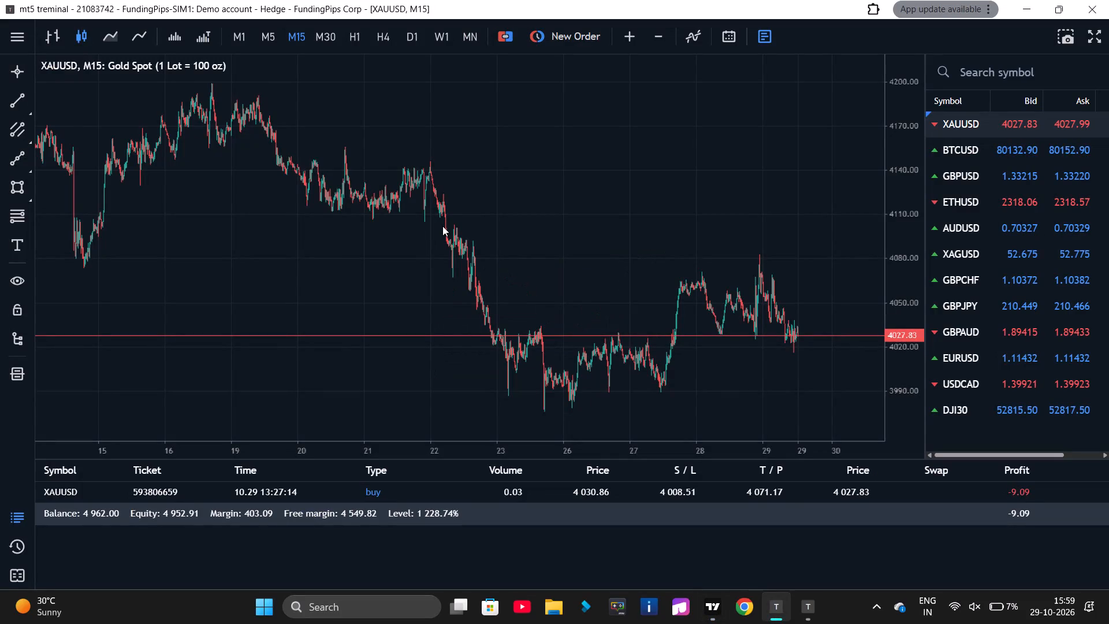
# Compare the XAUUSD long position in TradingView with the open trade in the MT5 terminal, ending on the TradingView chart with the drawing deselected.
pyautogui.hotkey('alt', 'Tab')
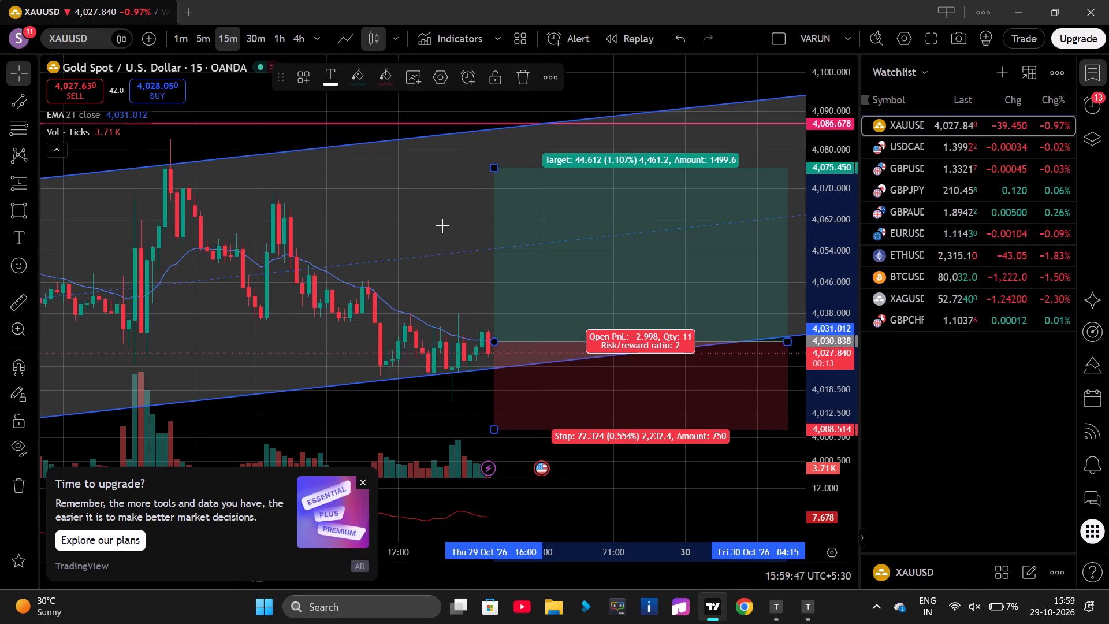
pyautogui.hotkey('alt', 'Tab')
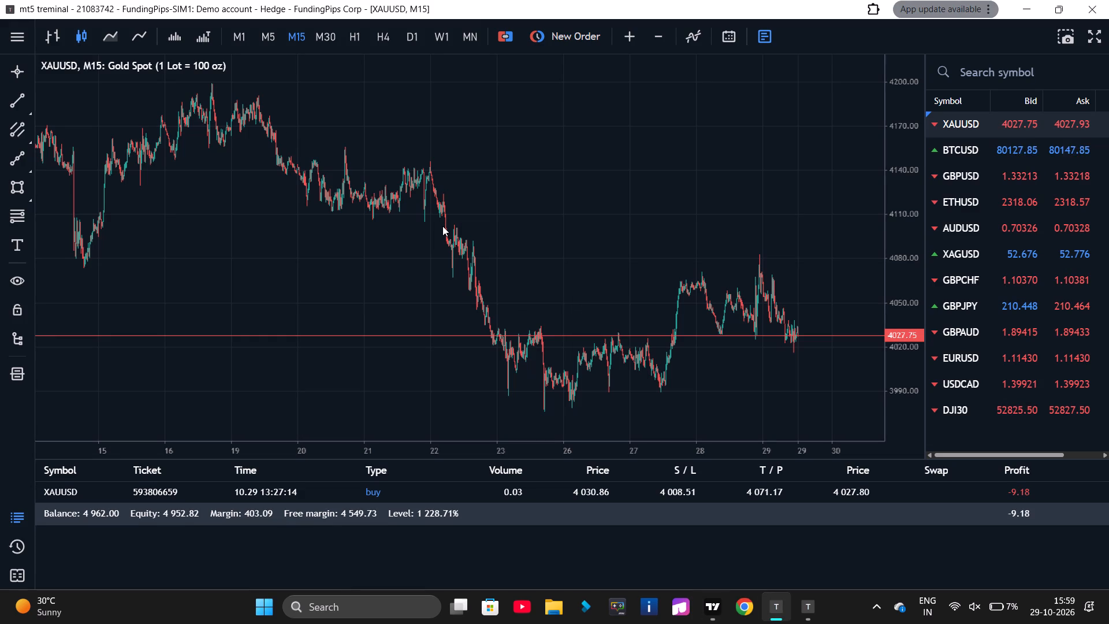
pyautogui.hotkey('alt', 'Tab')
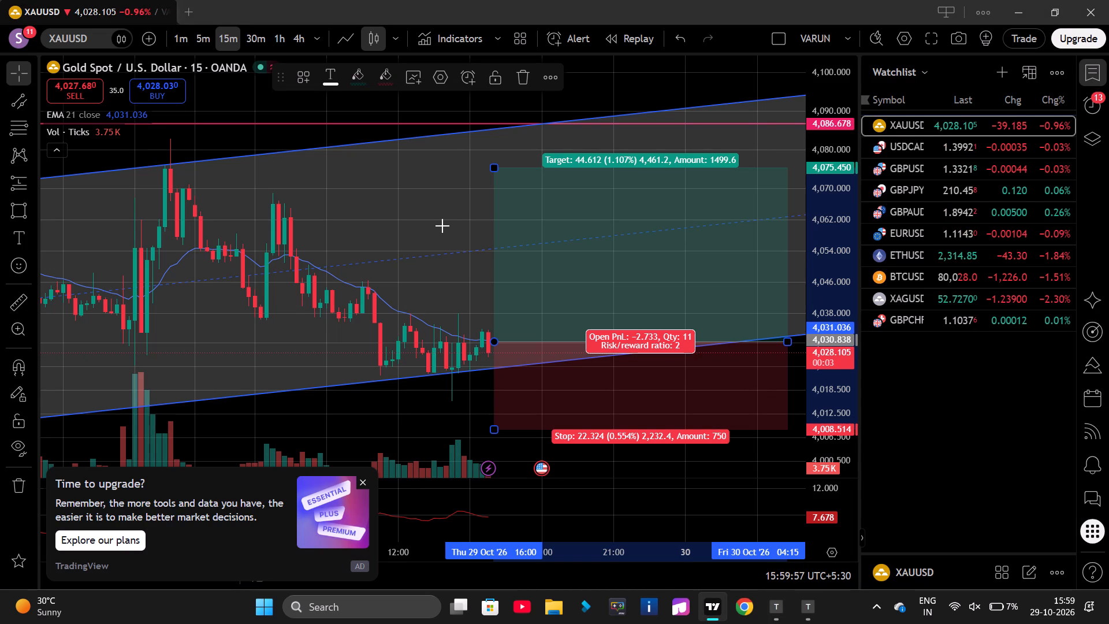
pyautogui.click(442, 226)
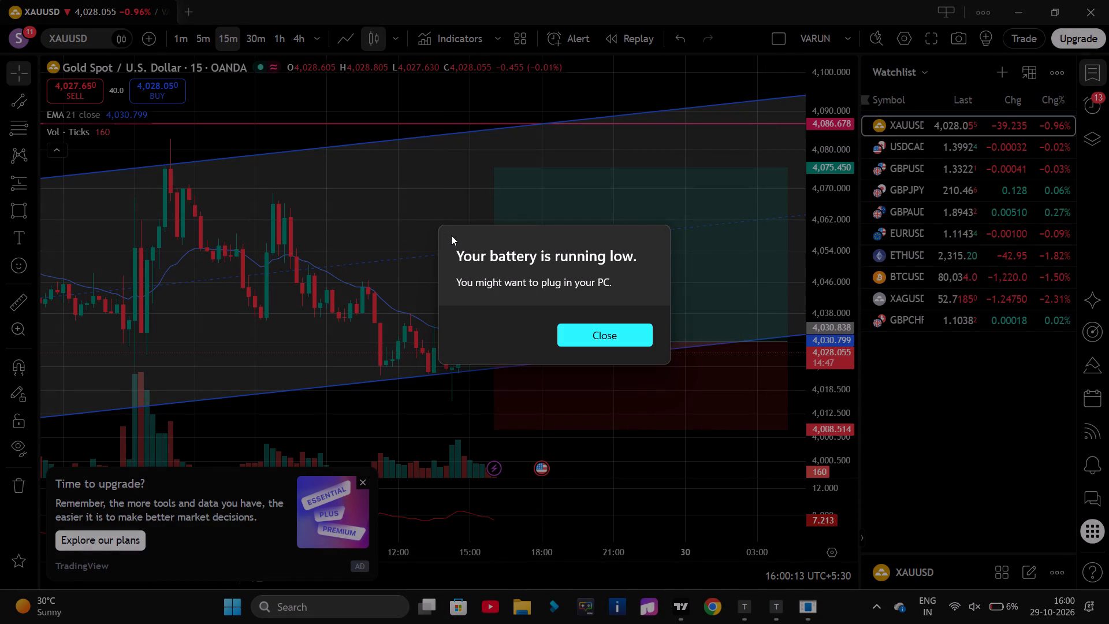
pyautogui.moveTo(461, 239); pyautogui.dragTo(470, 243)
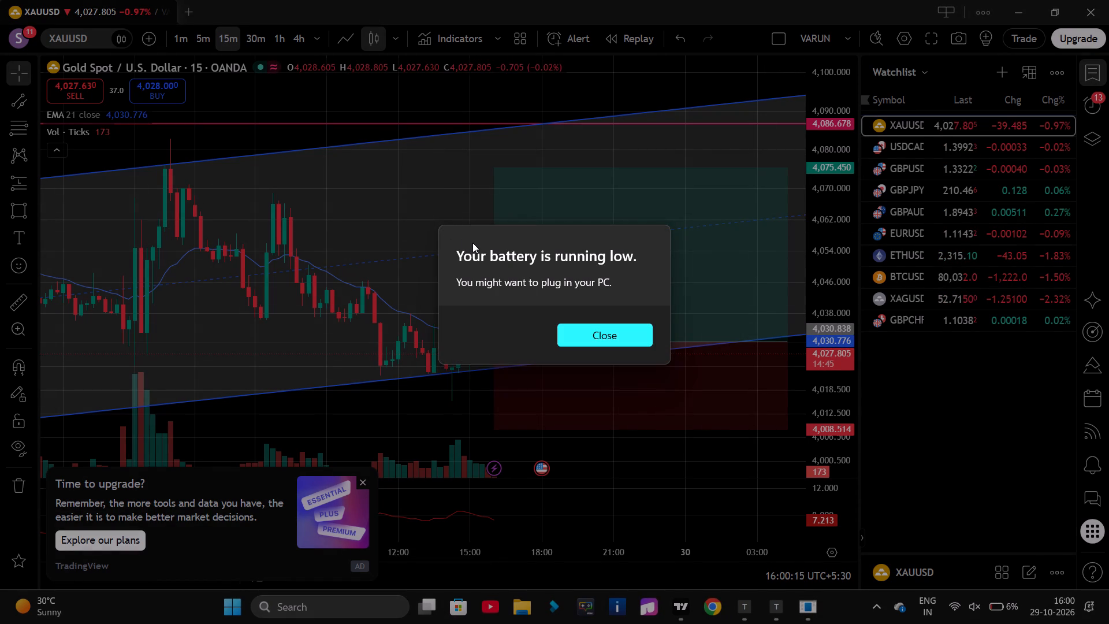